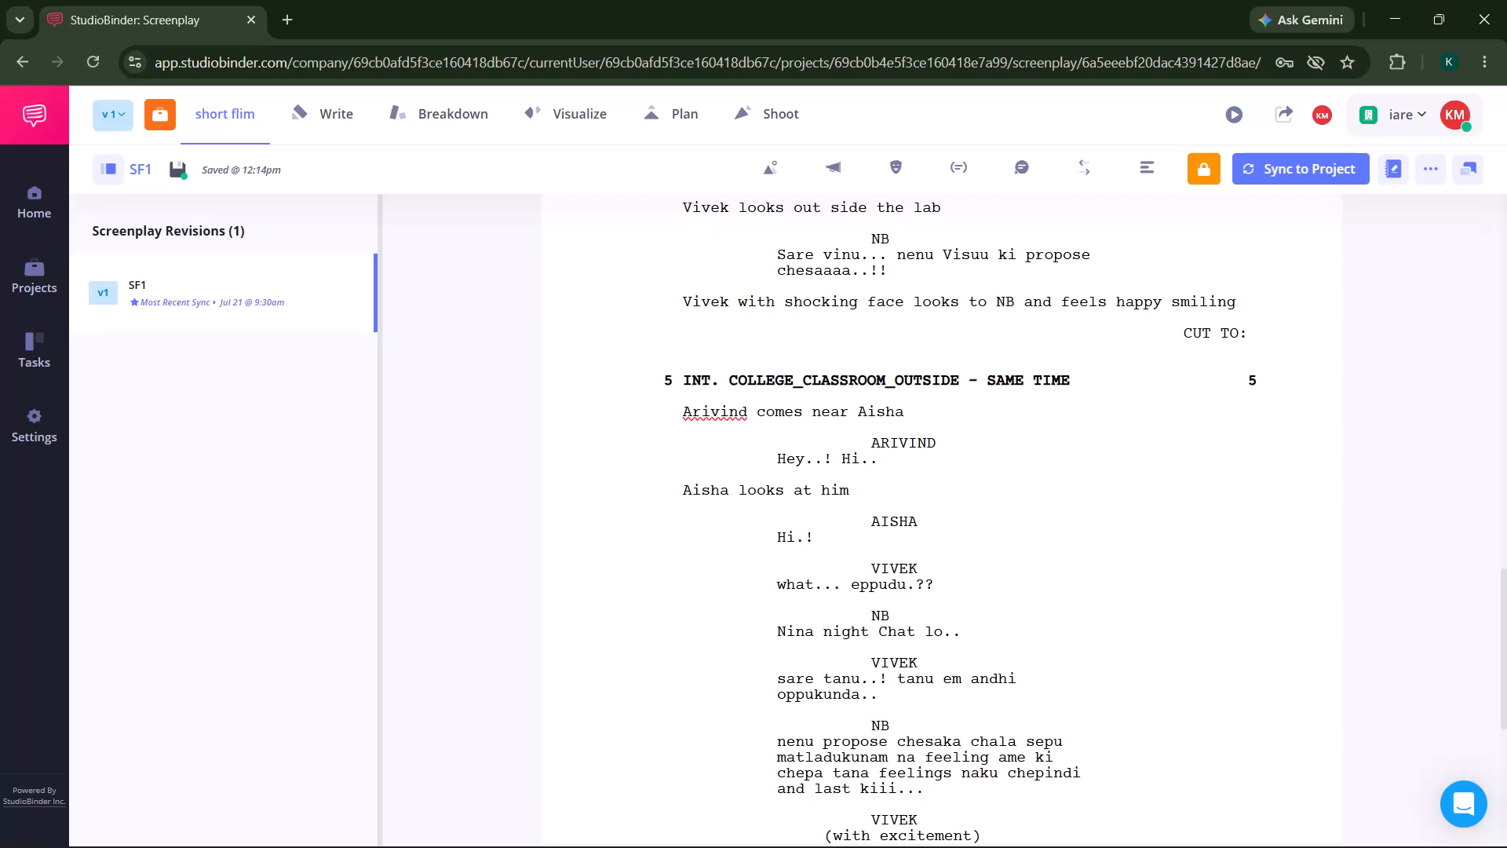
Add an ARIVIND character cue below Aisha's "Hi.!" dialogue in scene 5.
click(842, 550)
click(859, 547)
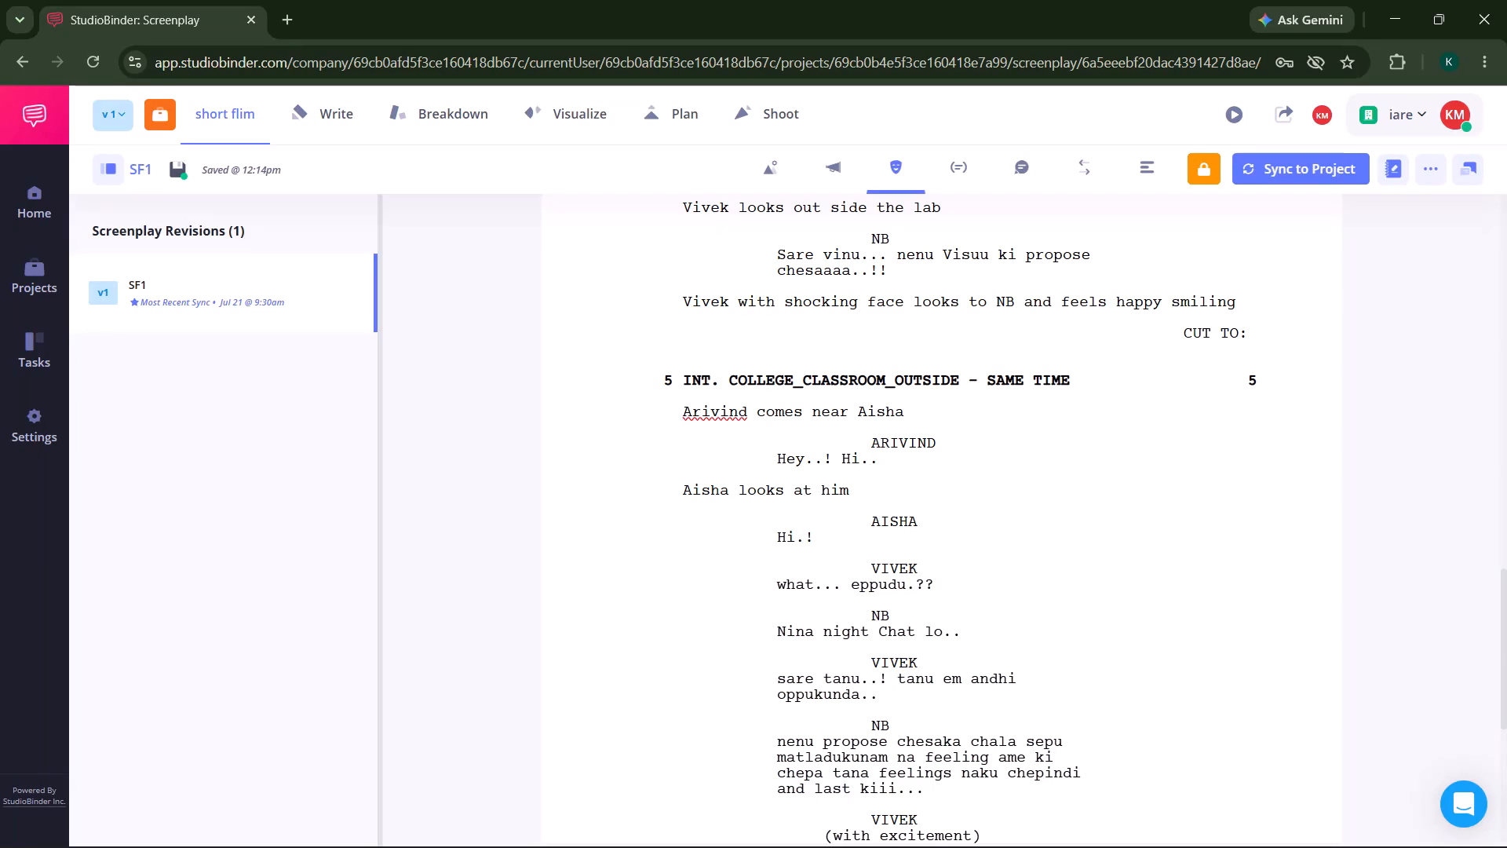
click(903, 543)
key(Return)
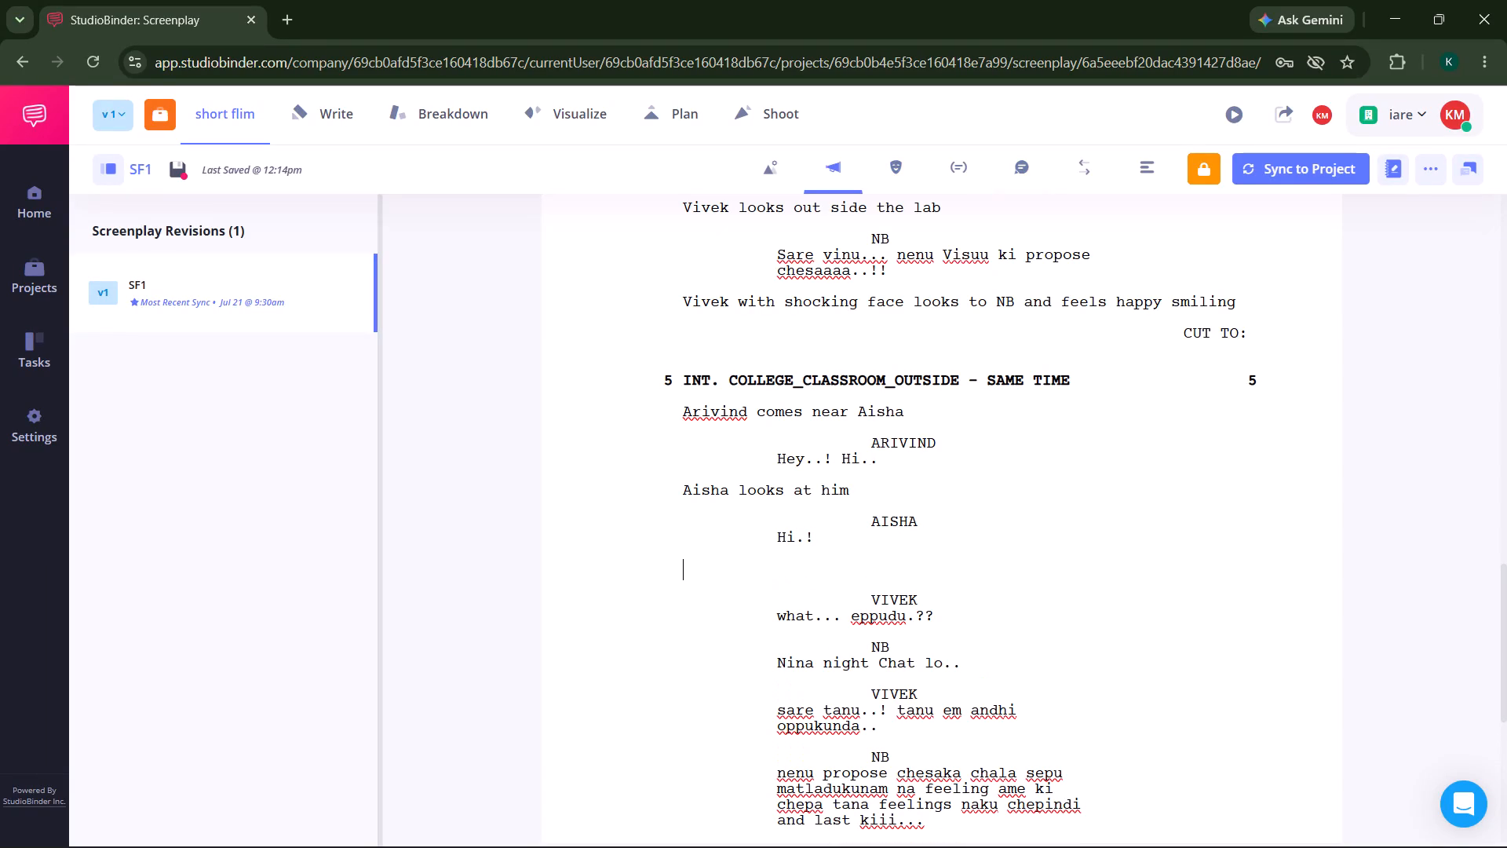
key(Tab)
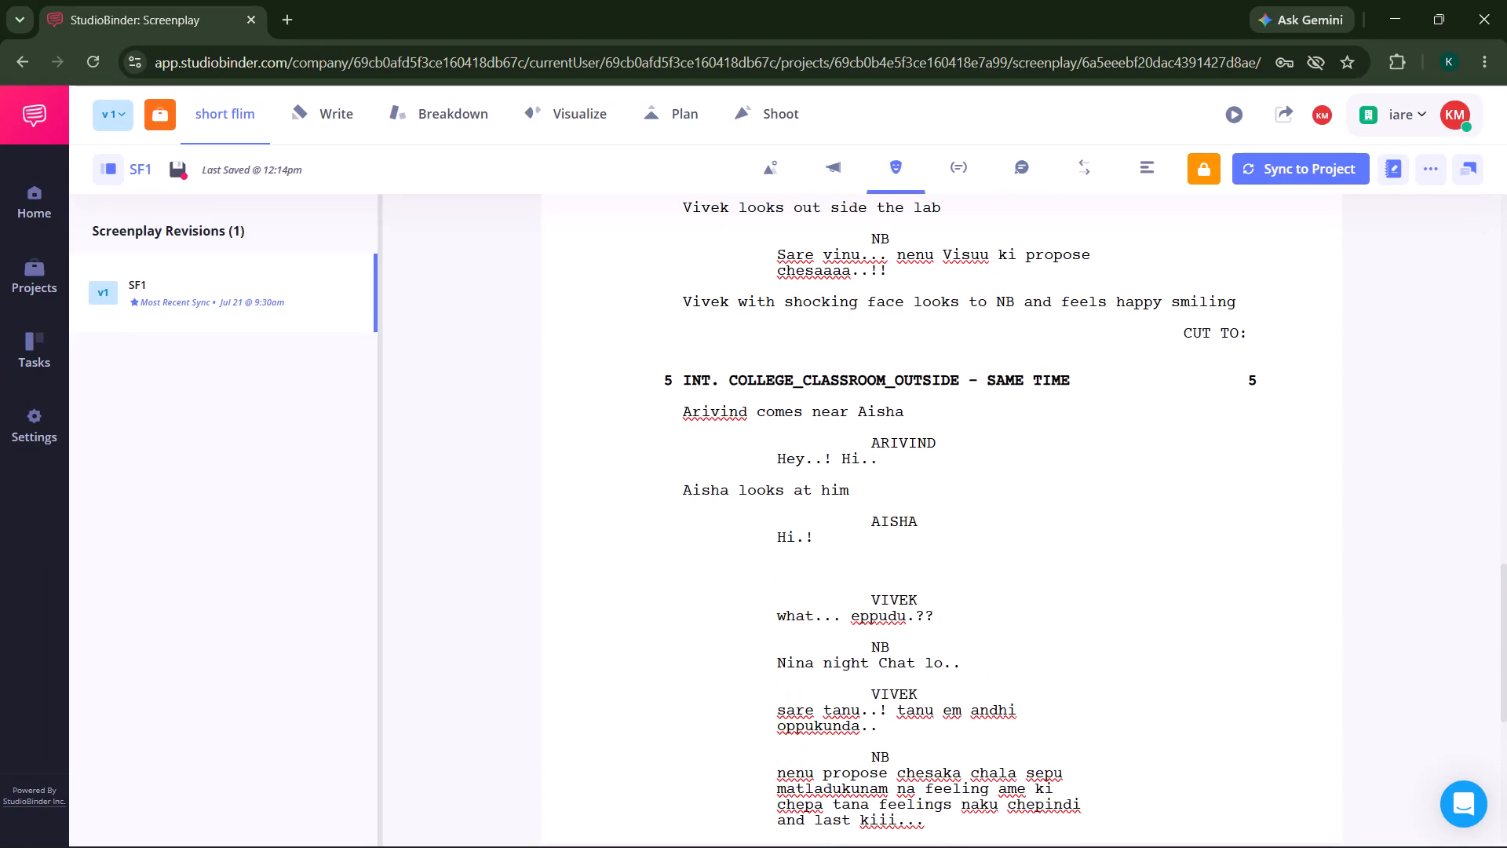
key(a)
key(Tab)
key(BackSpace)
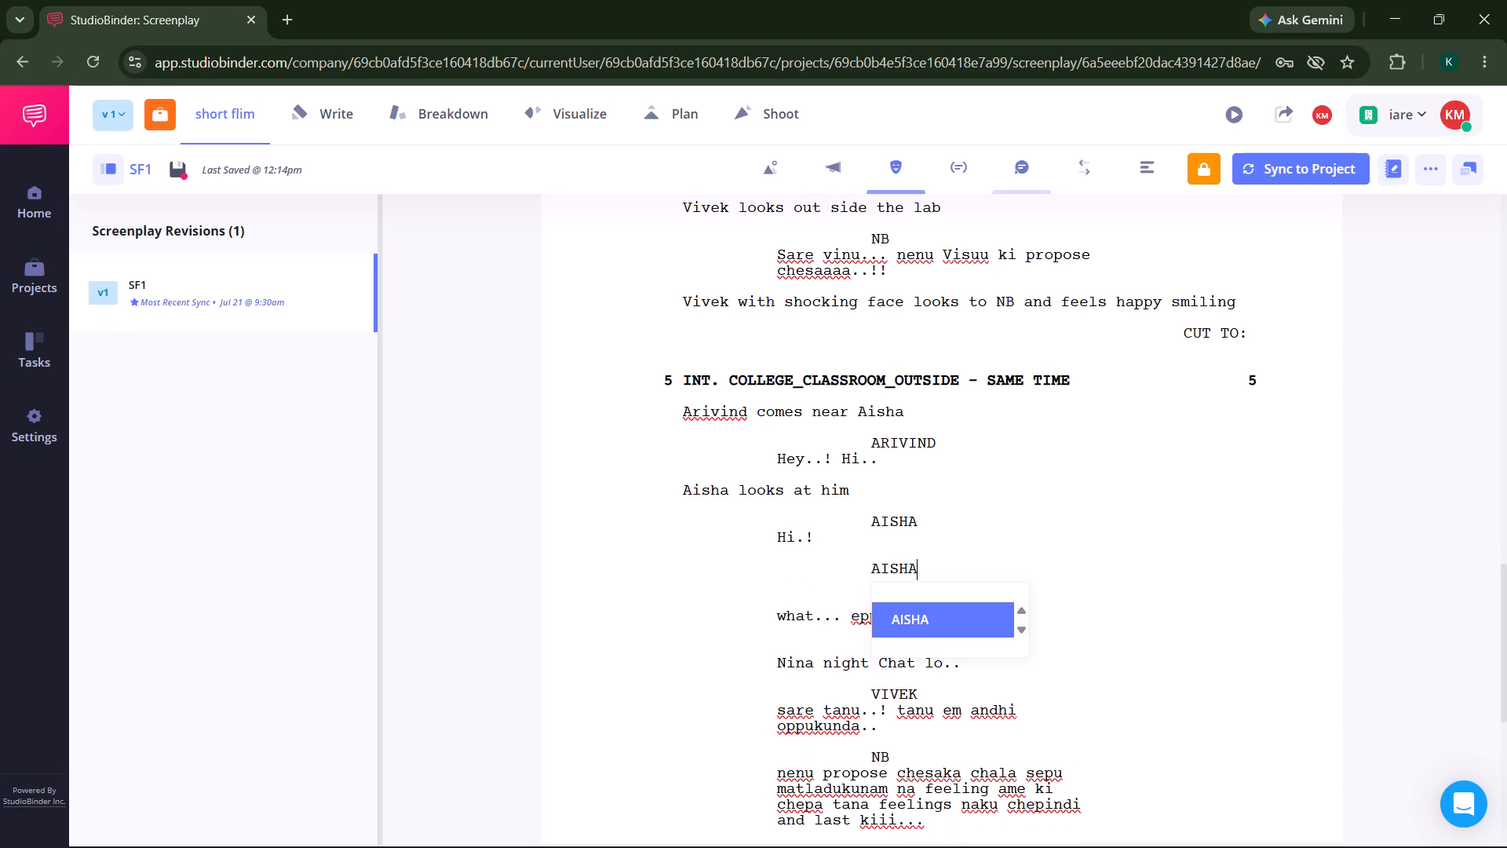
key(BackSpace)
key(BackSpace)
key(BackSpace)
key(BackSpace)
key(r)
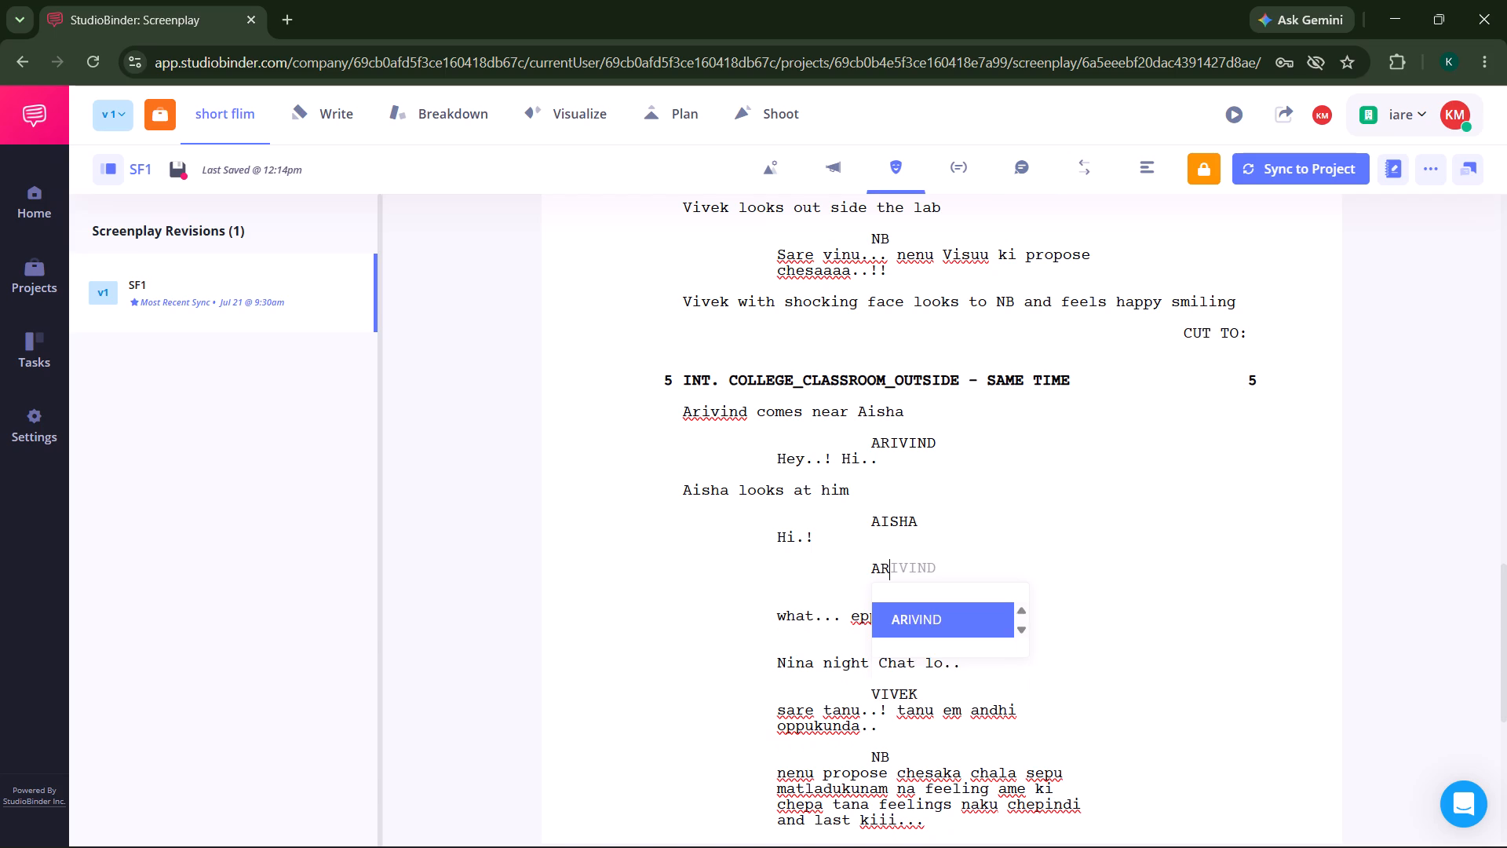
key(Tab)
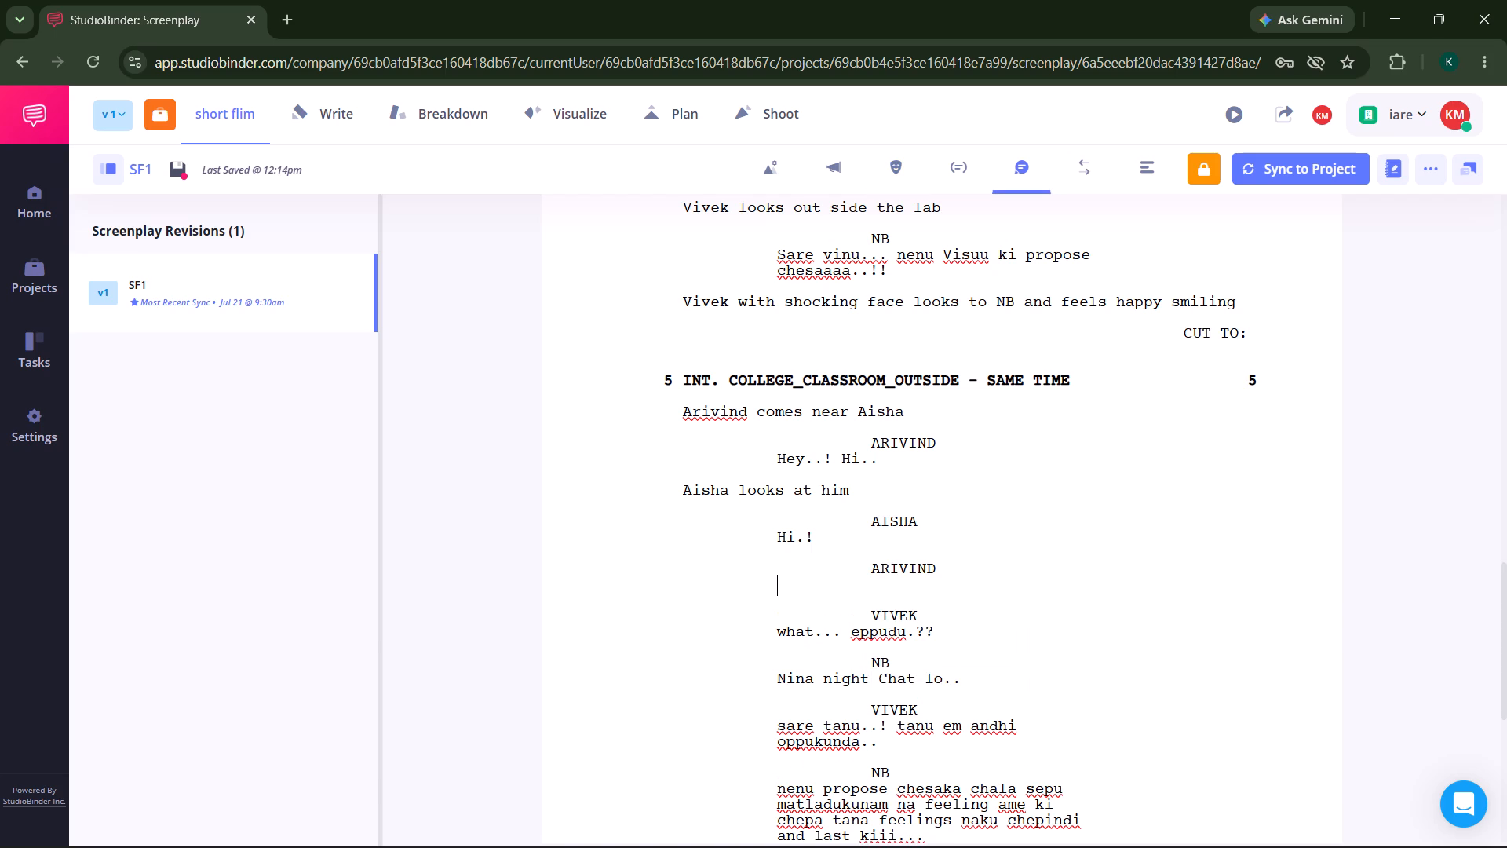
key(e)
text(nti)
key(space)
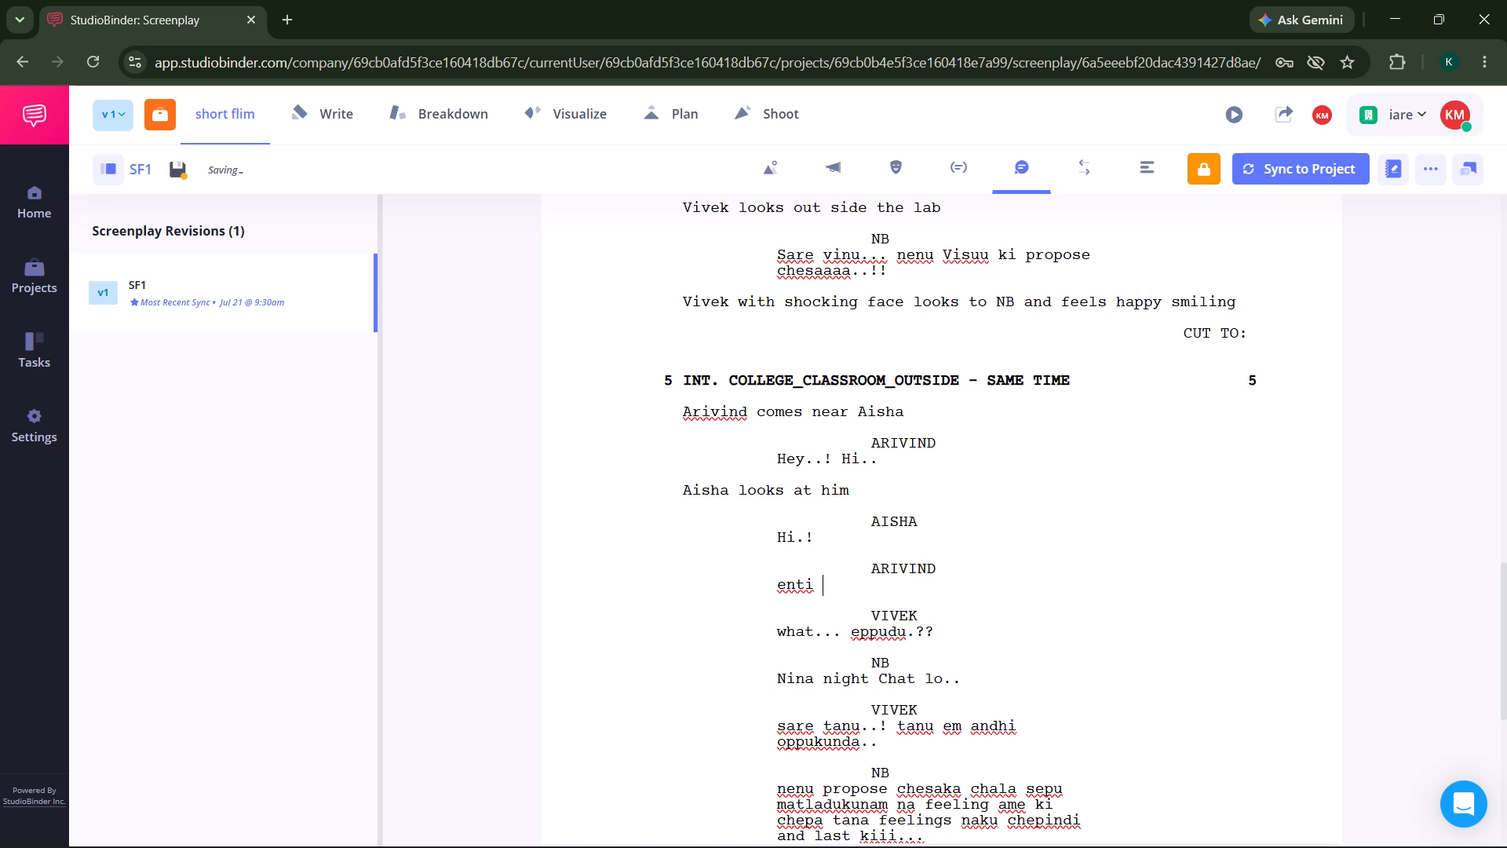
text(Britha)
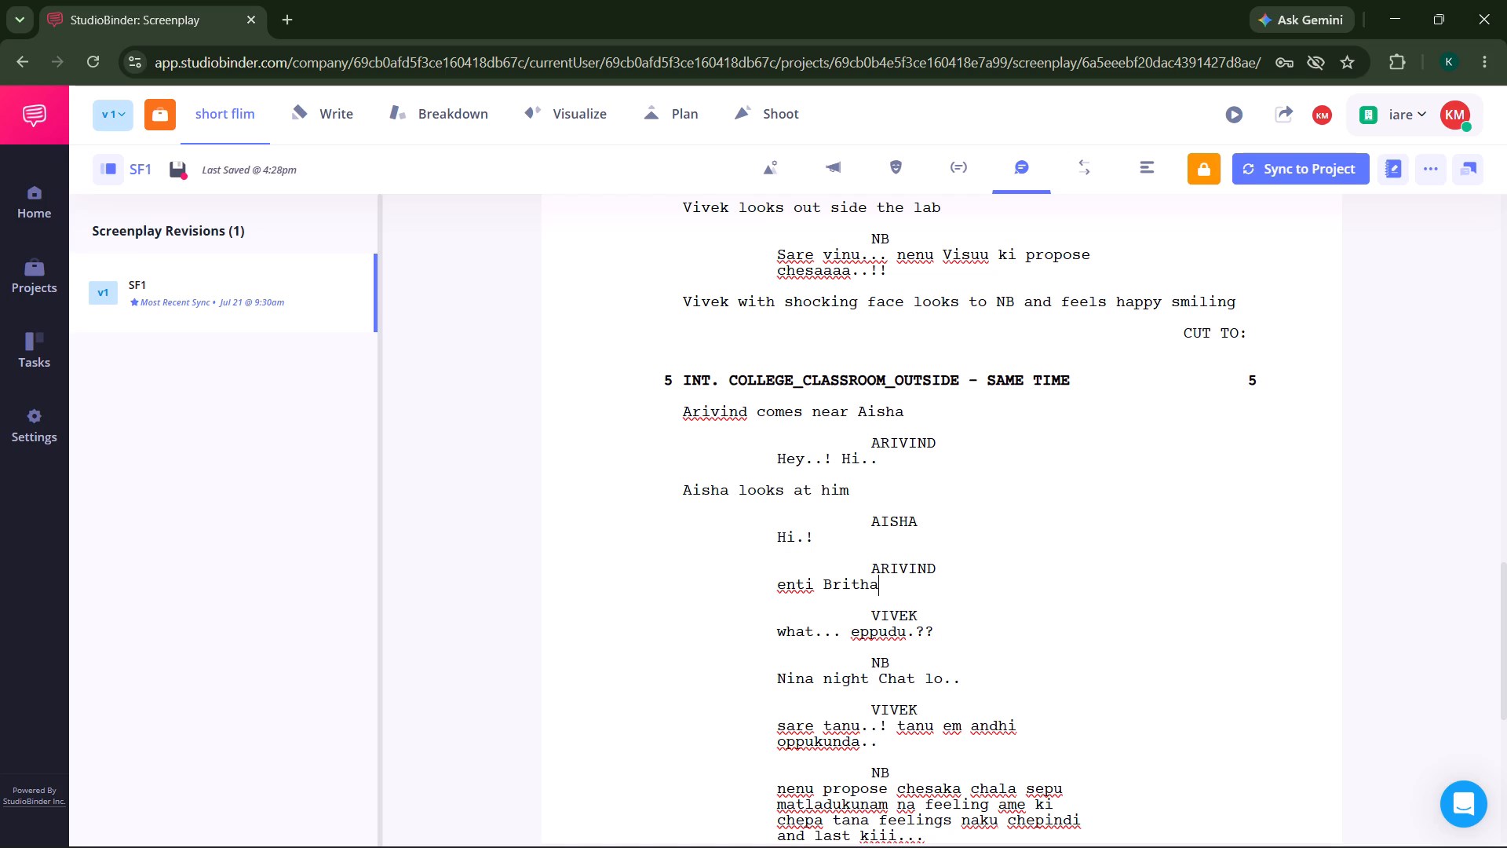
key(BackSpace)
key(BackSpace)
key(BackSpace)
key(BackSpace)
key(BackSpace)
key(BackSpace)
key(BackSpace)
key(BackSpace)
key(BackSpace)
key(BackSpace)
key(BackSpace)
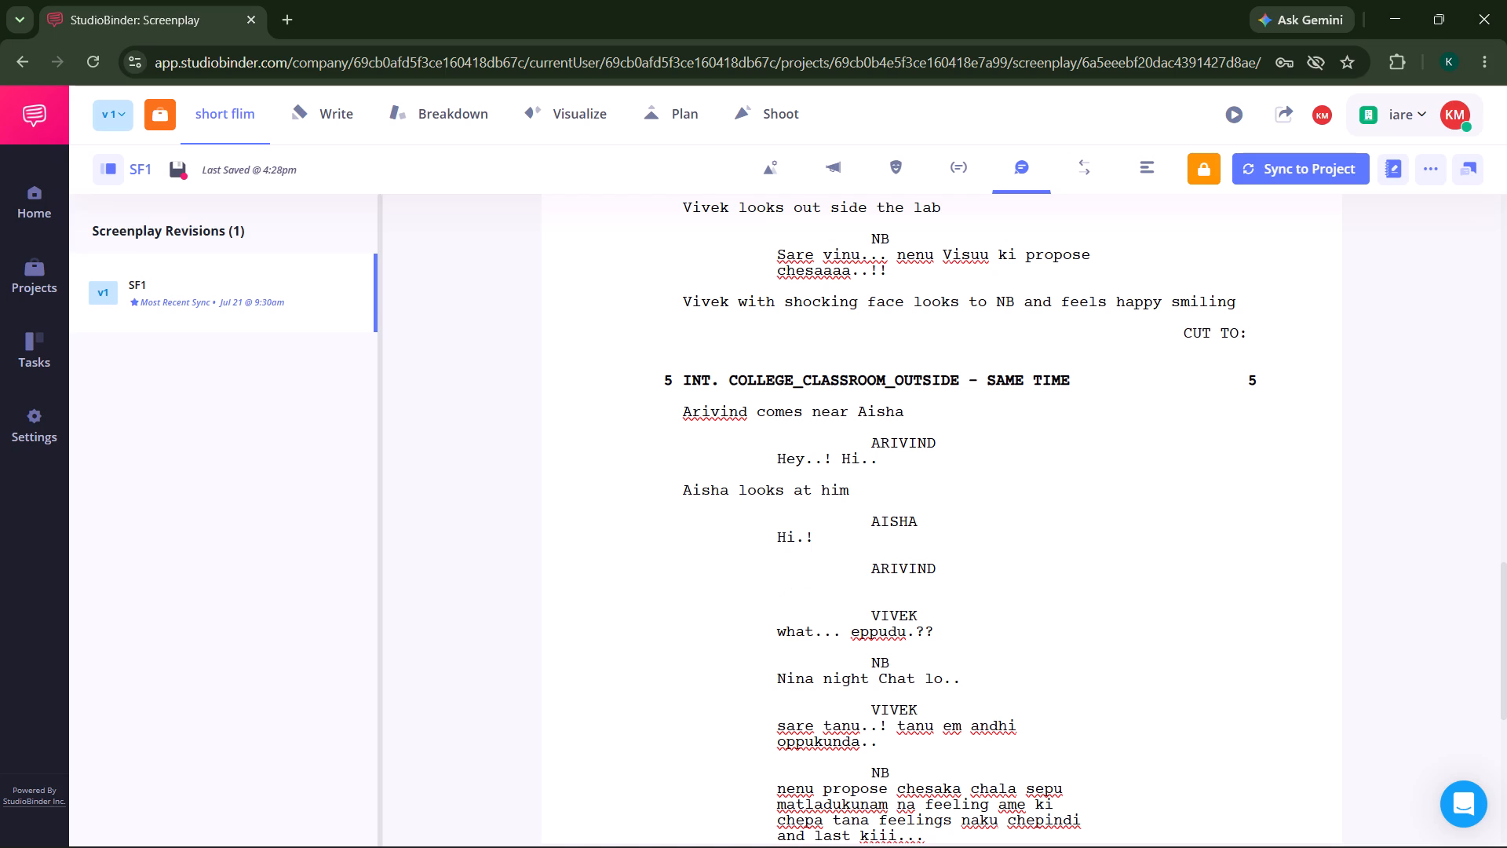
Start Arivind's new dialogue with "enti brithday na".
text(enti)
key(space)
text(brithday)
key(space)
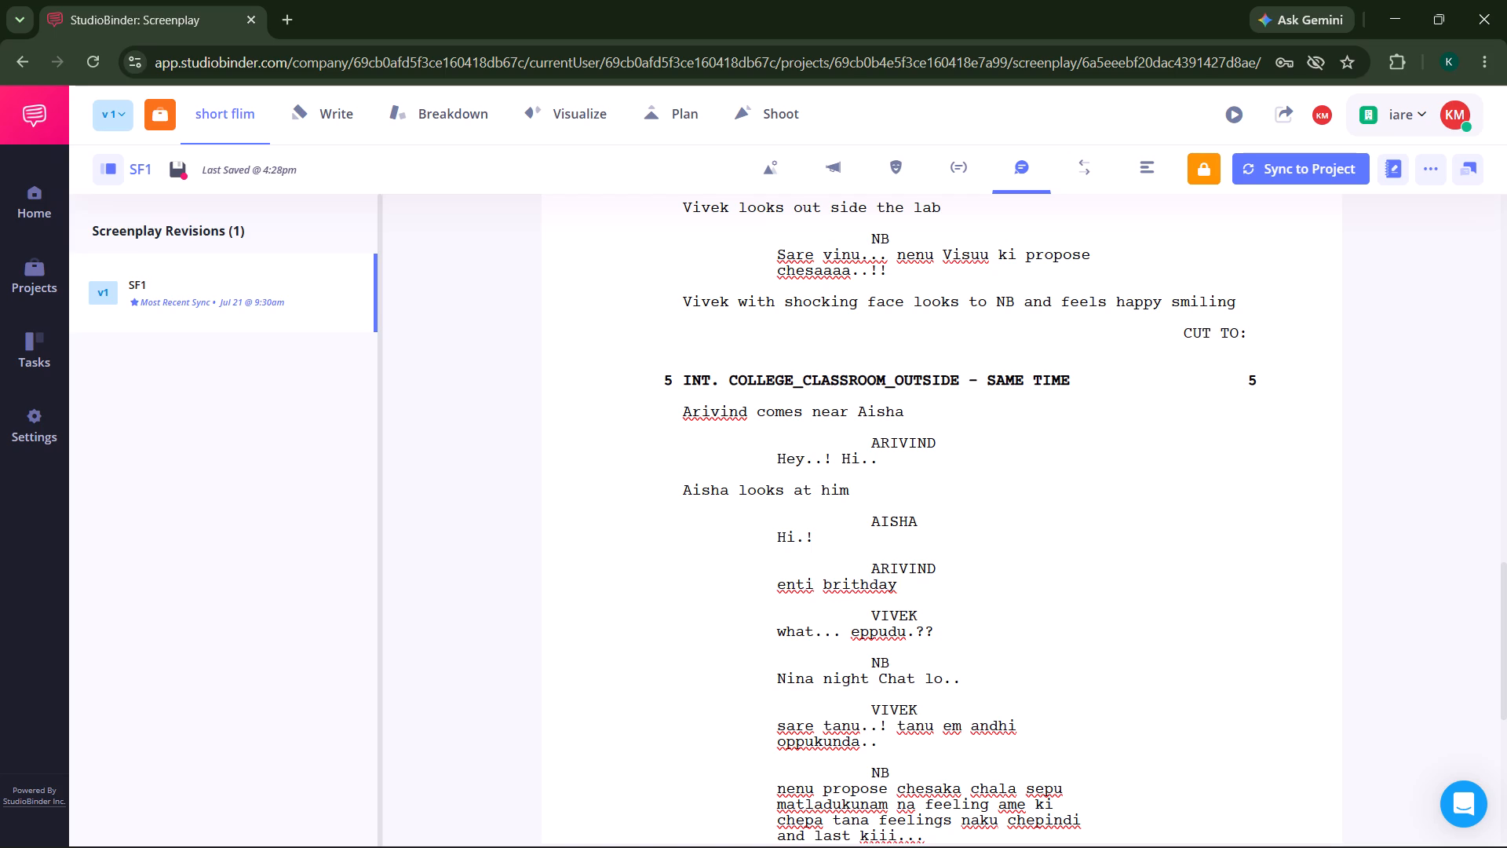
text(na)
key(space)
Correct the spelling of "brithday" to "birthday" in Arivind's dialogue.
key(Left)
key(Left)
key(Left)
key(Left)
key(Left)
key(Left)
key(Left)
key(Left)
key(Left)
key(BackSpace)
key(BackSpace)
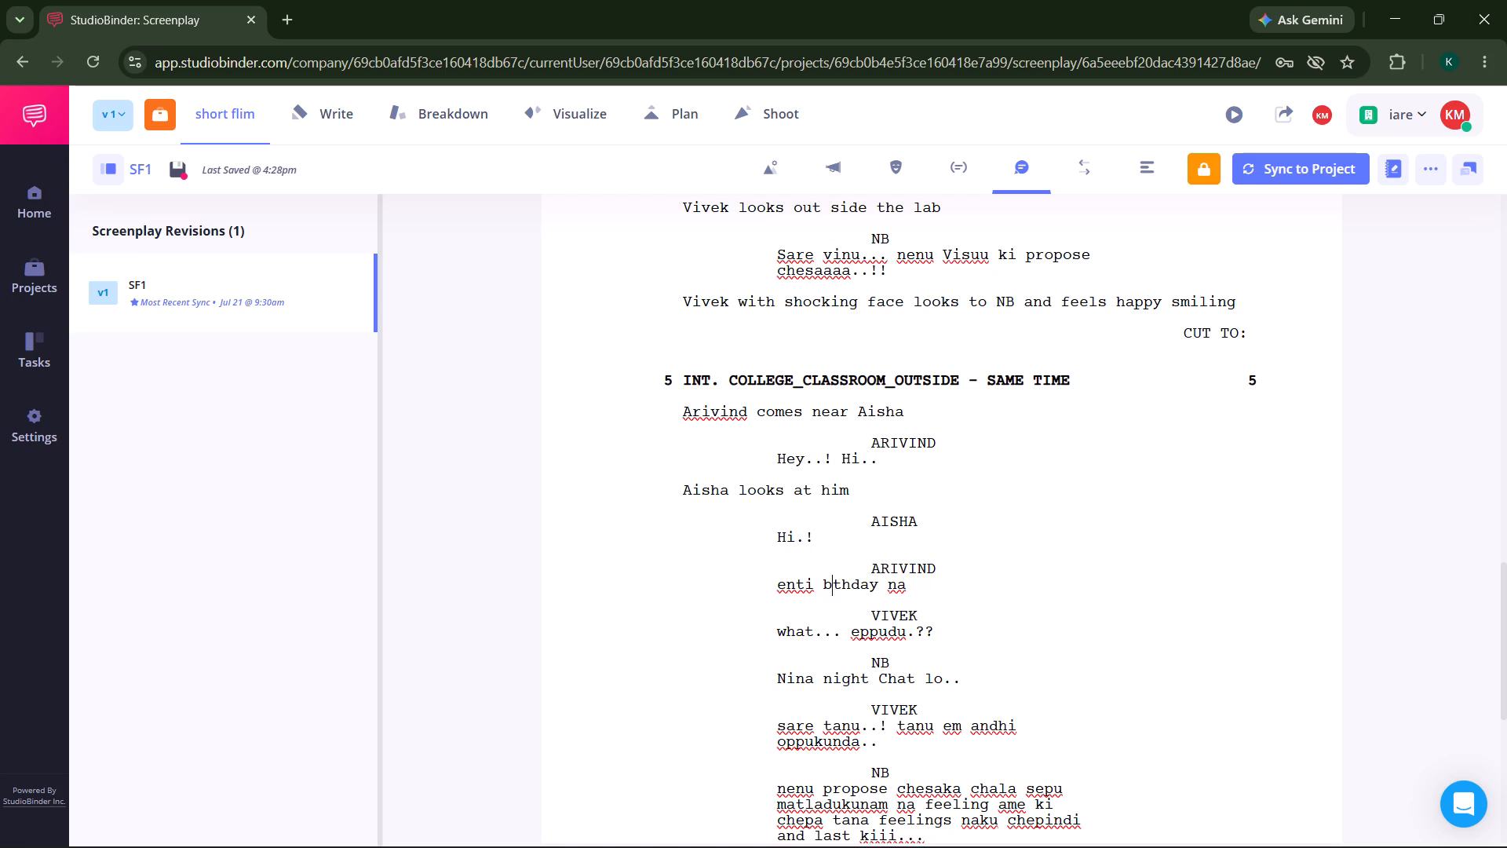
text(ir)
Complete Arivind's dialogue by adding "iroju" after "enti birthday na".
key(Right)
key(Right)
key(Right)
key(Right)
key(Right)
key(space)
key(BackSpace)
key(Right)
key(Right)
key(Right)
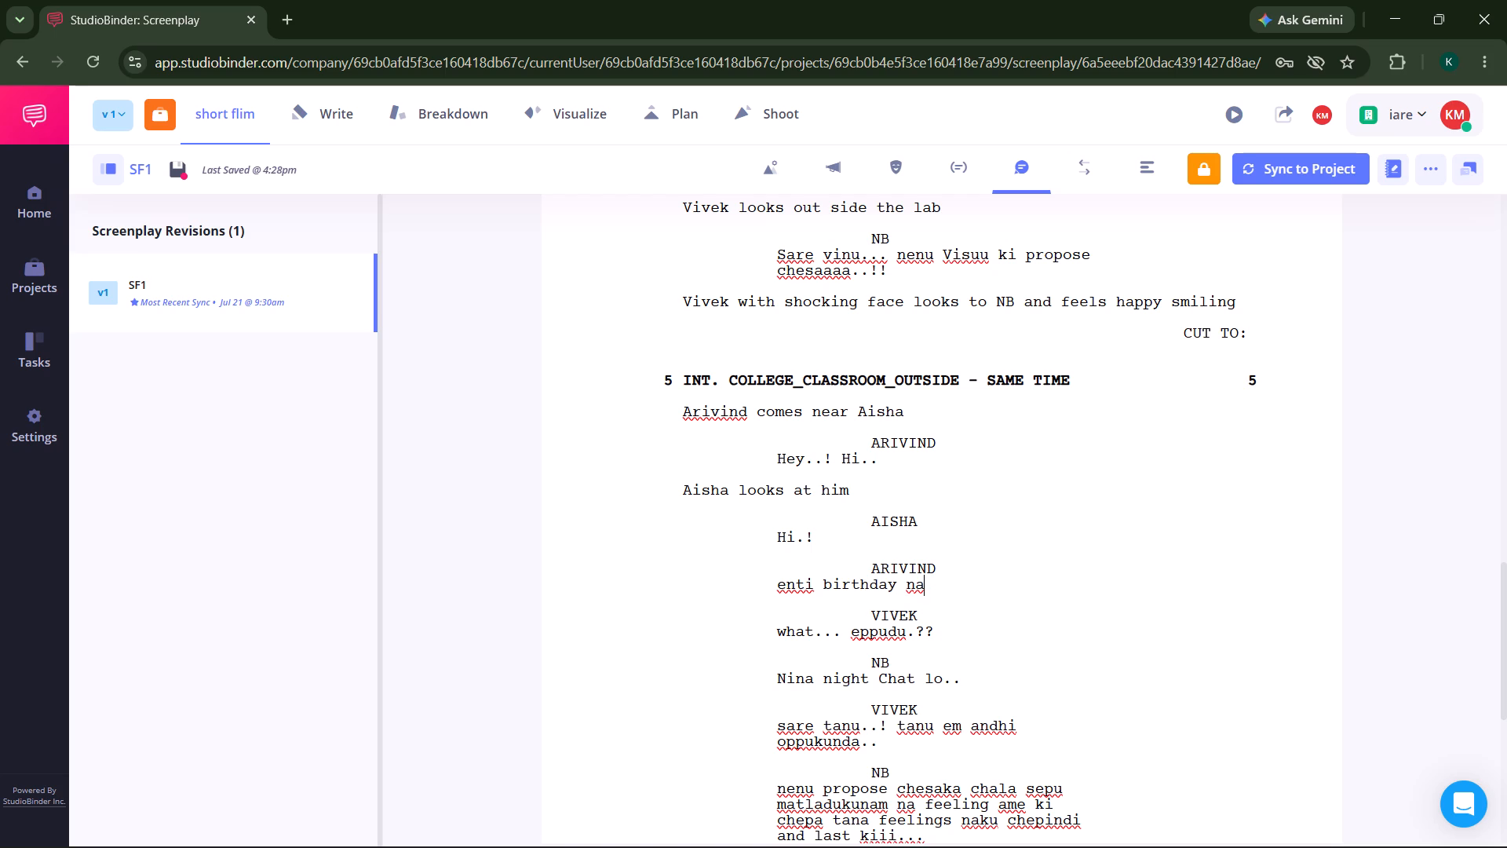
key(space)
text(iroju)
Add a reply from AISHA below Arivind's birthday line with the dialogue "Avunu..".
key(Return)
key(Tab)
key(a)
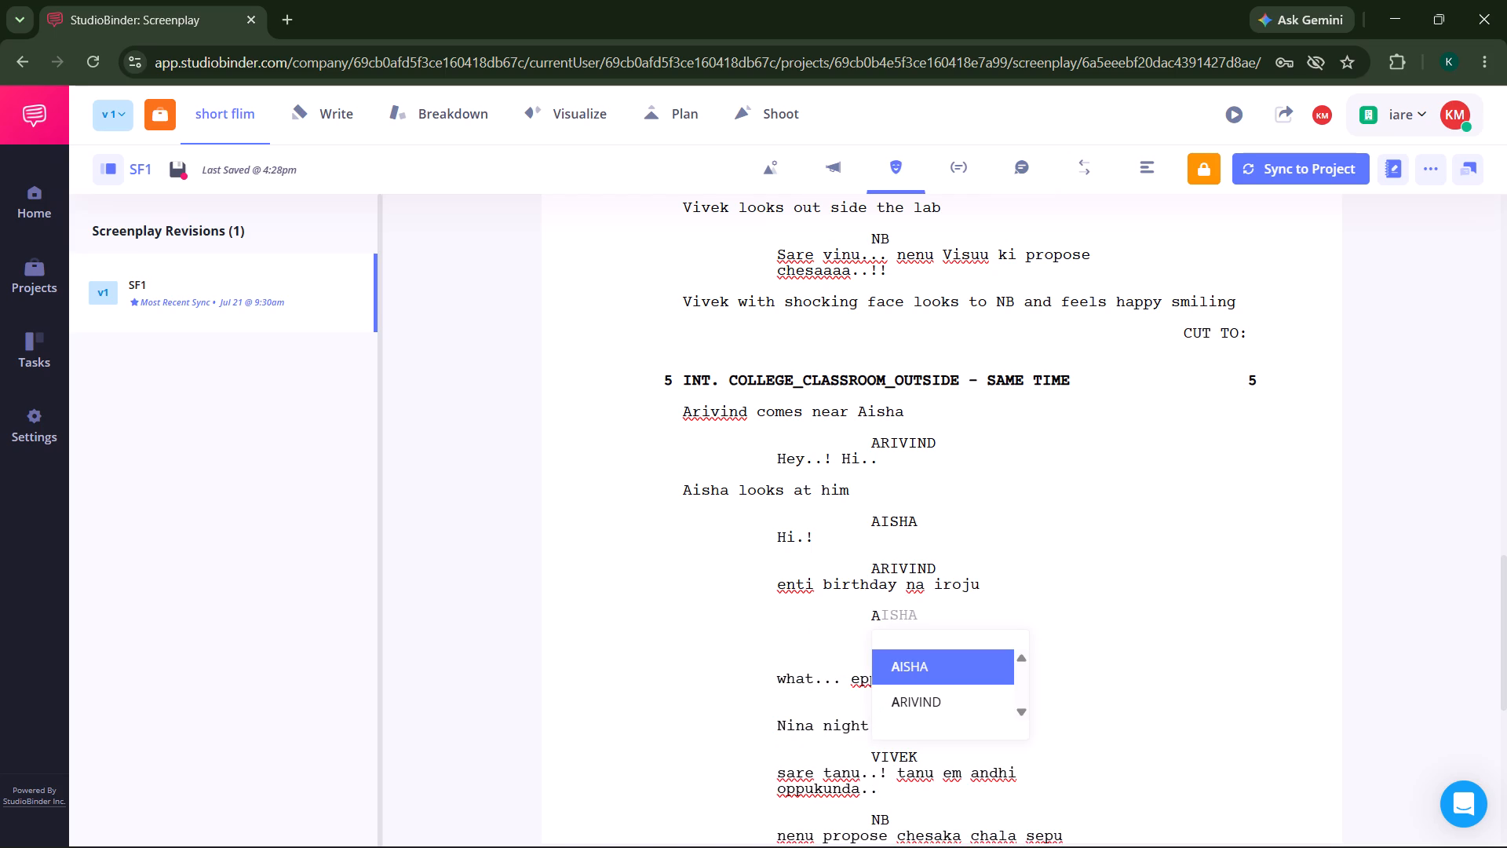
key(Tab)
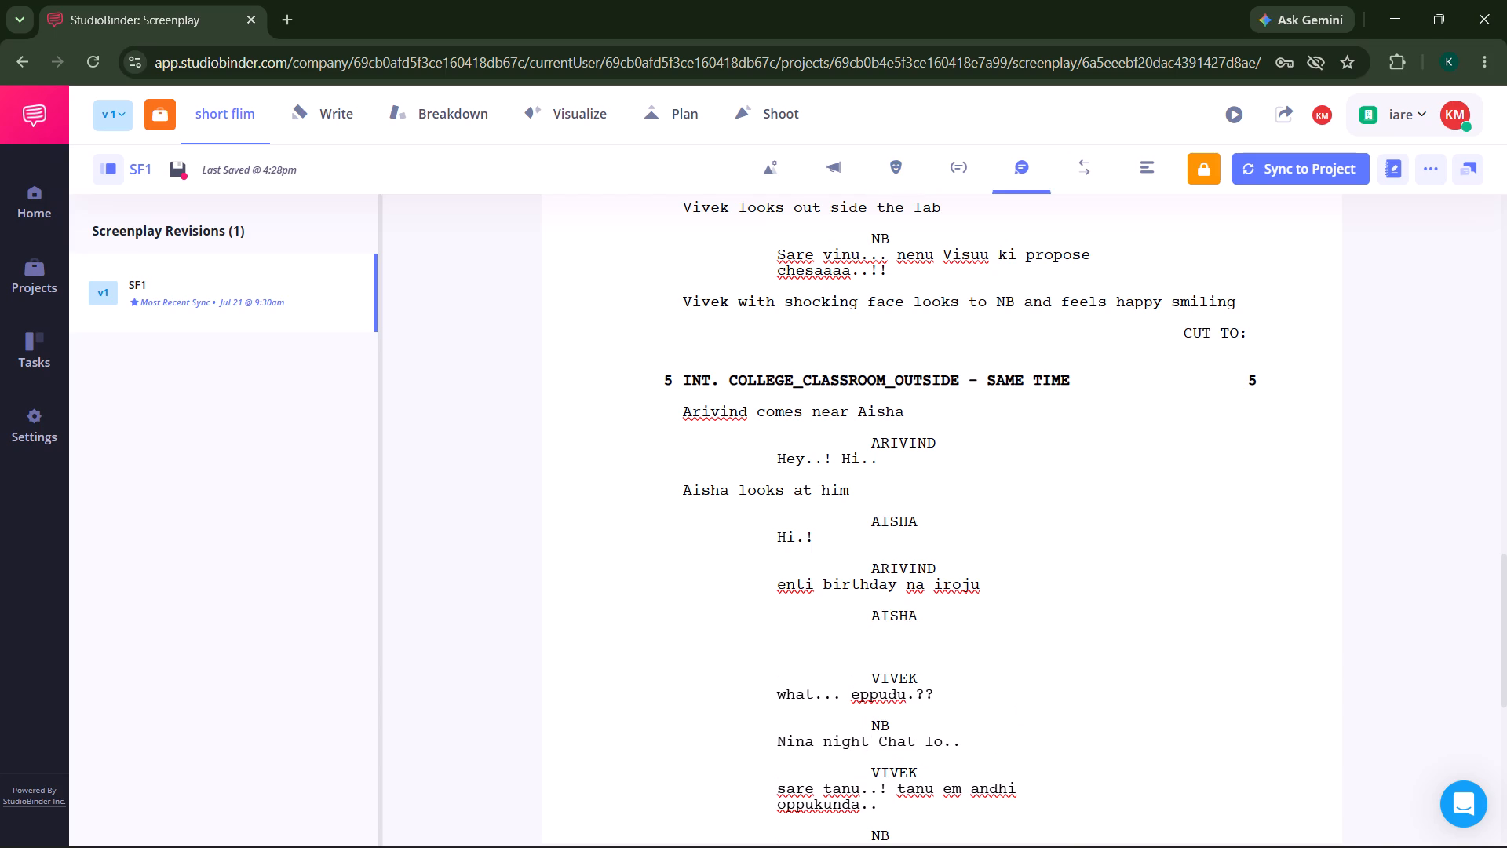
key(h)
key(BackSpace)
text(Avunu)
text(..)
Add another ARIVIND character cue below Aisha's "Avunu.." reply, with an empty parenthetical under it.
key(Return)
key(Tab)
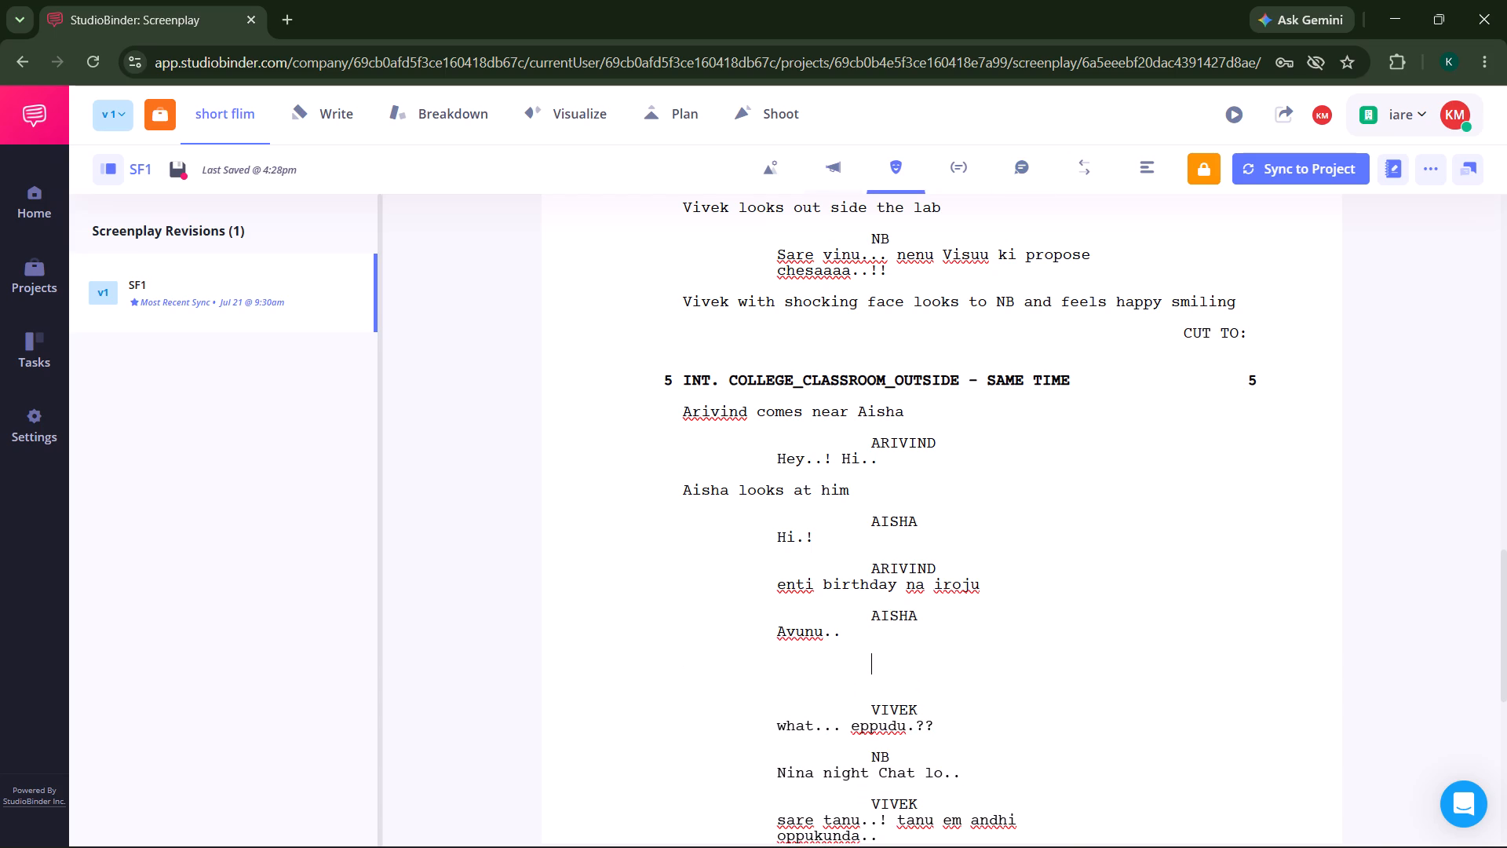
key(BackSpace)
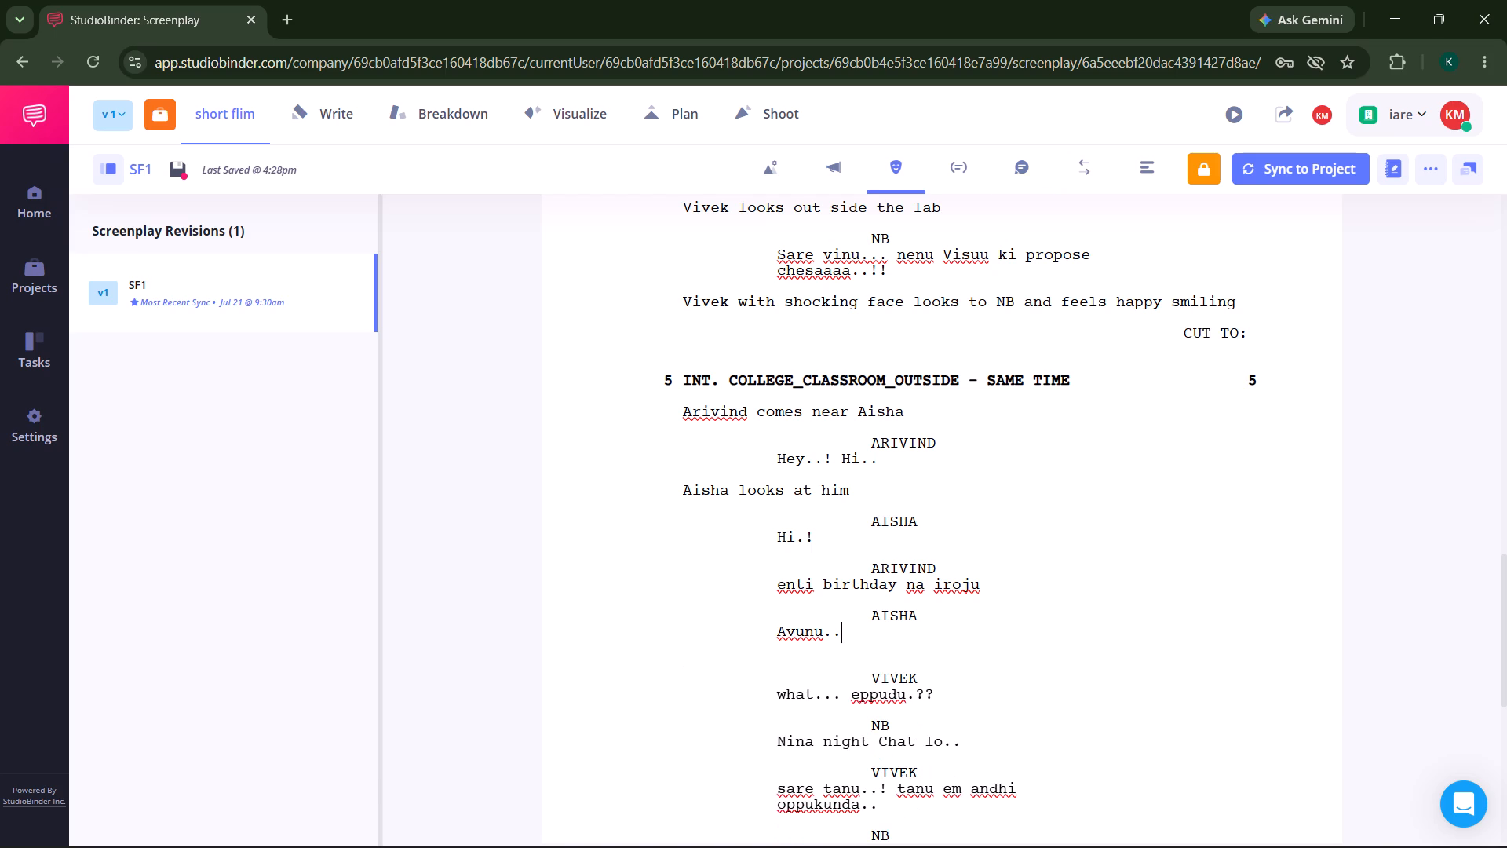
key(Return)
key(Tab)
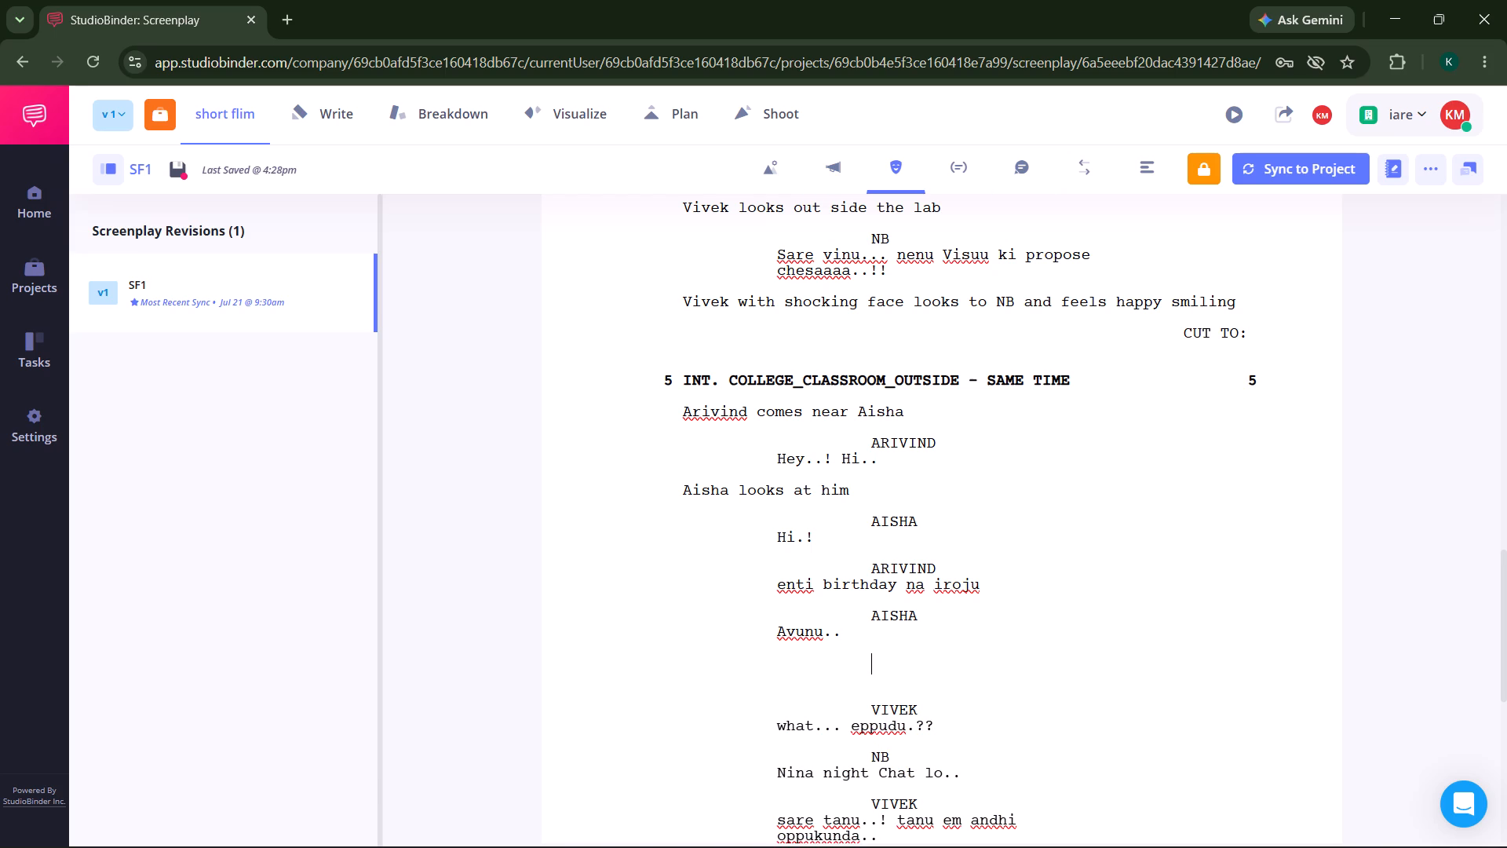
key(a)
key(r)
key(Tab)
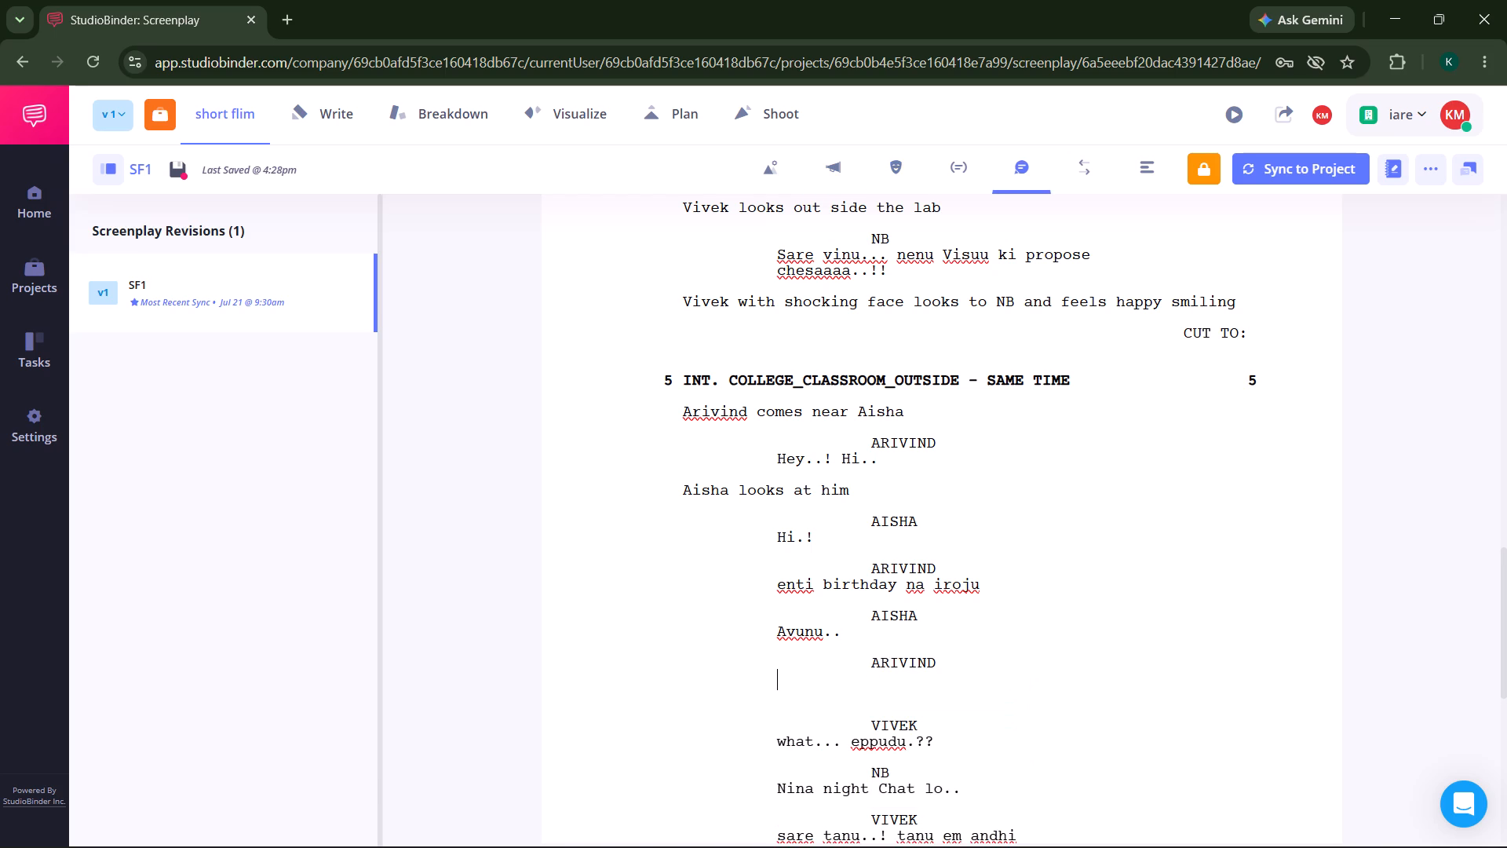
key(Tab)
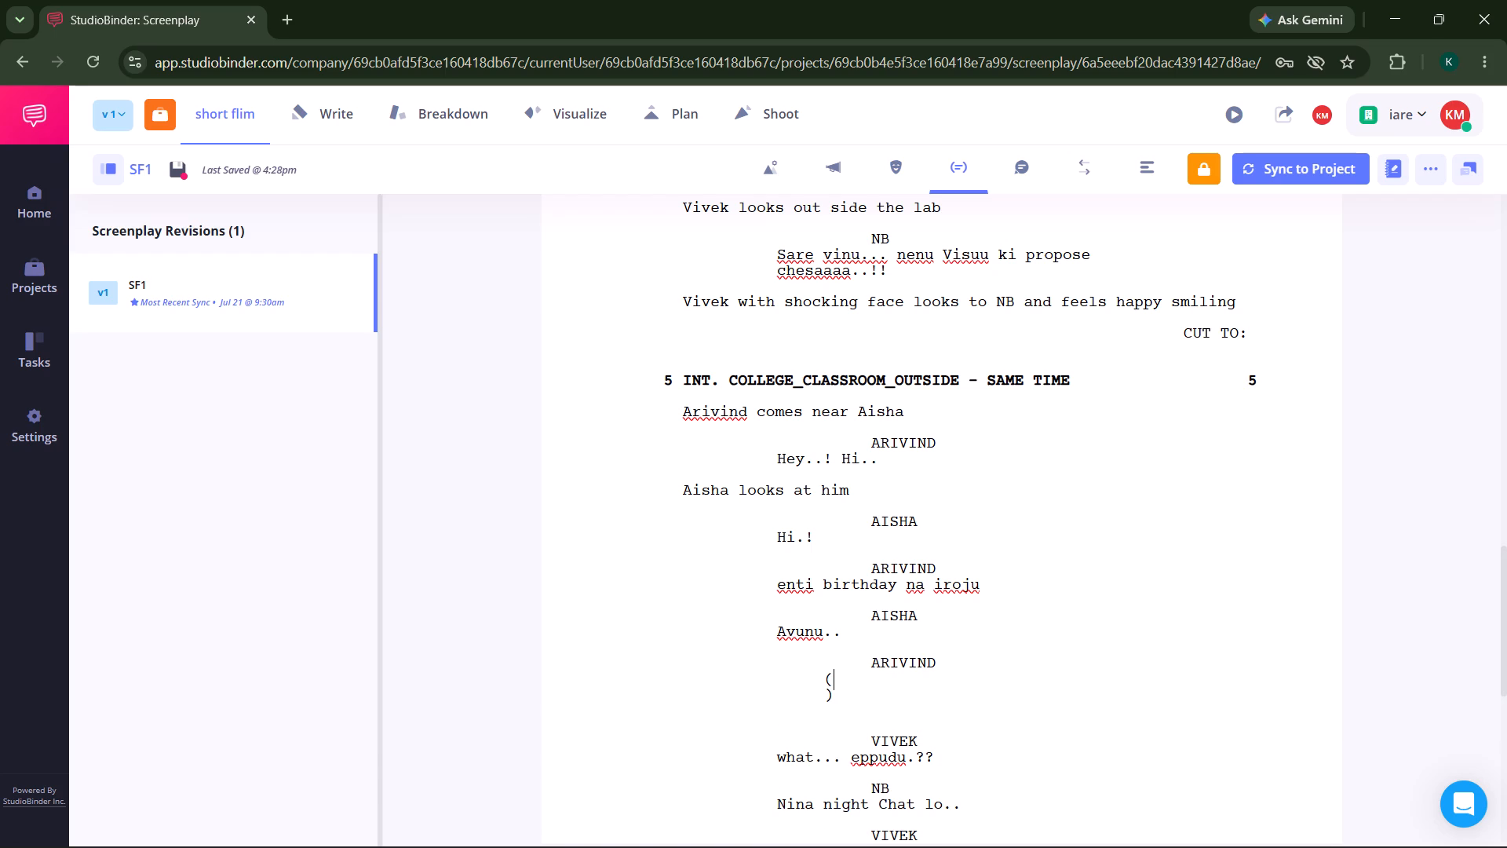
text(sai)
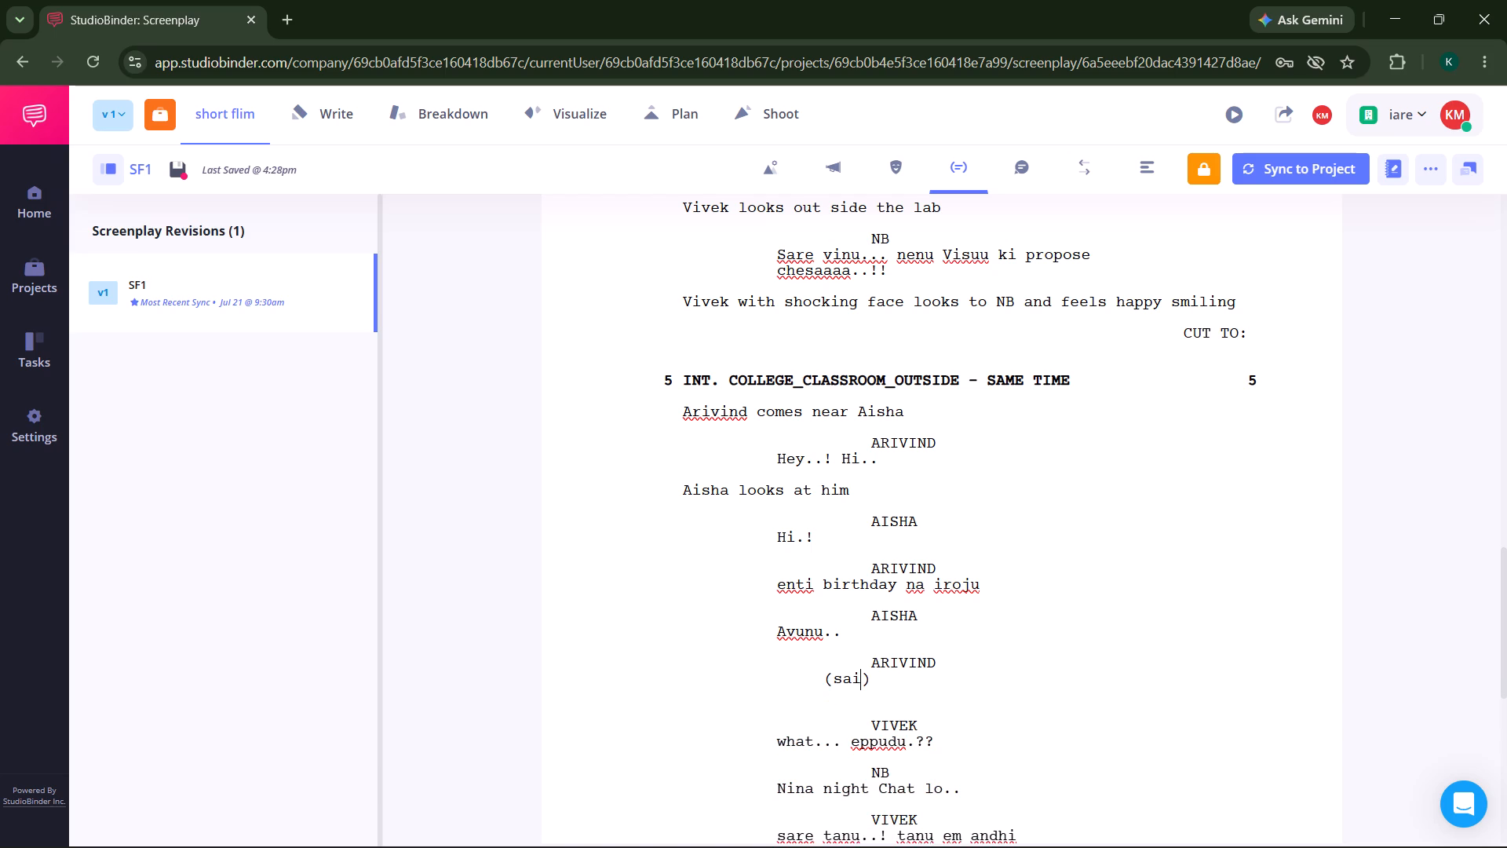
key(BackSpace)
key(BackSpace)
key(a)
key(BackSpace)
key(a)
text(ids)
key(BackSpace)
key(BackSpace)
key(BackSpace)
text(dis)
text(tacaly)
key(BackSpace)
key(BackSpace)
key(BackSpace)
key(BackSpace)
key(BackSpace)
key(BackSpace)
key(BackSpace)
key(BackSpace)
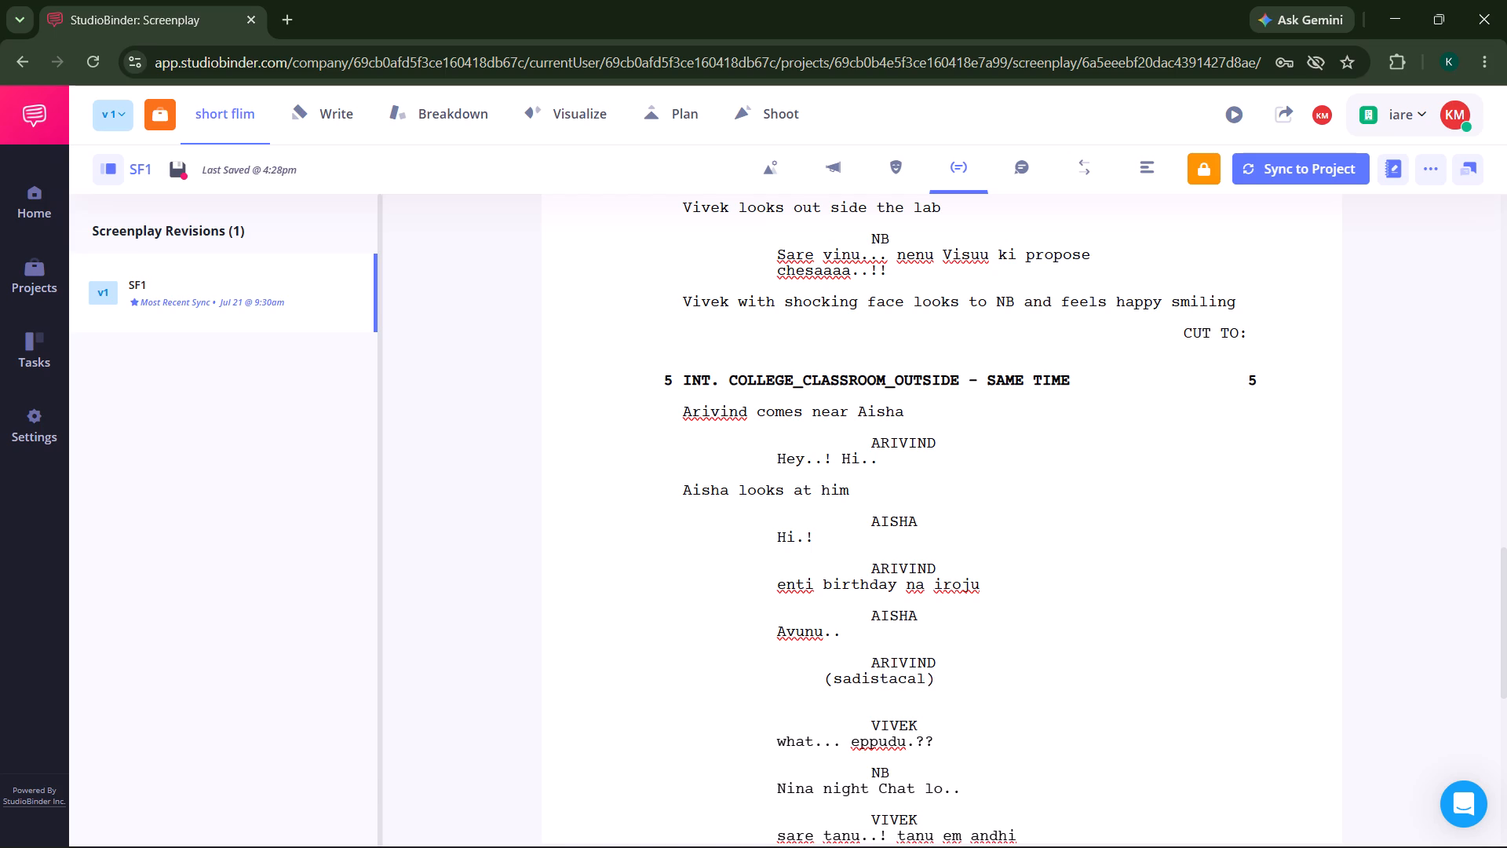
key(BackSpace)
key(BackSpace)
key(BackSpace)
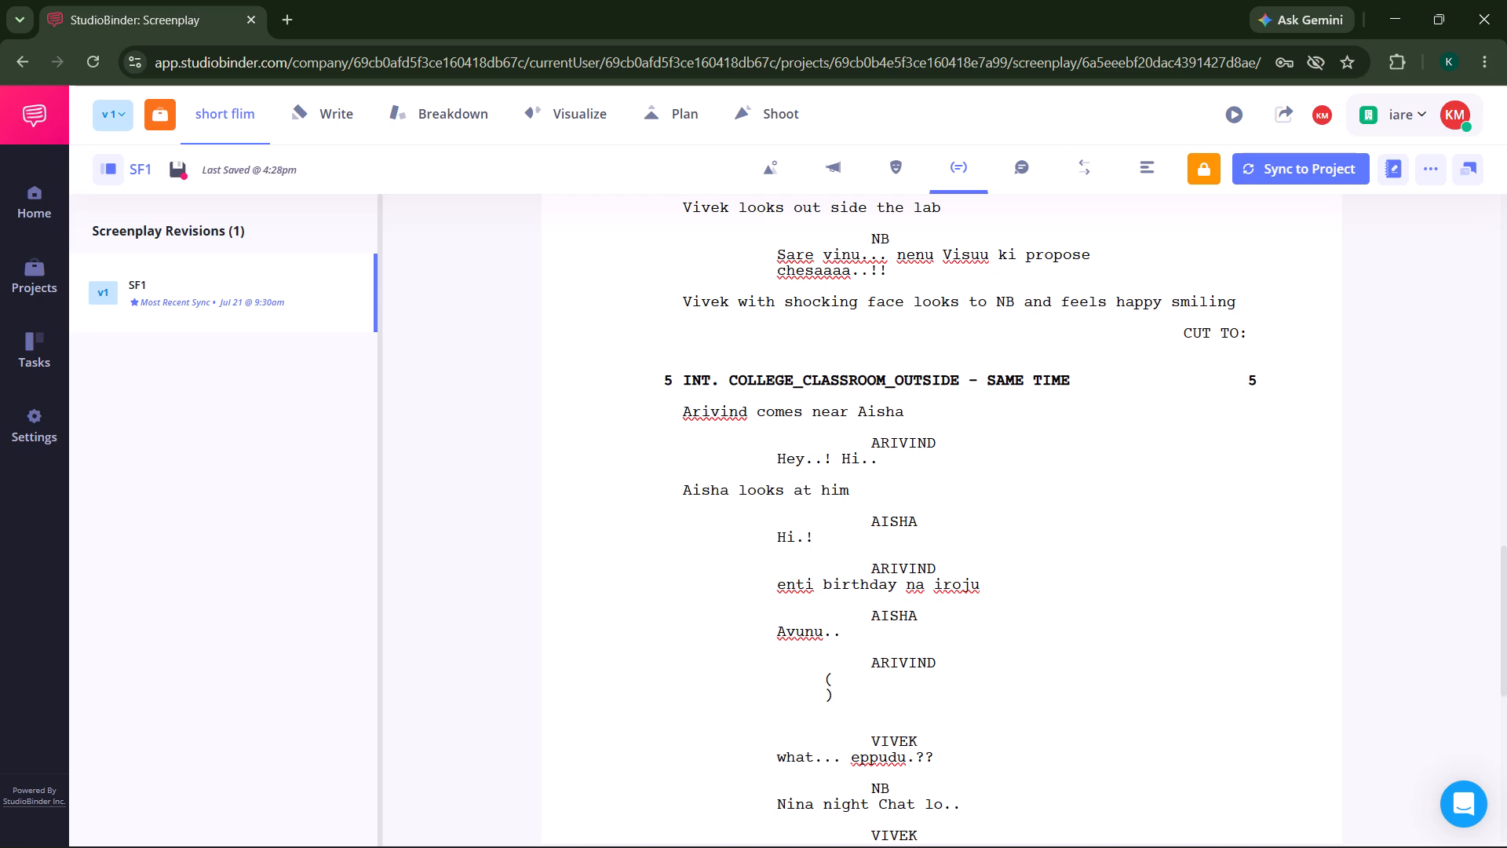
Replace the empty parenthetical under the last ARIVIND cue with dialogue beginning "Marii..!!".
key(BackSpace)
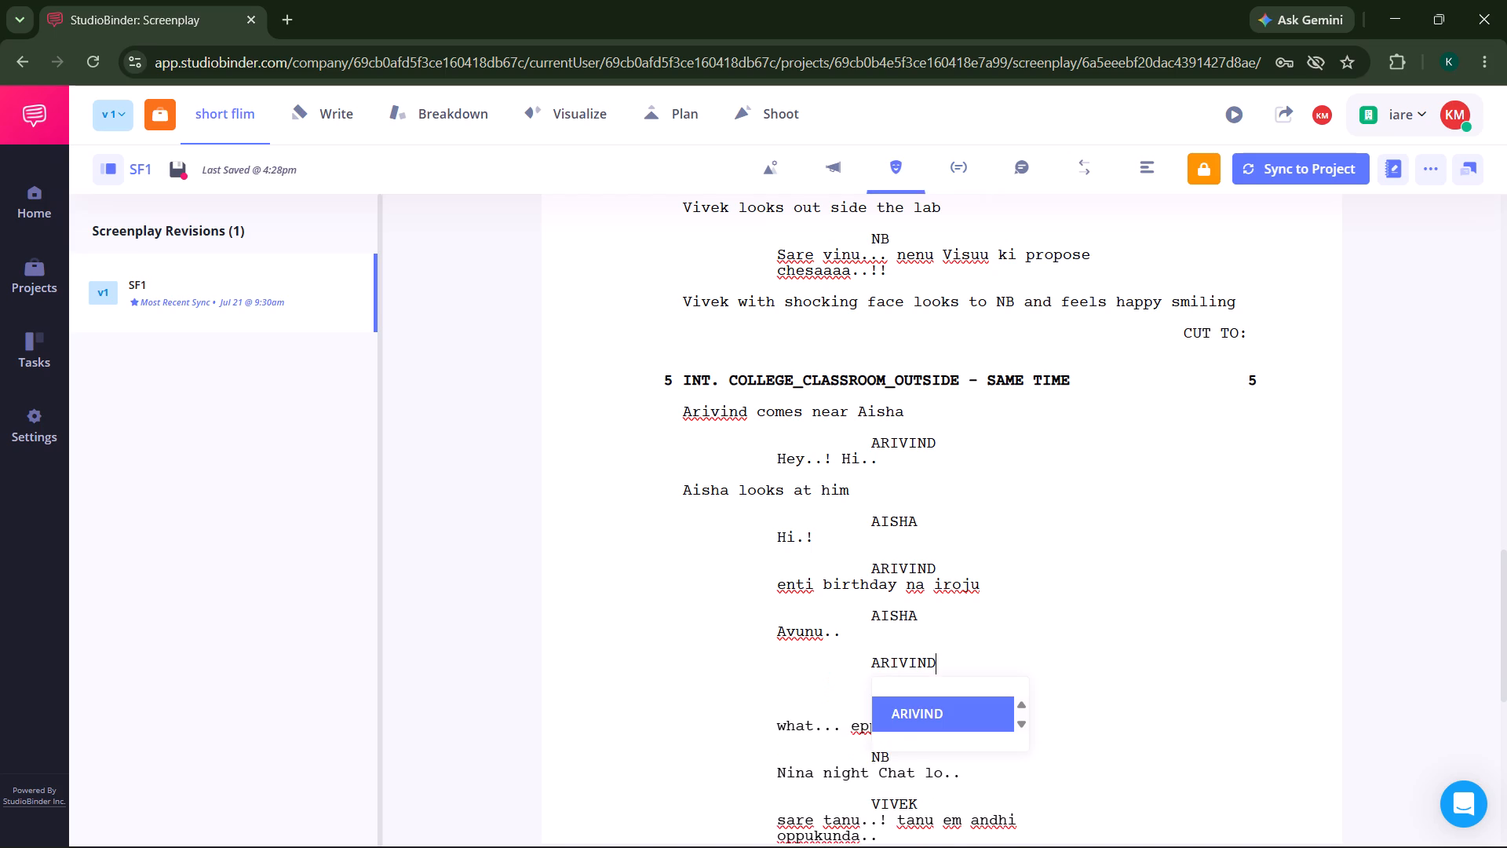
key(Return)
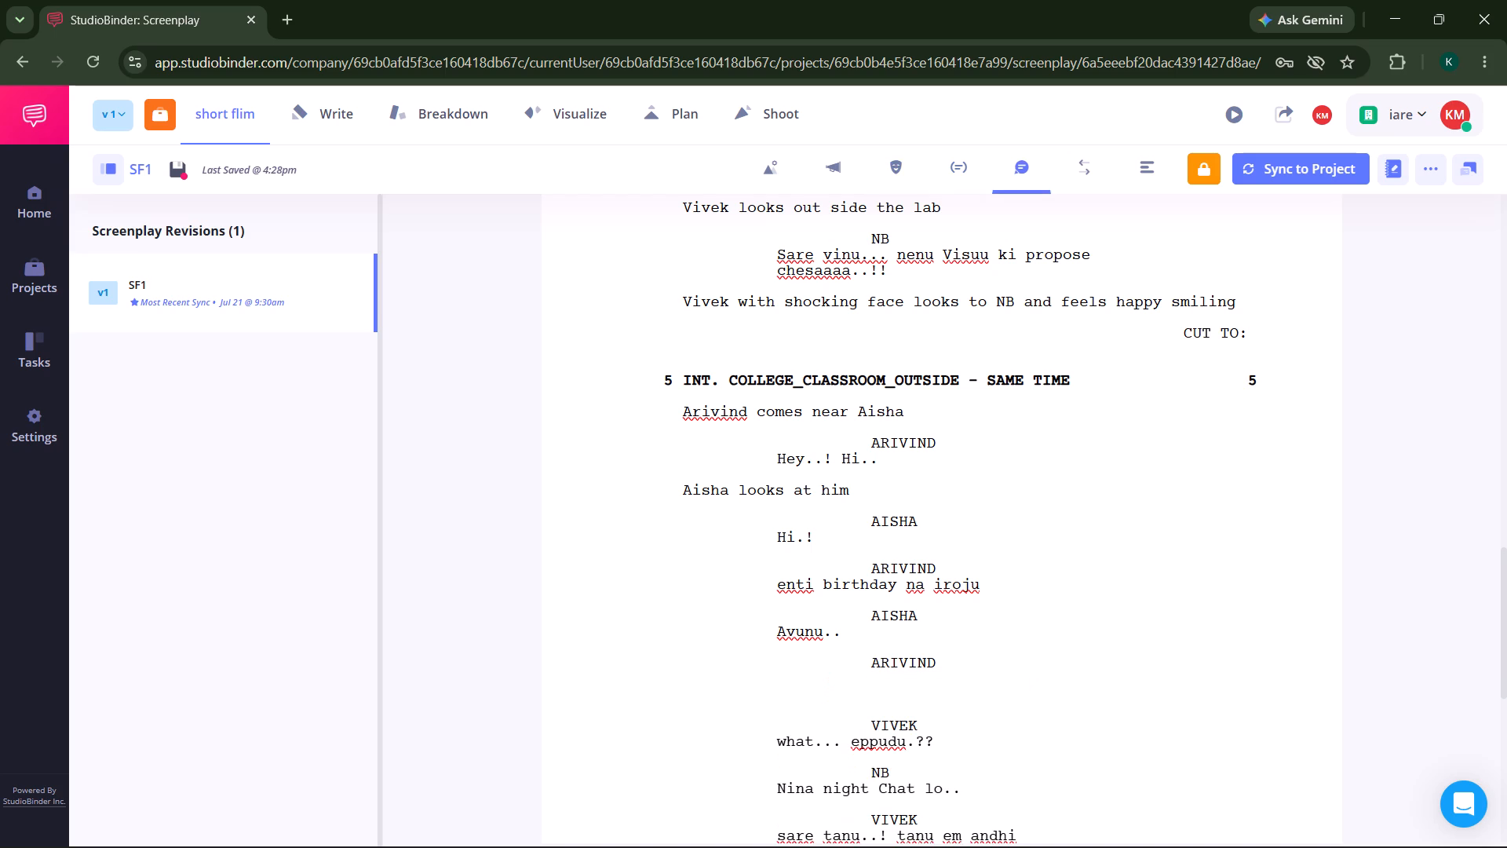
text(Marii..)
text(!!)
key(space)
Continue Arivind's dialogue after "Marii..!!" with "evaru prepose cheyaledha inka..".
text(evaruj)
key(space)
key(BackSpace)
key(BackSpace)
key(space)
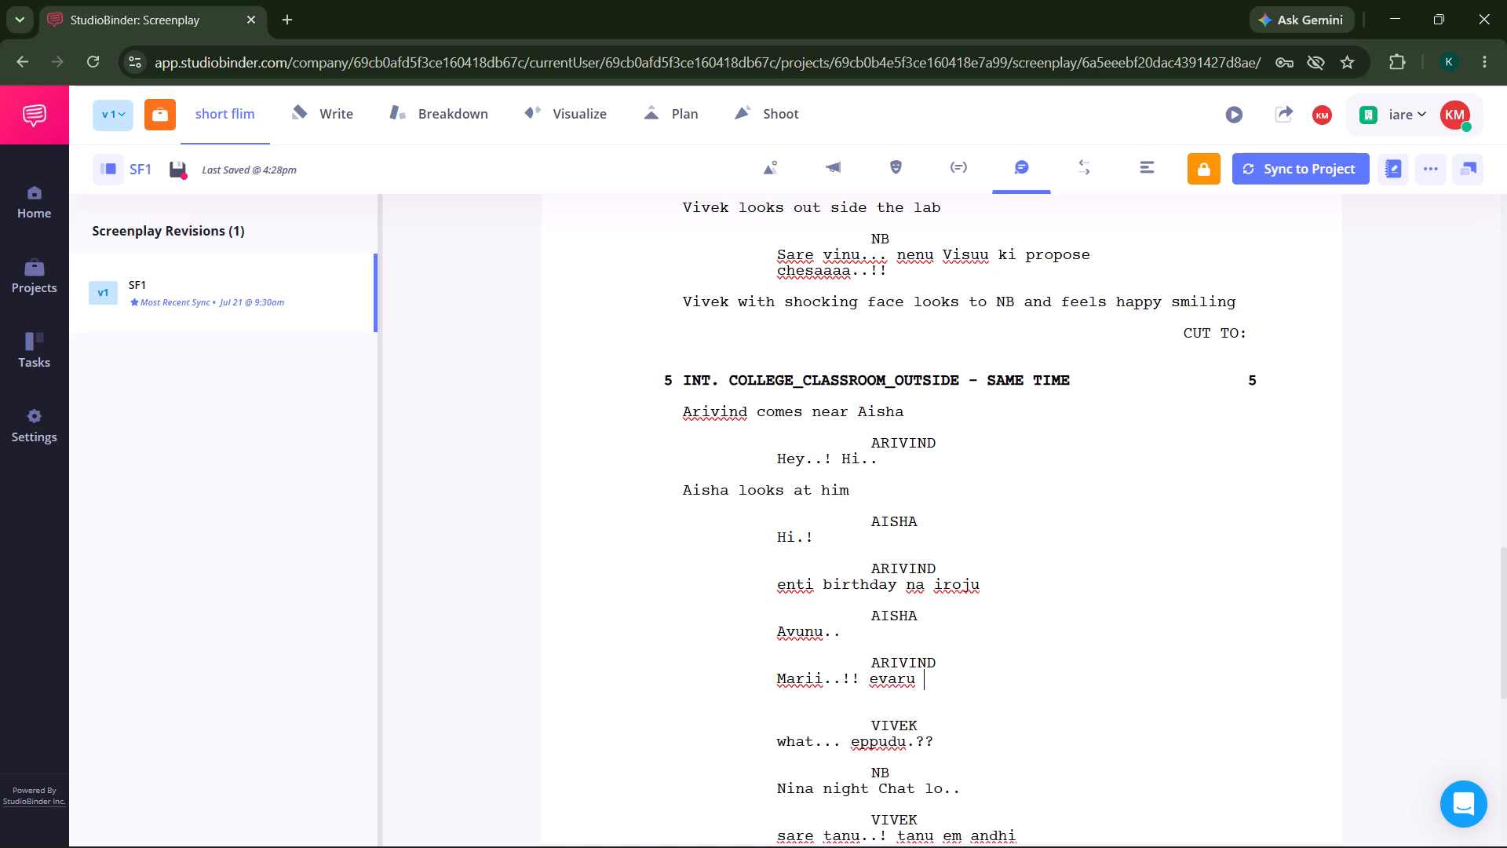
text(per)
text(pose)
key(space)
key(BackSpace)
key(BackSpace)
key(BackSpace)
key(BackSpace)
key(BackSpace)
key(BackSpace)
key(BackSpace)
text(repose cheyaledha)
key(space)
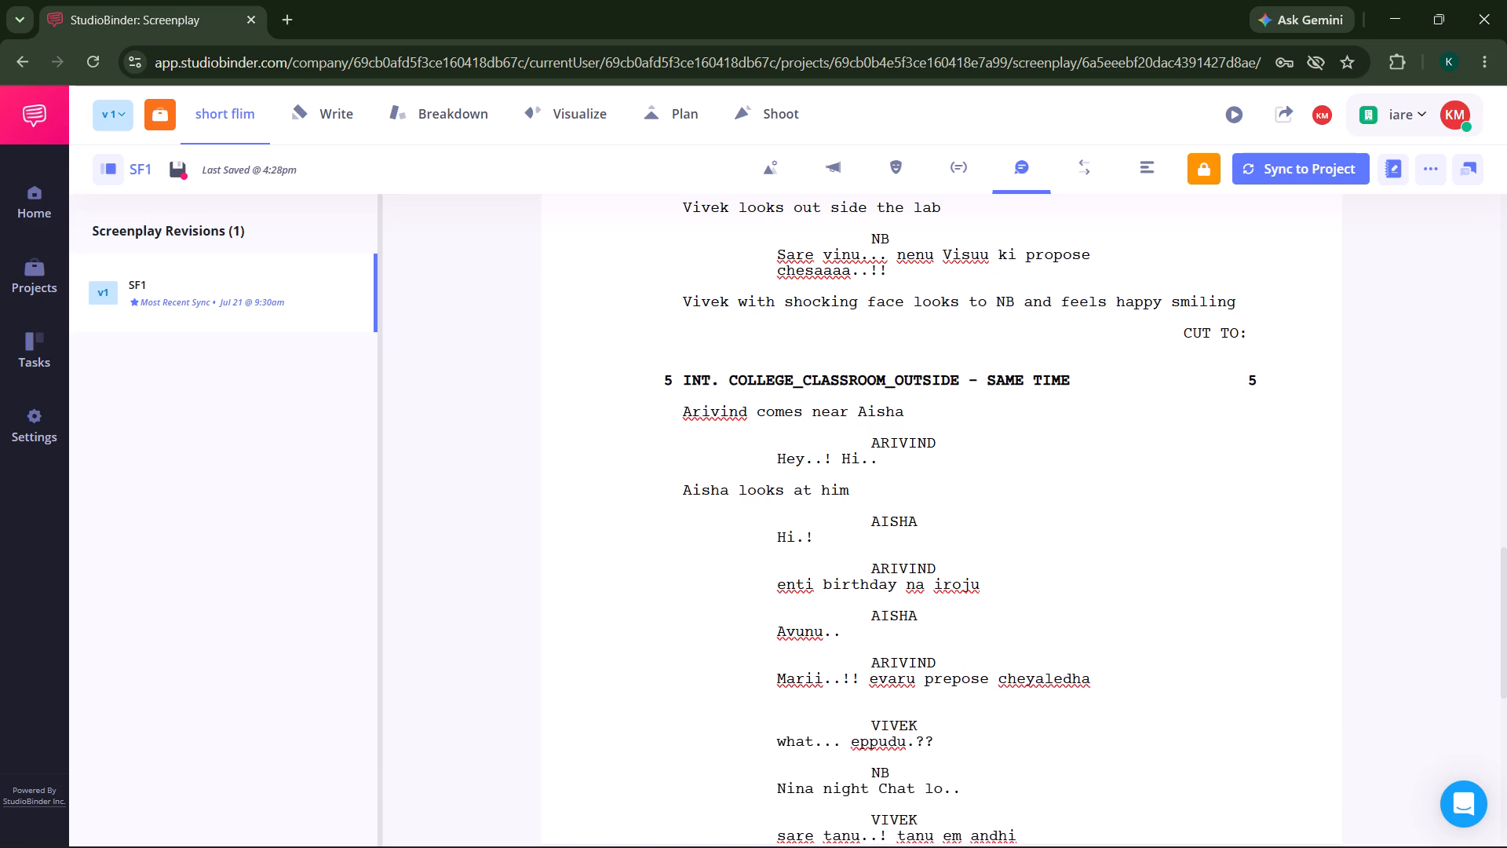
text(inka)
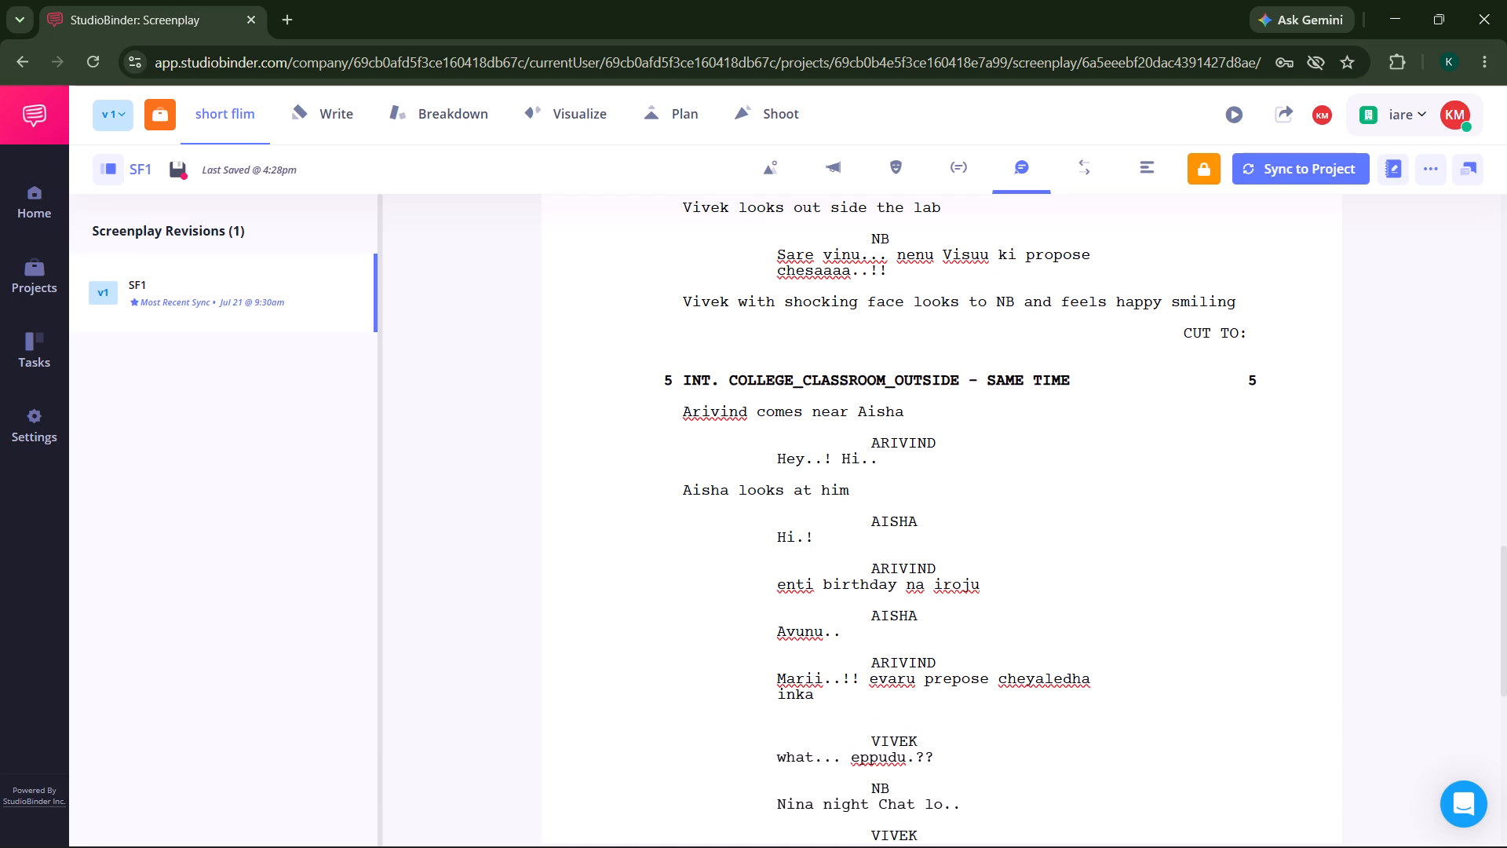
text(..)
Add an AISHA character cue below Arivind's "Marii..!!" dialogue, without a parenthetical.
key(Return)
key(BackSpace)
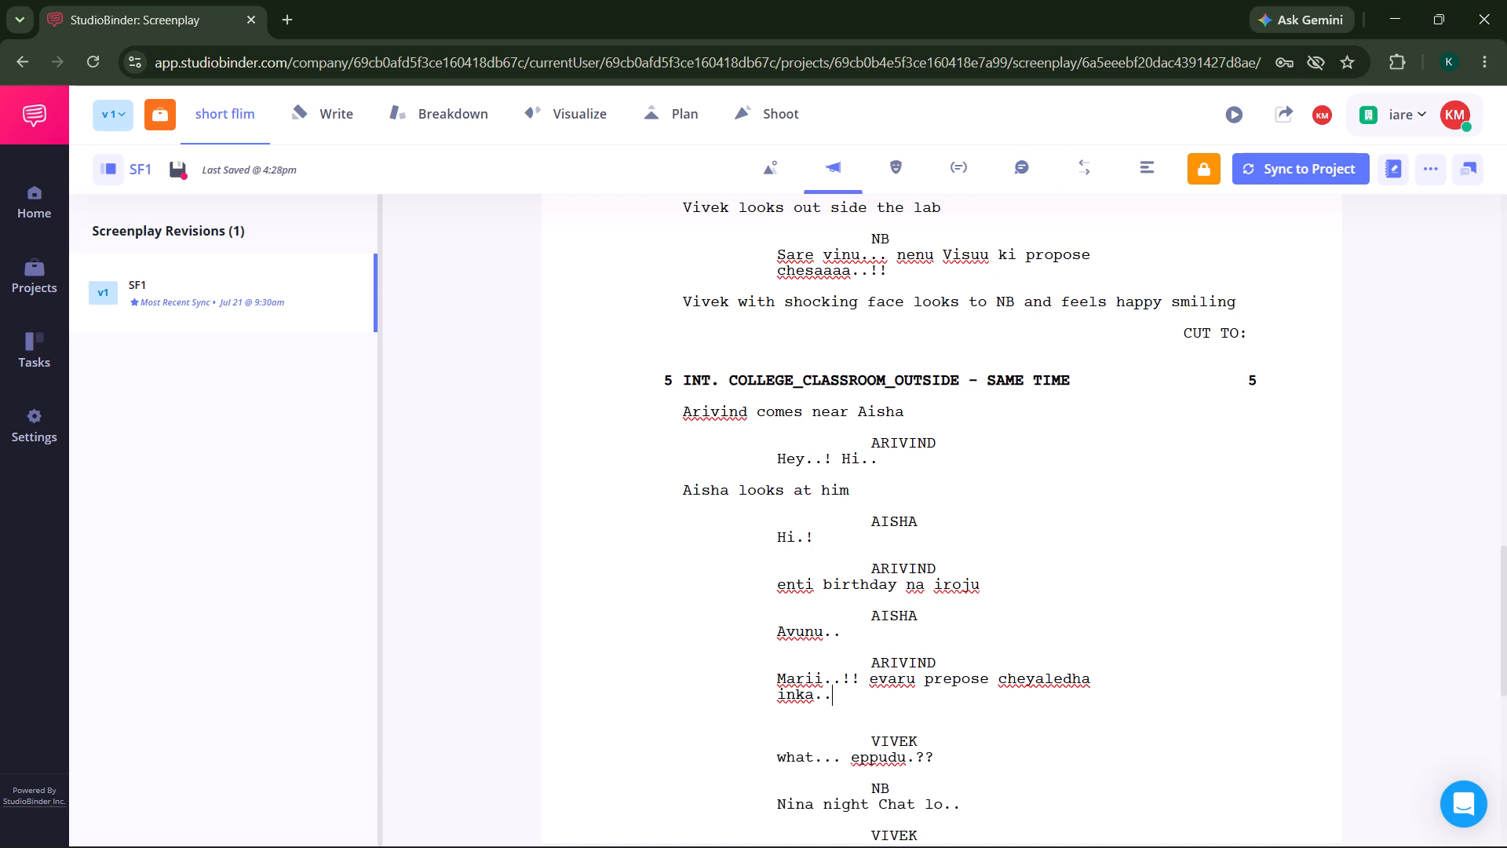
key(Return)
key(Tab)
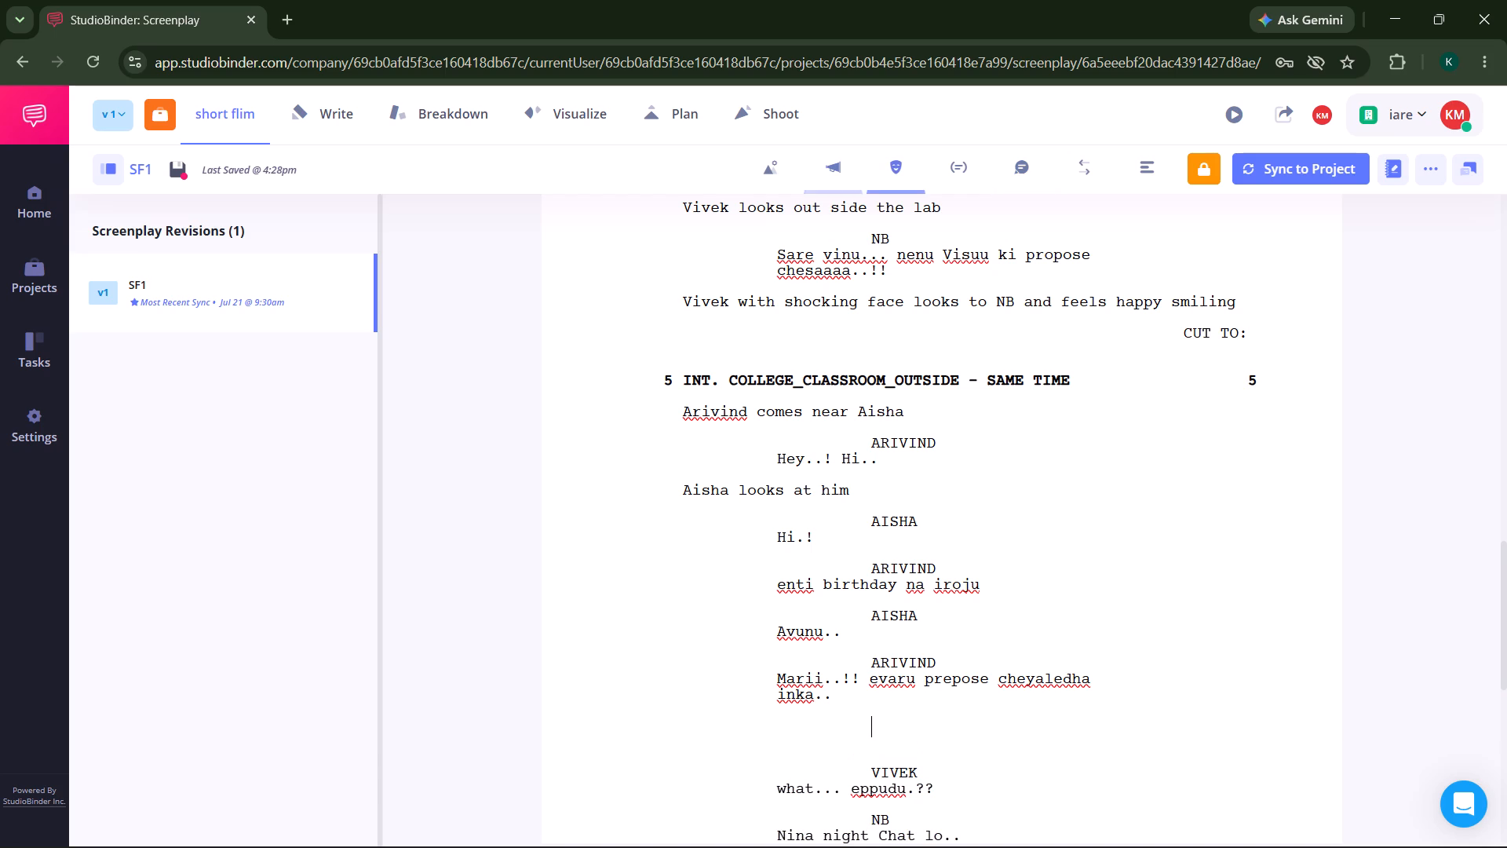
key(a)
key(Tab)
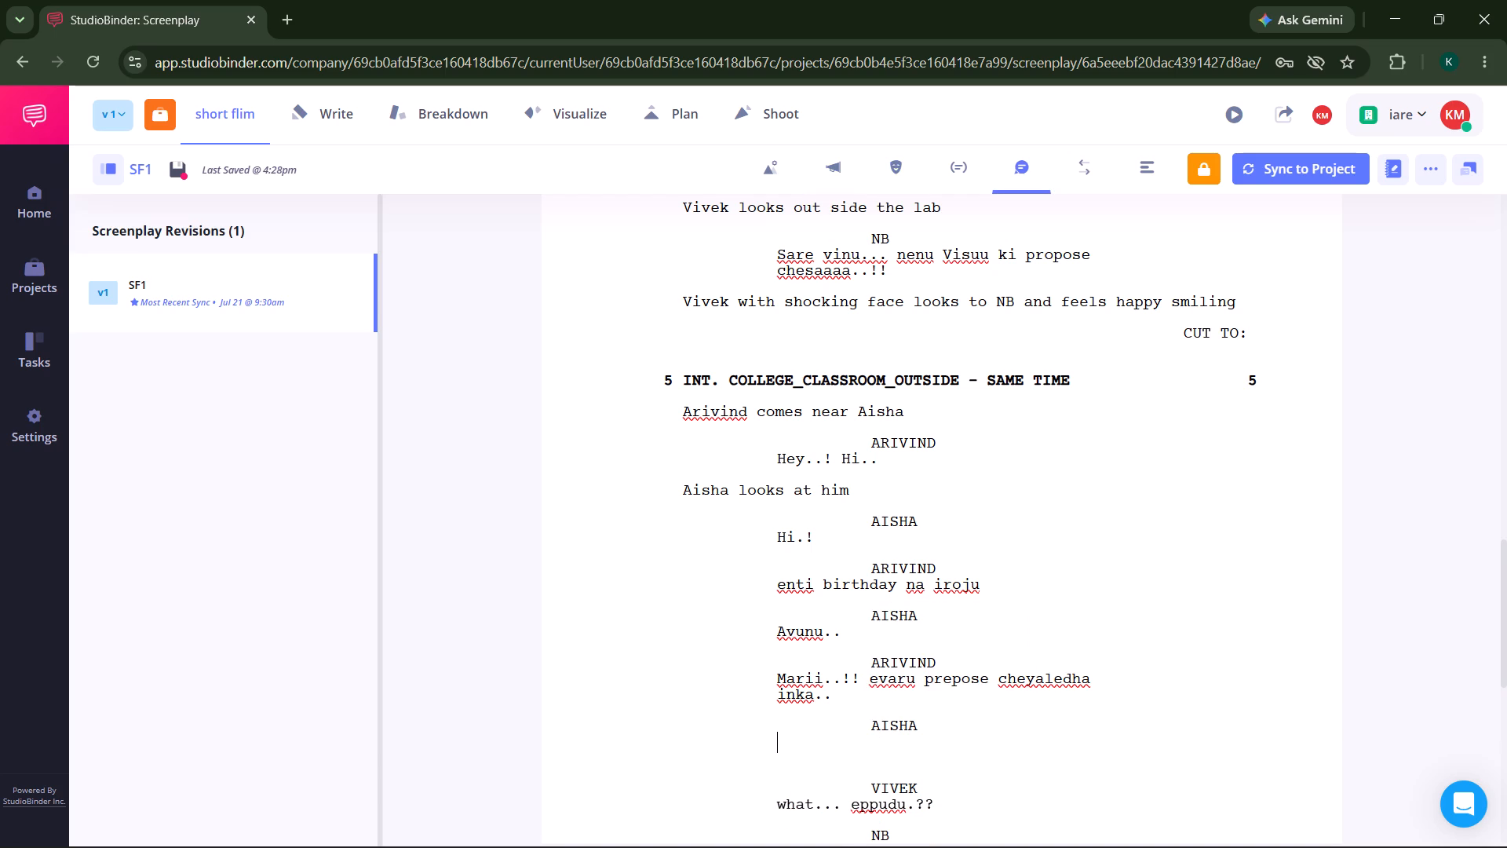
key(Tab)
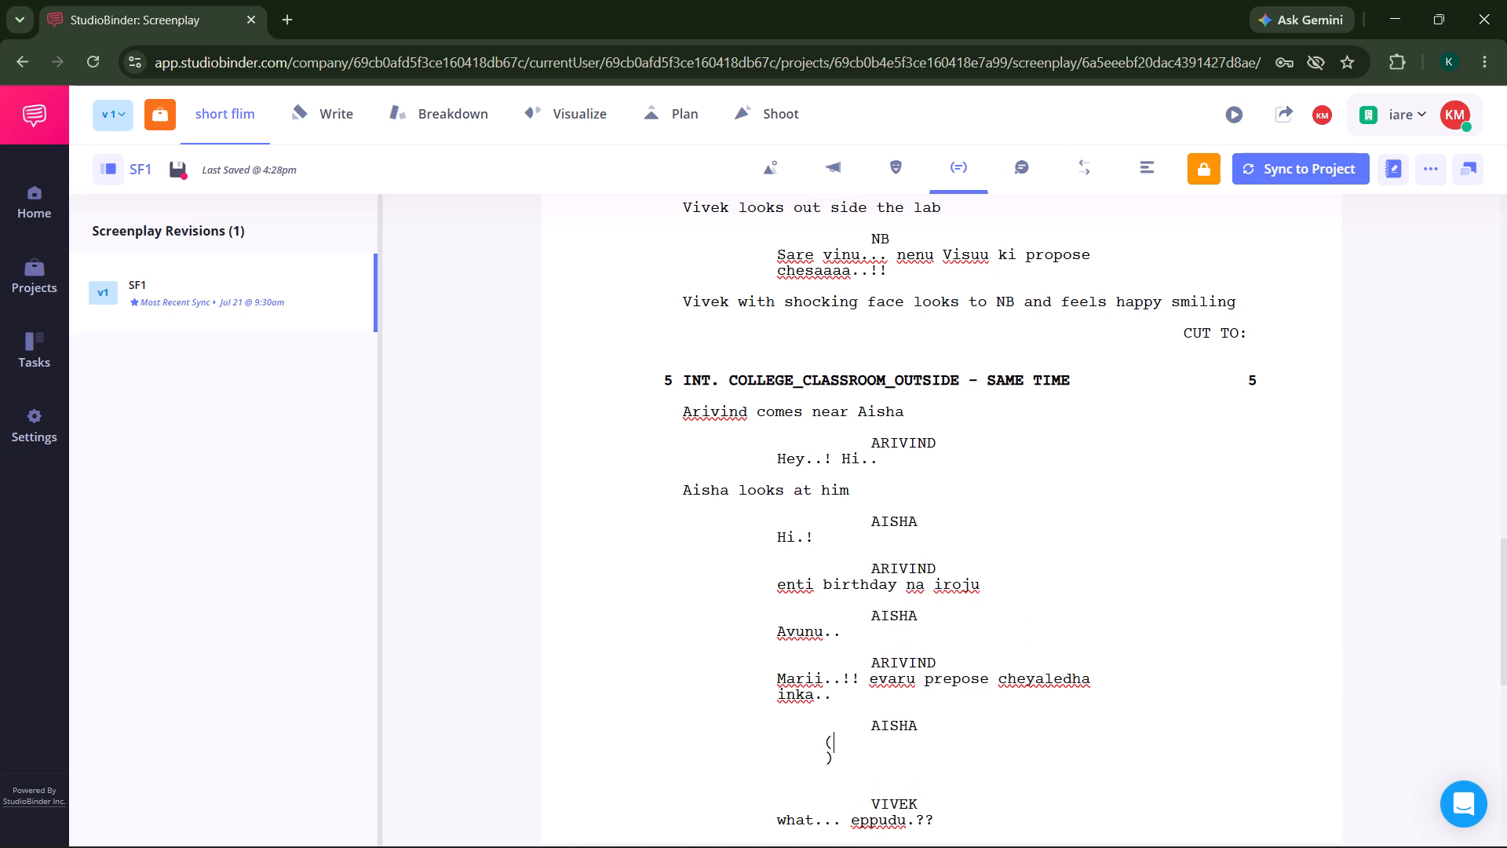
key(BackSpace)
key(BackSpace)
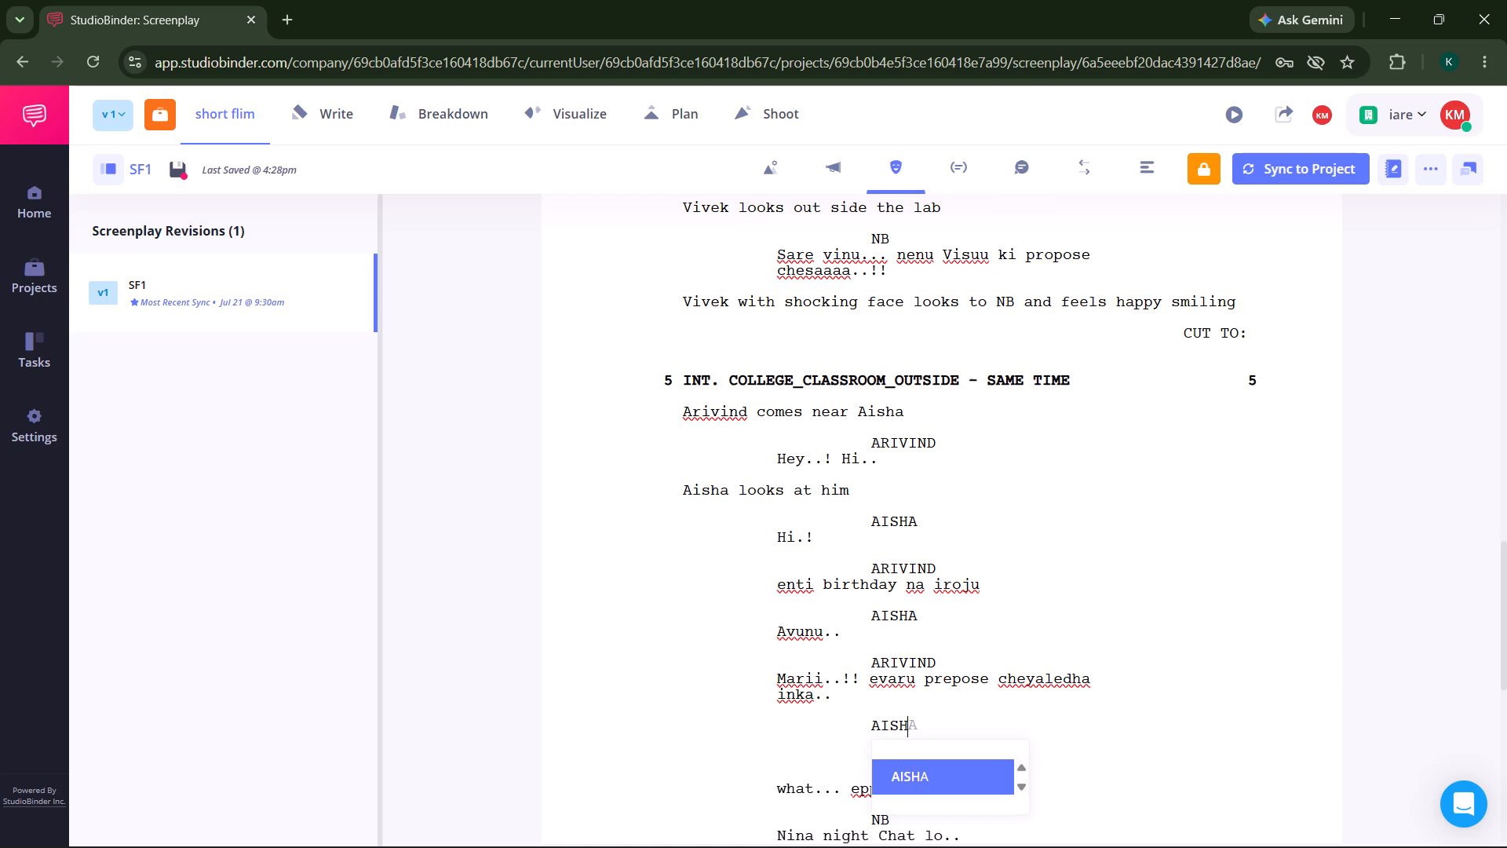
key(a)
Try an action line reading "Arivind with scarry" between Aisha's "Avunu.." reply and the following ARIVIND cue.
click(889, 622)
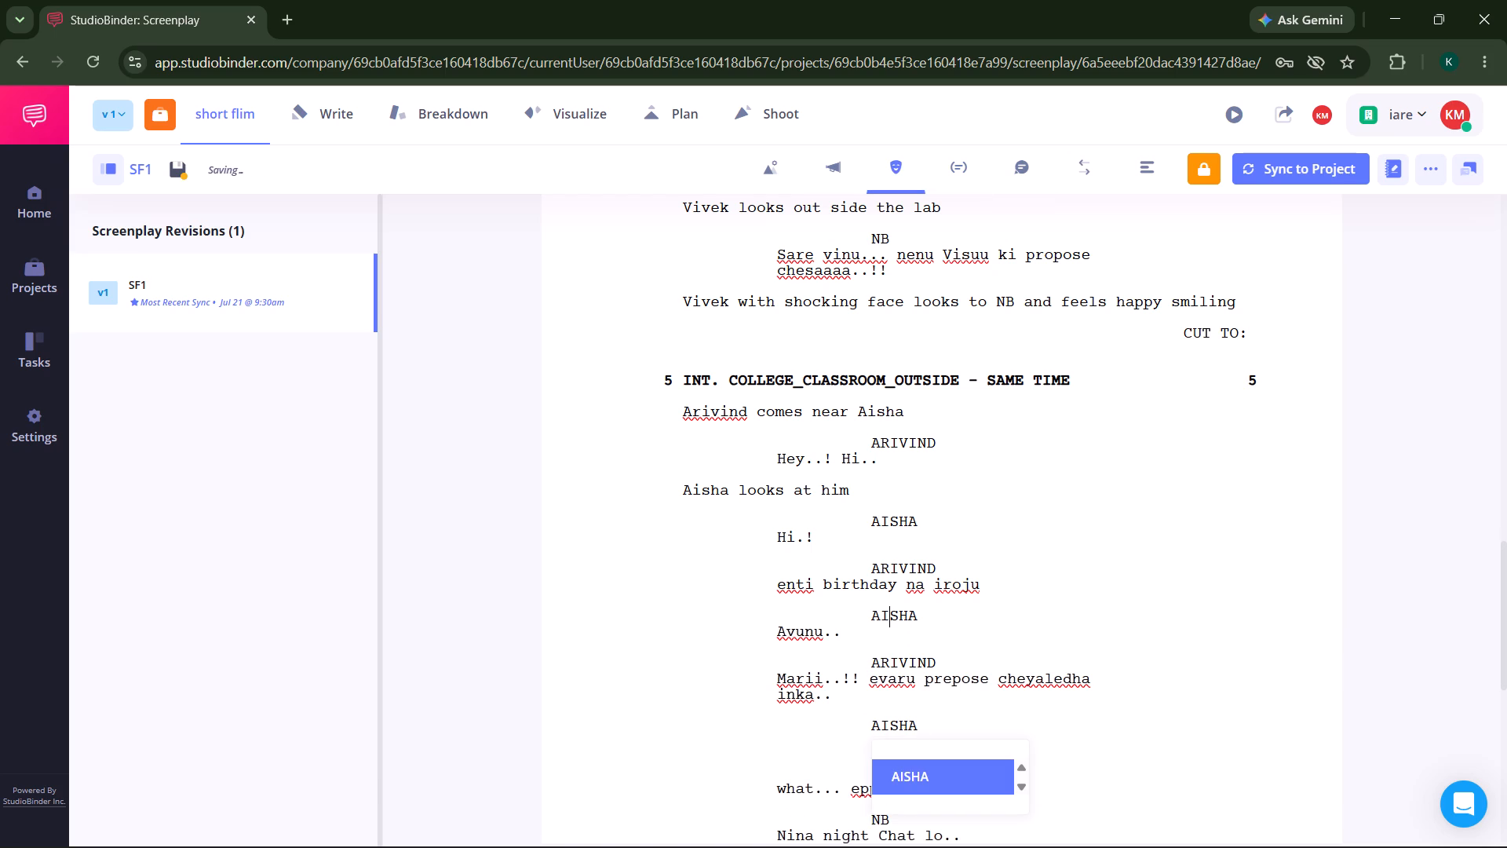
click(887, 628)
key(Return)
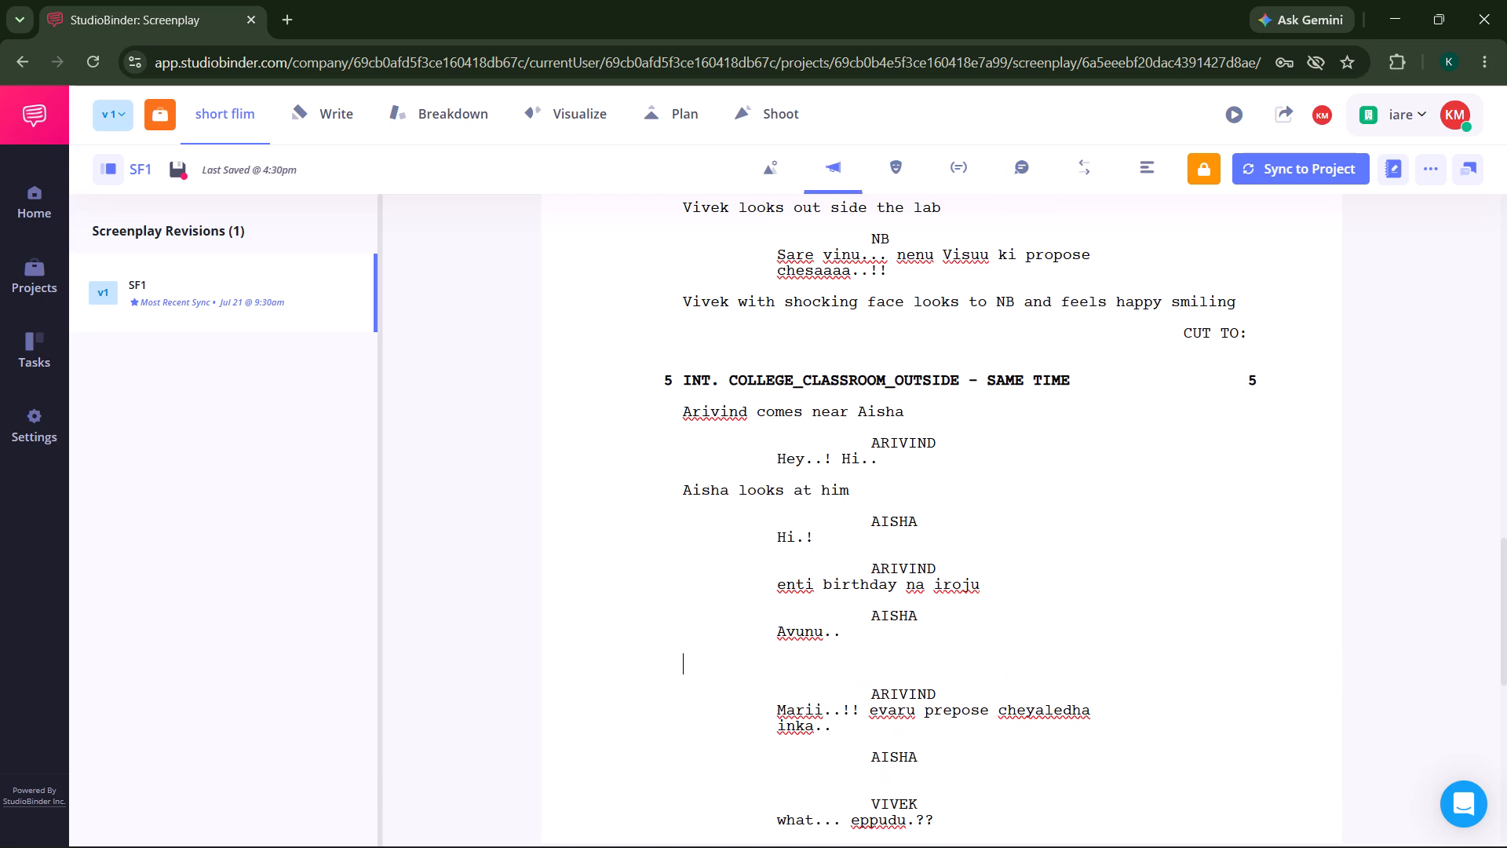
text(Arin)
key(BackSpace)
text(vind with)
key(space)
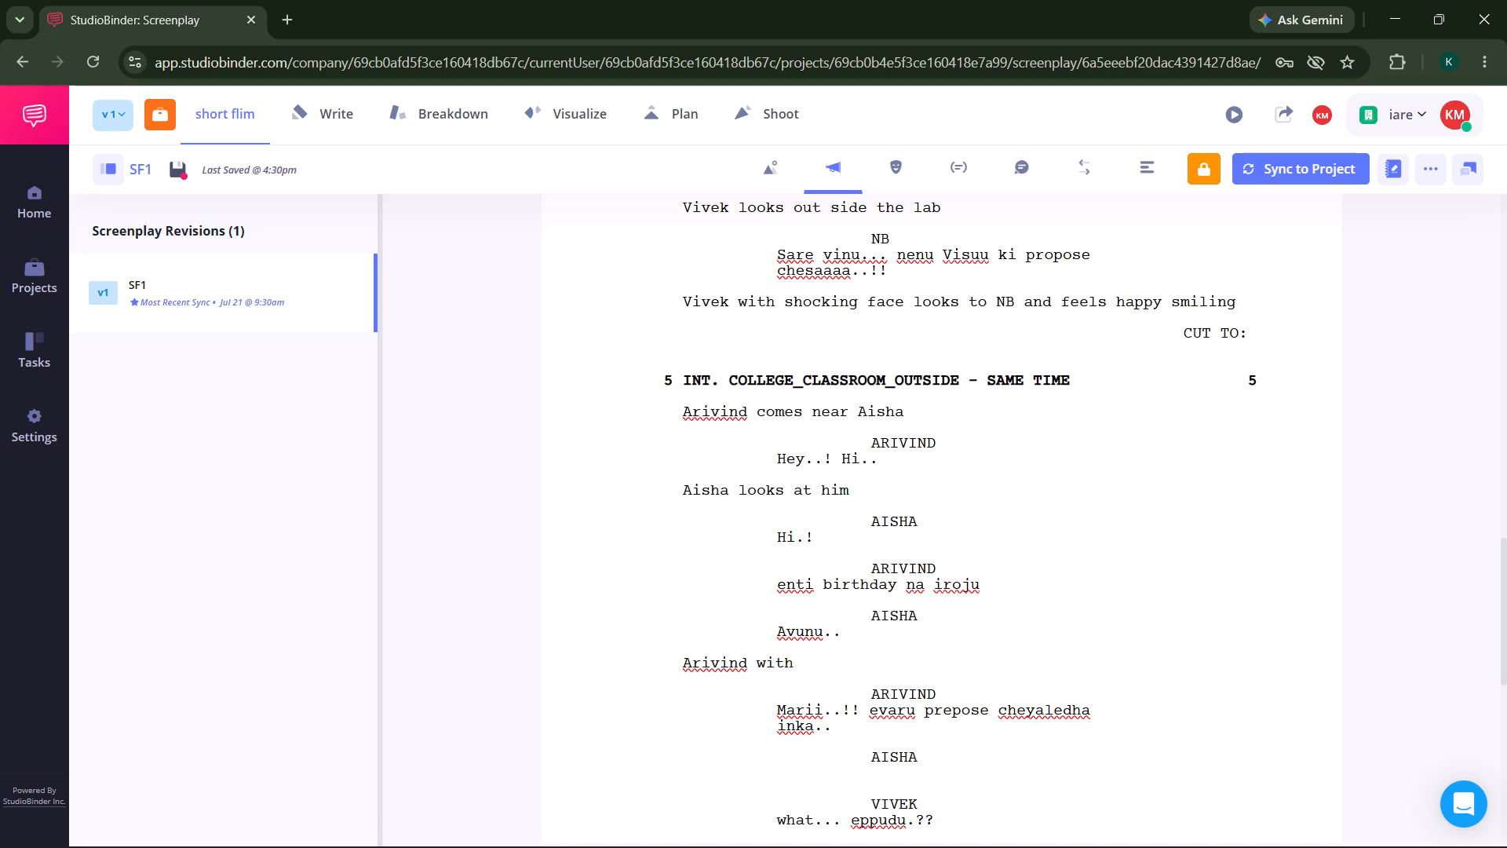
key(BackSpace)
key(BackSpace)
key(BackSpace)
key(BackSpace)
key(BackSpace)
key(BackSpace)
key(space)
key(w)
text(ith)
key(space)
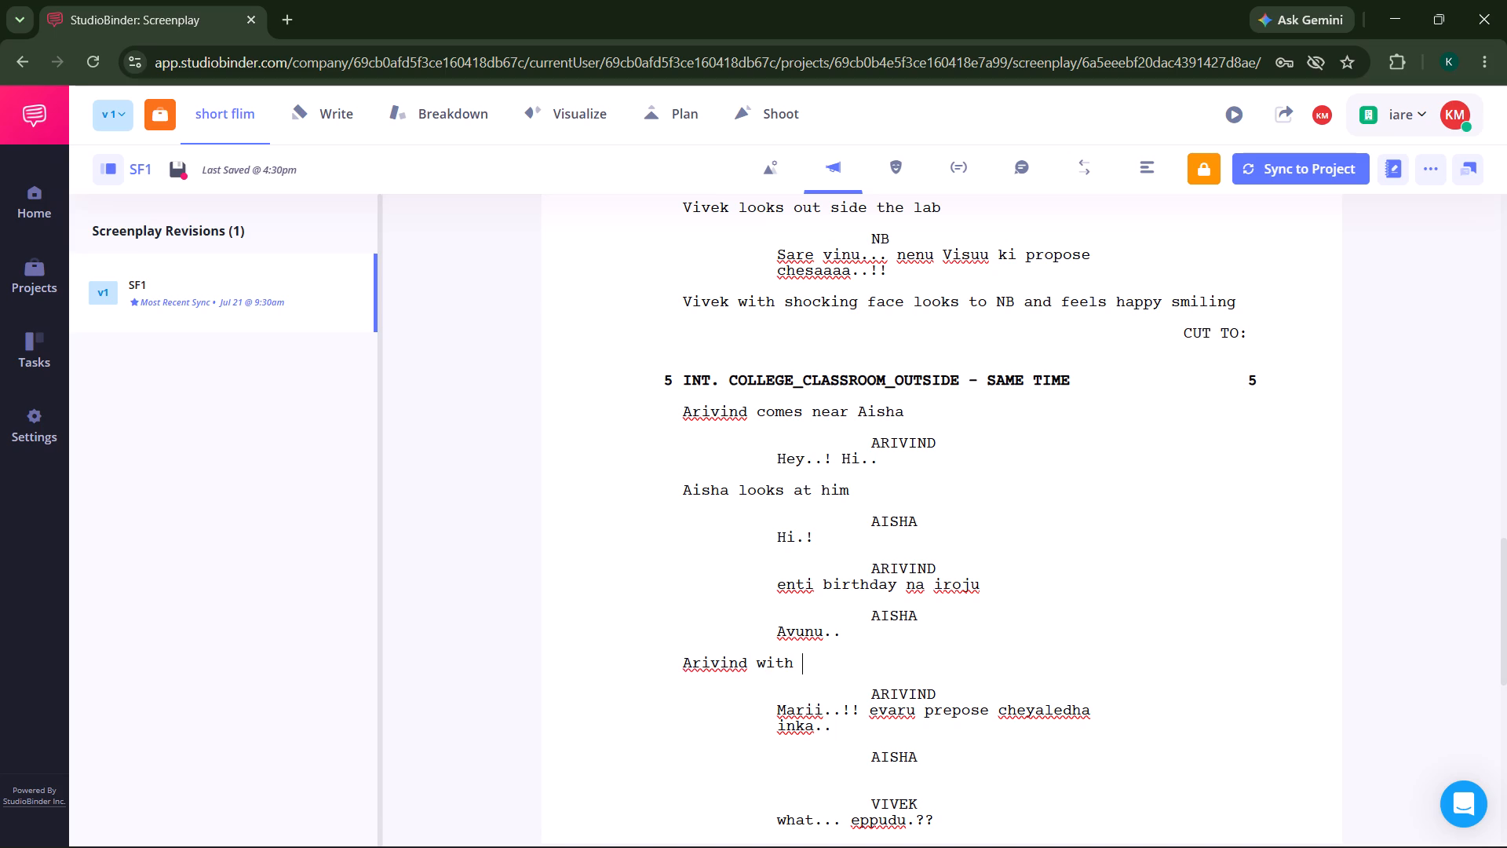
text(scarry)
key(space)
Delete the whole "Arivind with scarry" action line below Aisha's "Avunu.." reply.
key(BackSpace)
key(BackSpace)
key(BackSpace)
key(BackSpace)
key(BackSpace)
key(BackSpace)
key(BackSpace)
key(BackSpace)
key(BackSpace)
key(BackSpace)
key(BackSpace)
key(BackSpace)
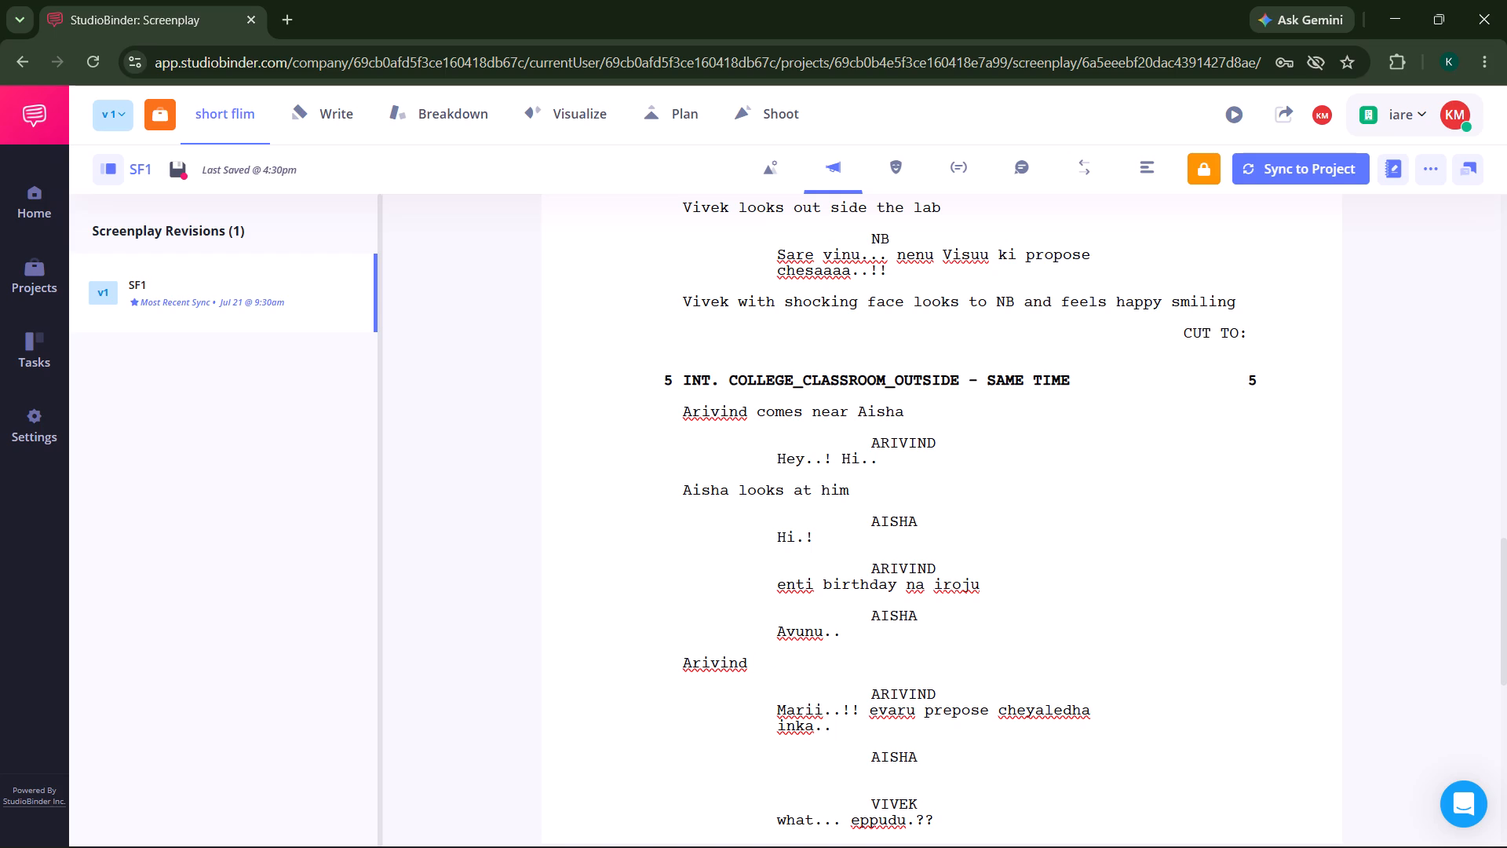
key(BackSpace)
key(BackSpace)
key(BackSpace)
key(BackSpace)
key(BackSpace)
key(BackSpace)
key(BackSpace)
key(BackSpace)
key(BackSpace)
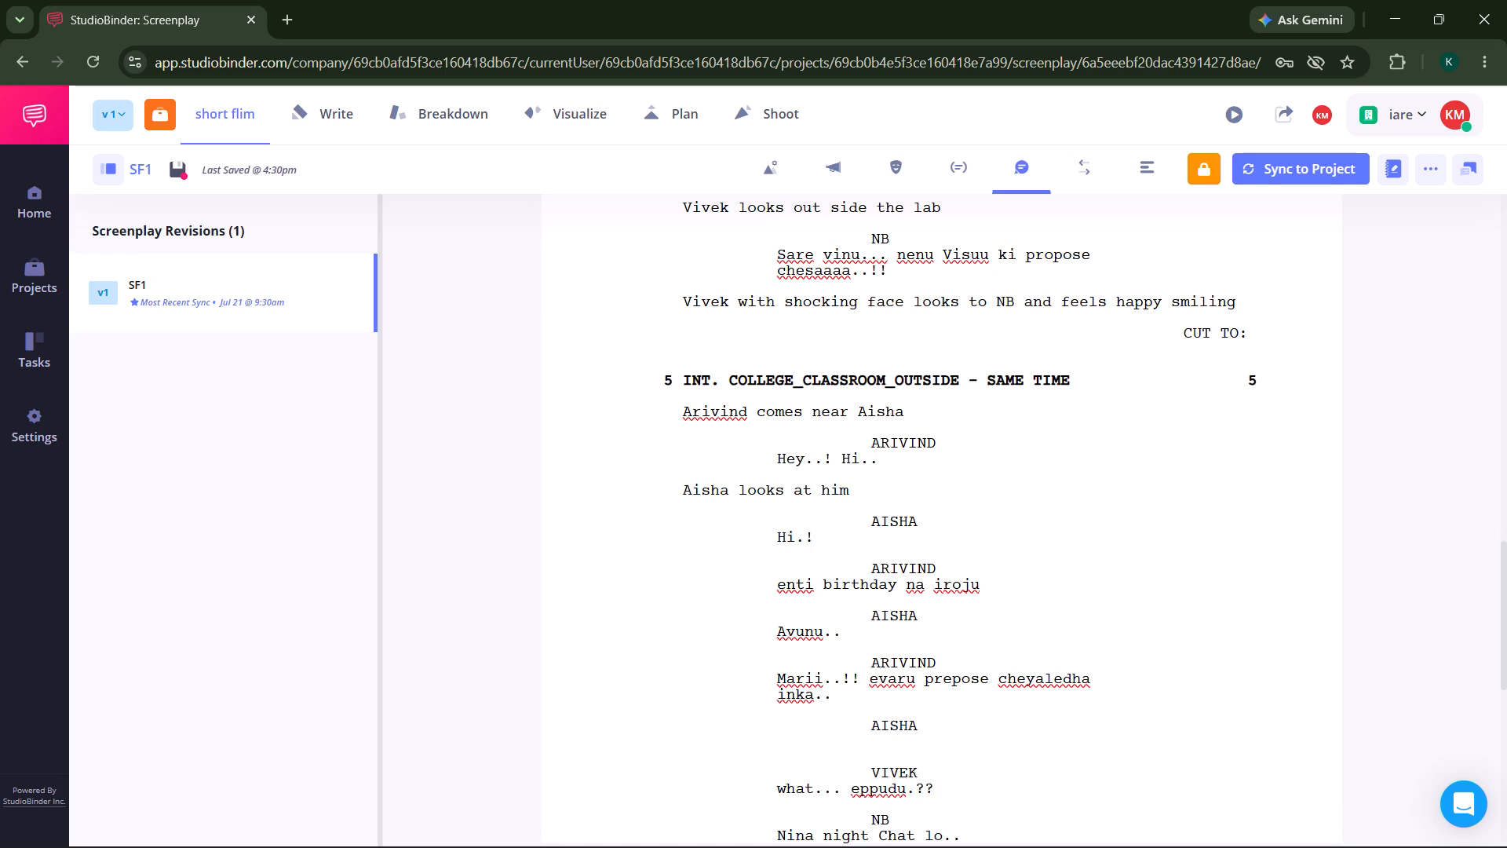
Insert an action line beginning "Arivind with" between Aisha's "Avunu.." reply and the following ARIVIND cue.
key(Return)
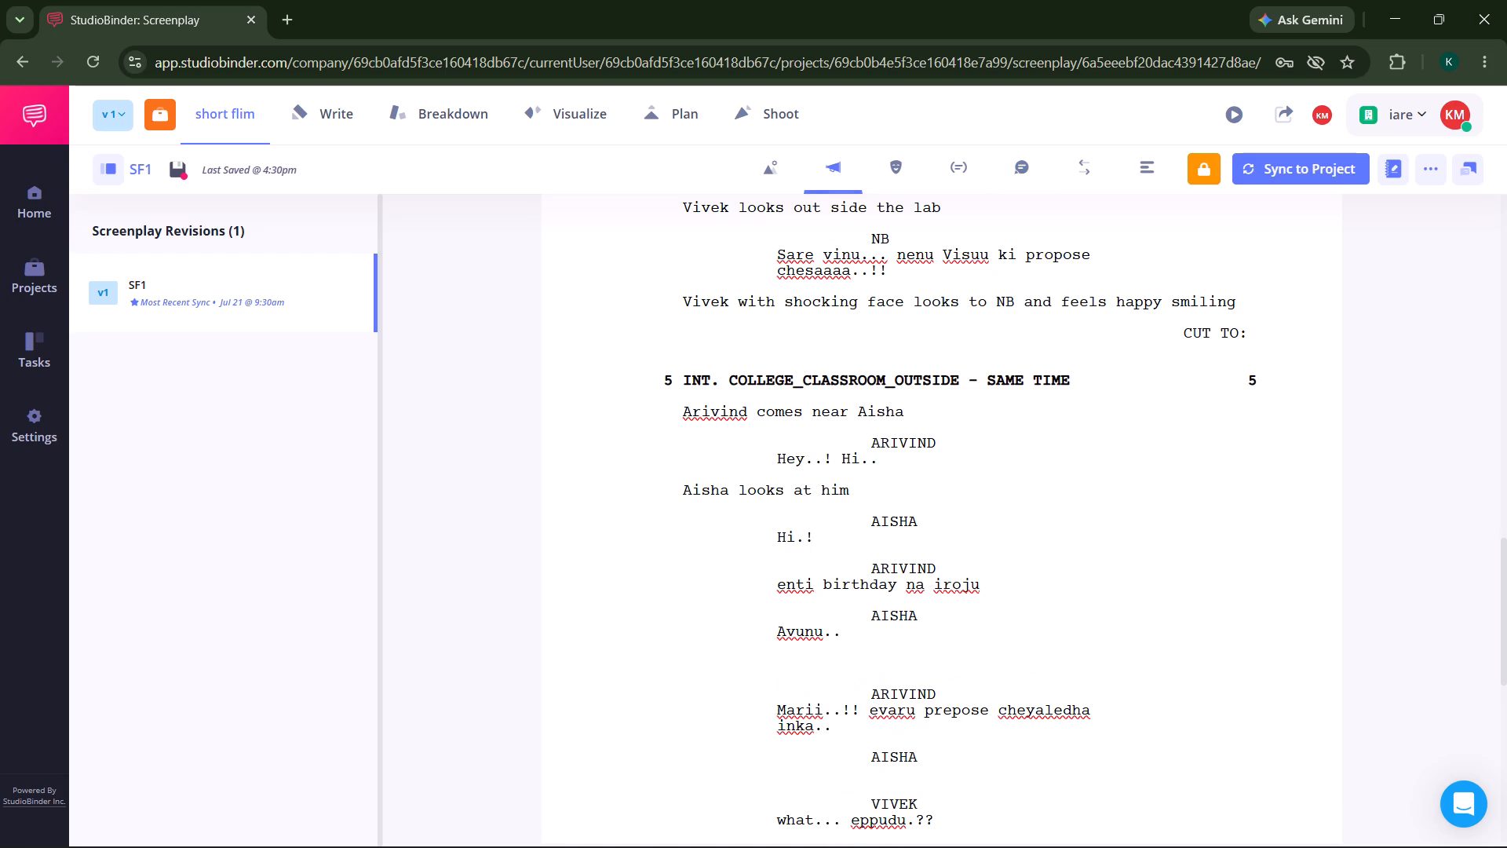
text(Arivind)
key(space)
text(with)
key(space)
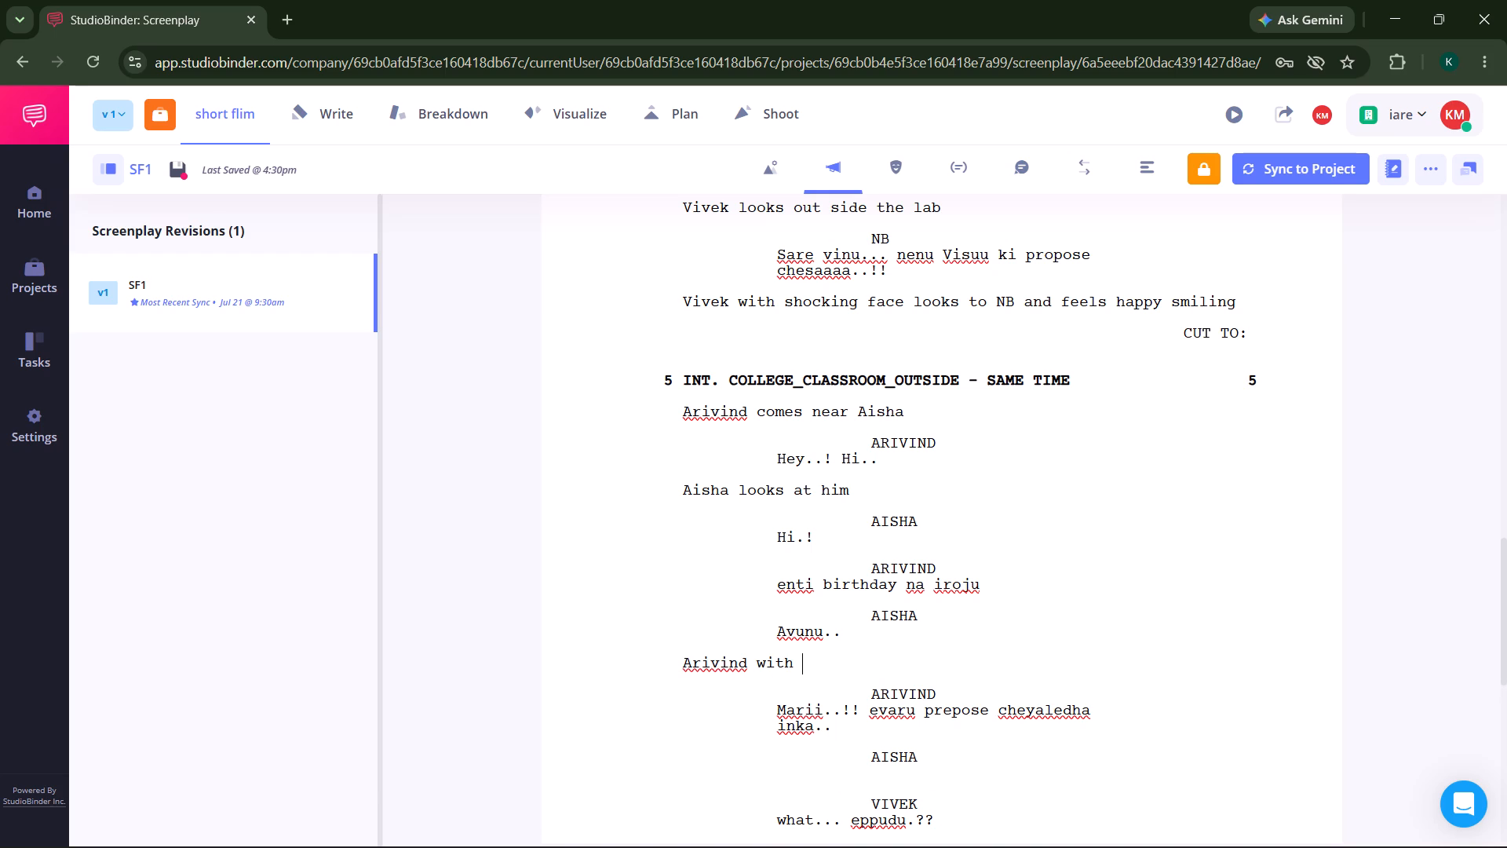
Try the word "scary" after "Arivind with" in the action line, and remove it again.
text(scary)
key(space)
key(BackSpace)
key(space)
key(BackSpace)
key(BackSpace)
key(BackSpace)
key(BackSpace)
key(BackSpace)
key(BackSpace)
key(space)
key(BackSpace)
Complete the action line below Aisha's "Avunu.." reply so it reads "Arivind with hardest tone".
text(hadest)
key(BackSpace)
key(BackSpace)
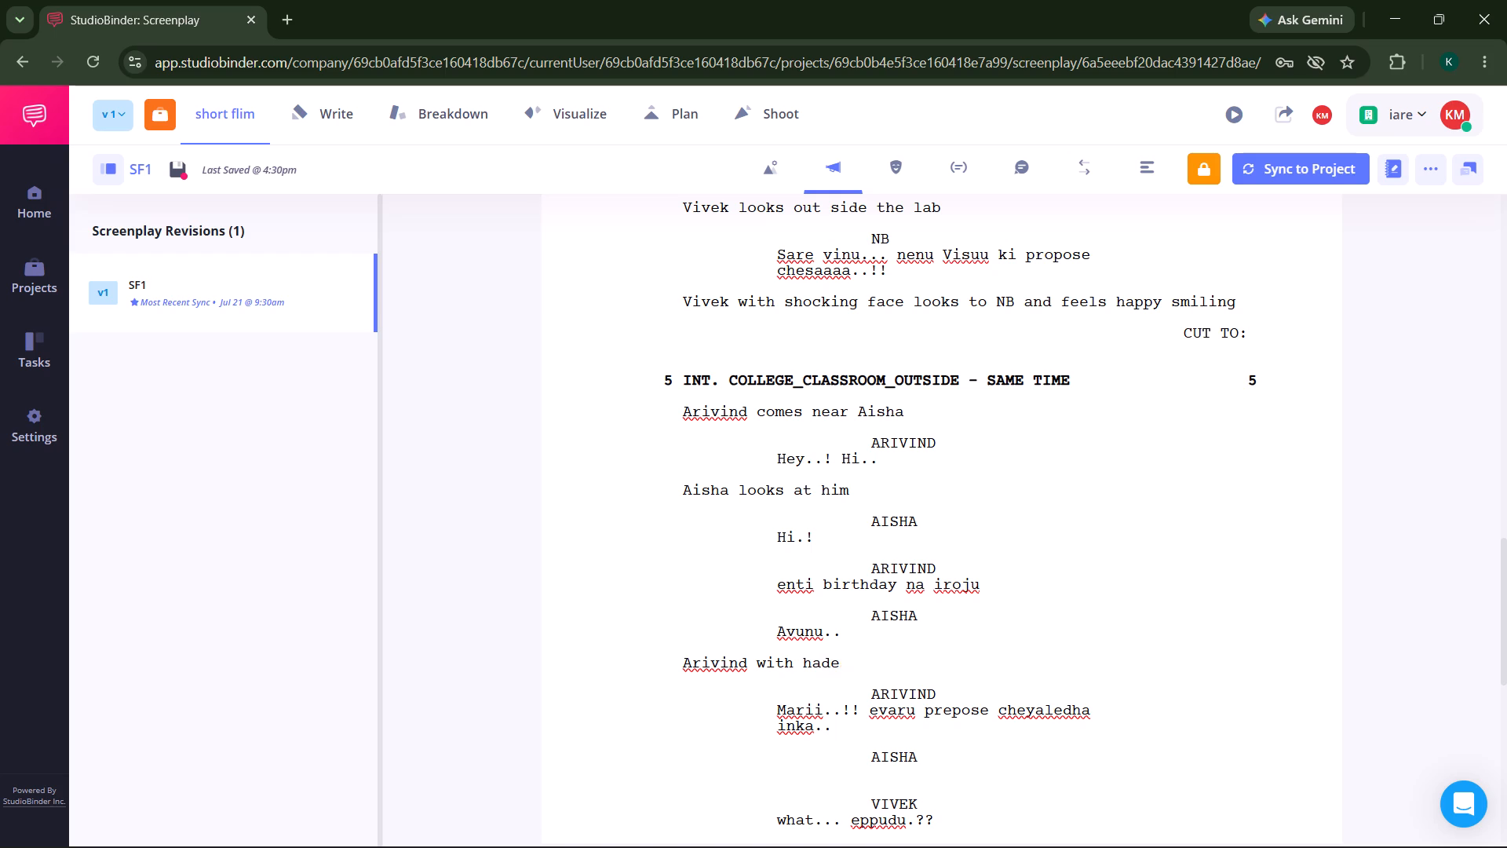
key(BackSpace)
key(BackSpace)
key(e)
key(BackSpace)
text(rde)
key(BackSpace)
text(est)
key(space)
text(tone)
key(space)
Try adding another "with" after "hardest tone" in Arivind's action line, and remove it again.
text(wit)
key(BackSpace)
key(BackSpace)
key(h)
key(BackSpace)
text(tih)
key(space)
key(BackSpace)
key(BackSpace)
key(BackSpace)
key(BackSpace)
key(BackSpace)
Enter the dialogue "huh.??" under the empty AISHA cue following Arivind's "Marii..!!" line.
scroll(887, 628, down, 1)
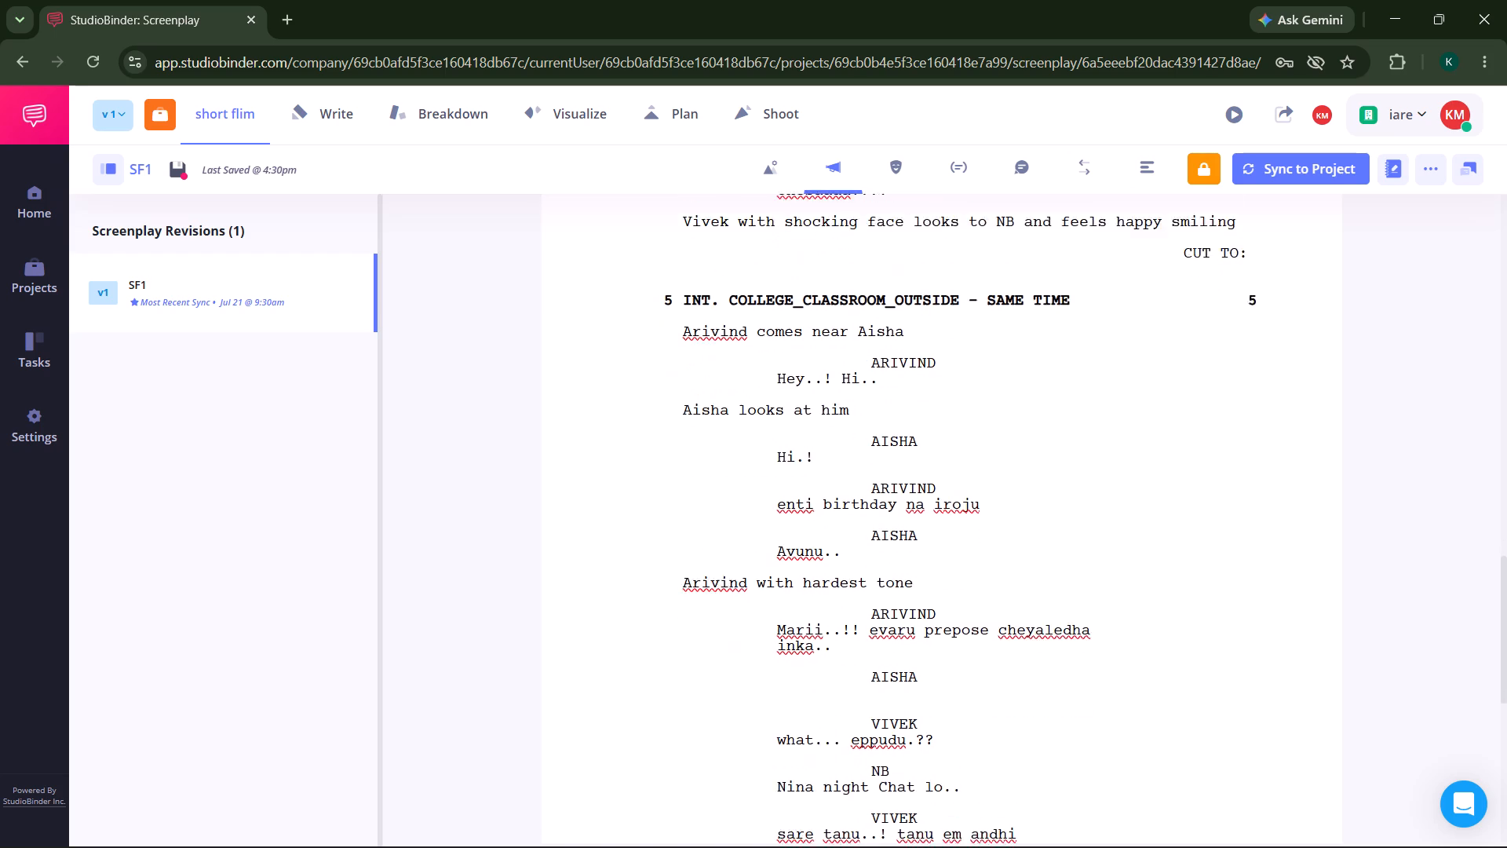
scroll(887, 628, down, 1)
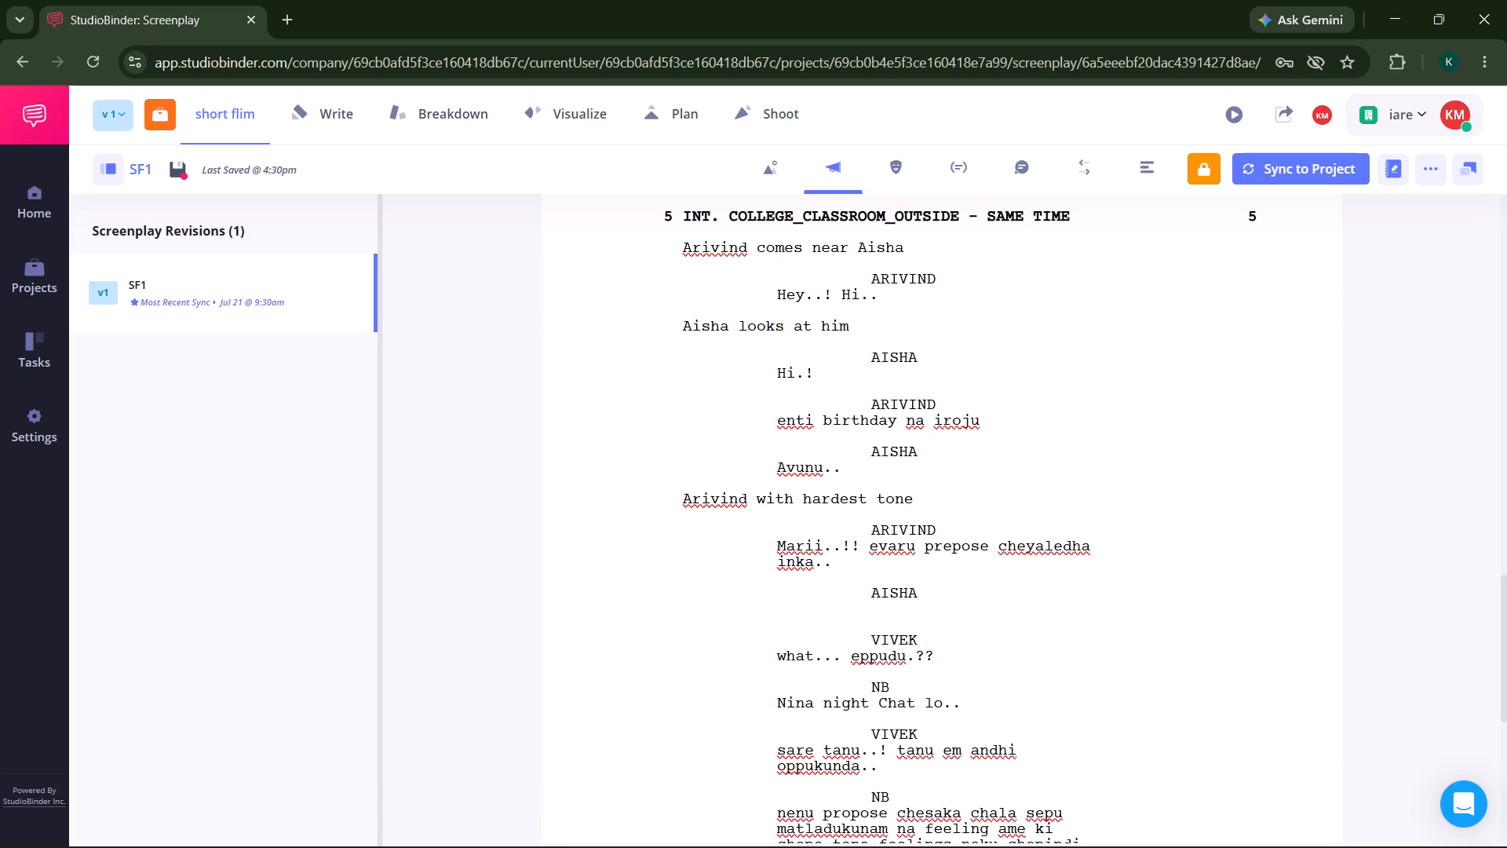
scroll(909, 579, down, 1)
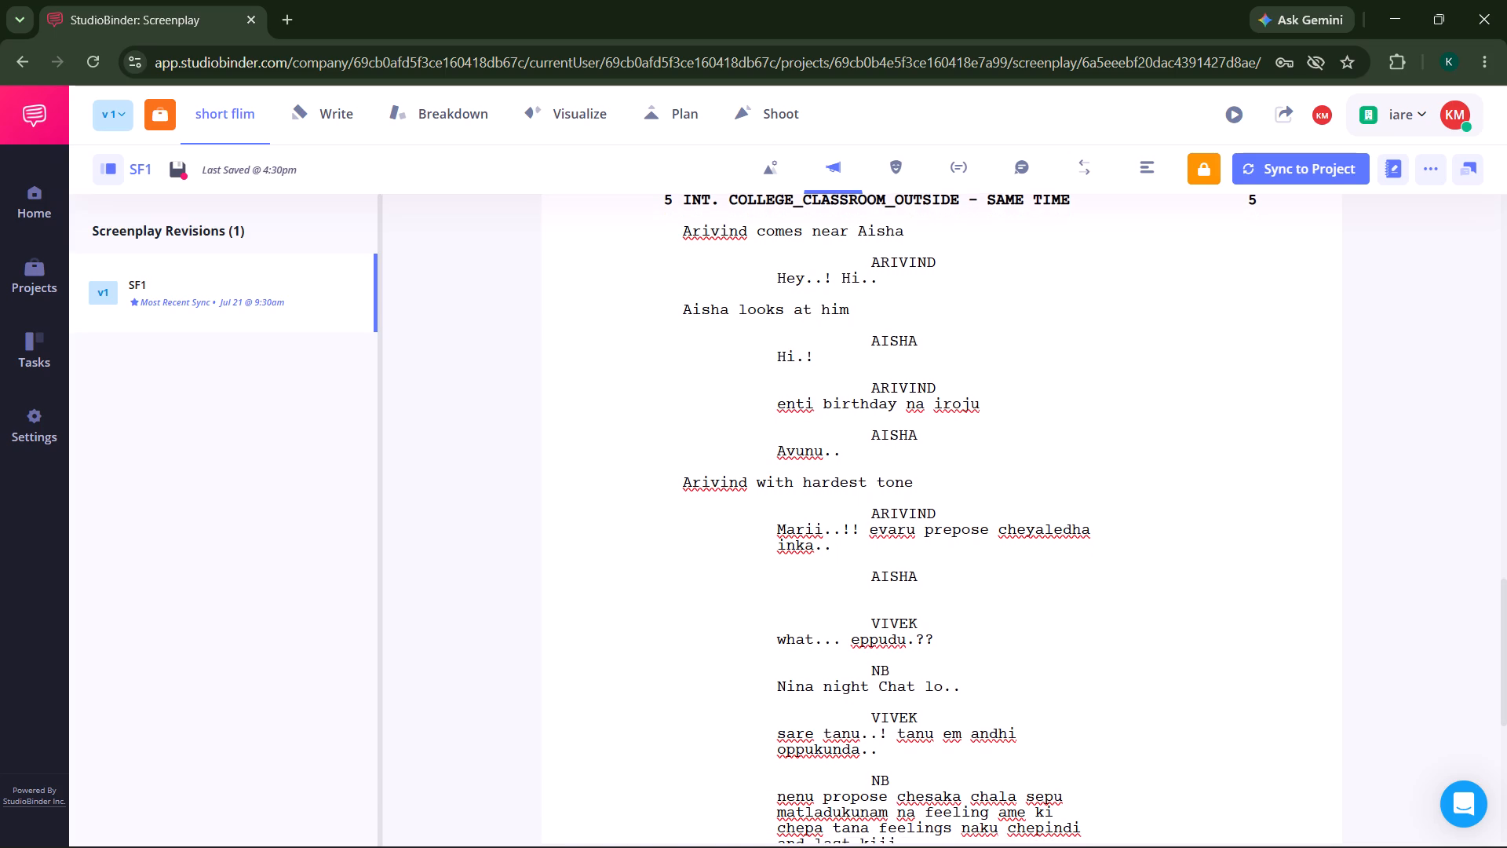
click(889, 594)
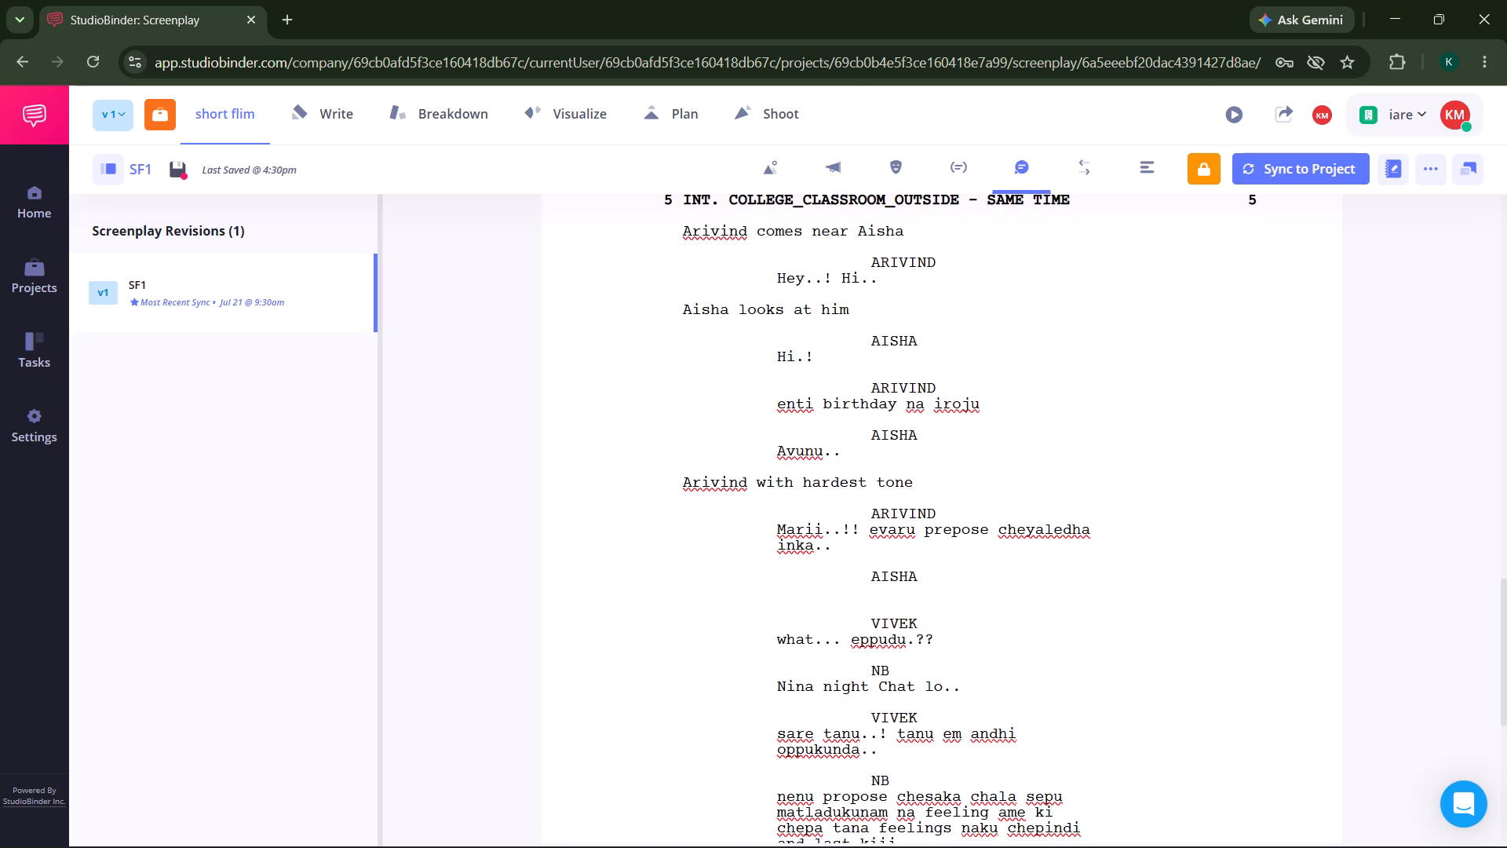
text(huh)
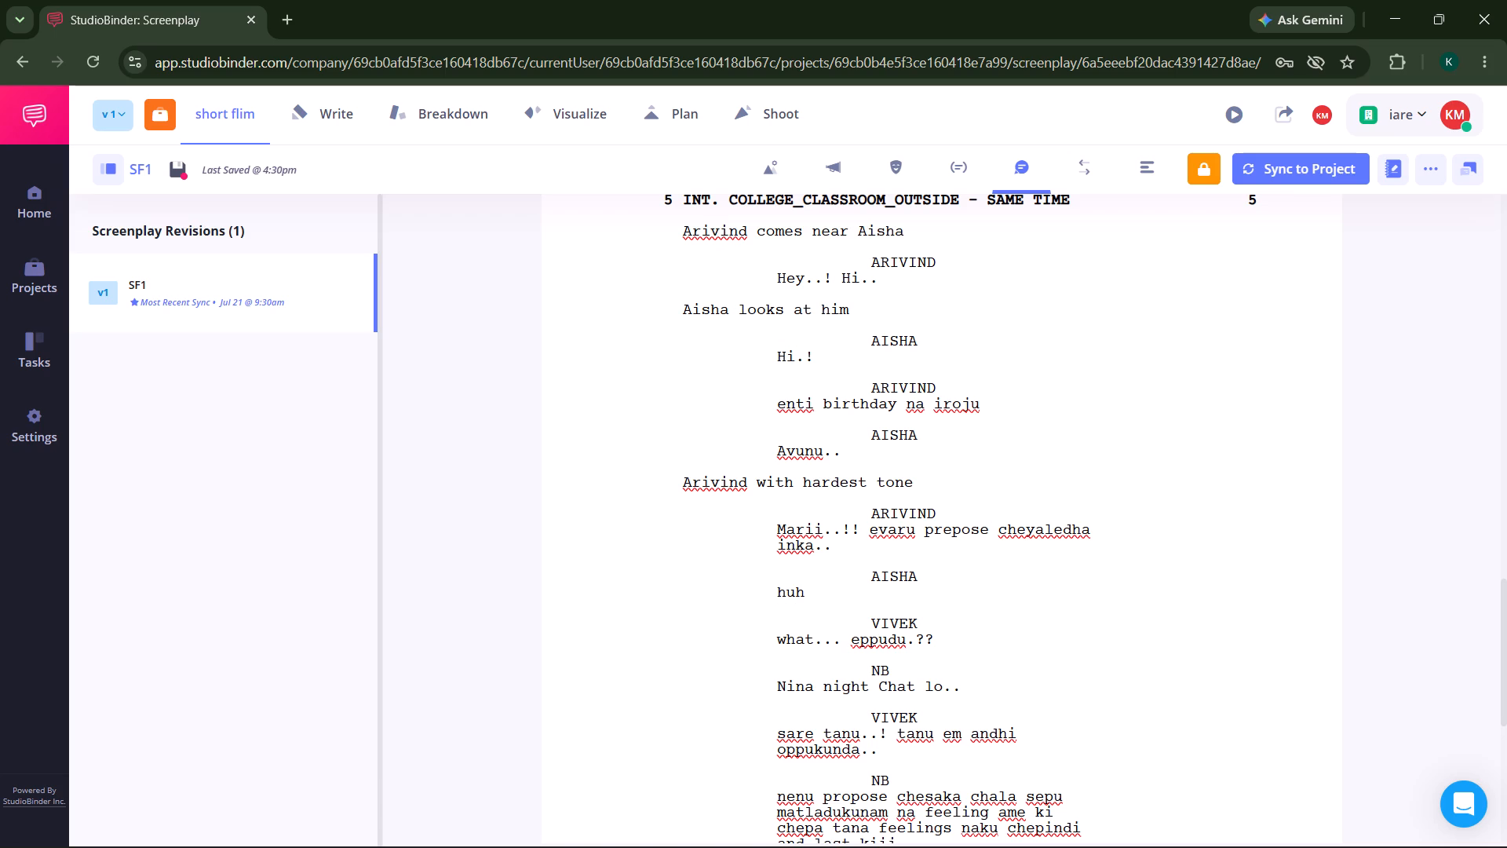
text(.??)
Add an ARIVIND character cue with an empty dialogue line below Aisha's "huh.??".
key(Return)
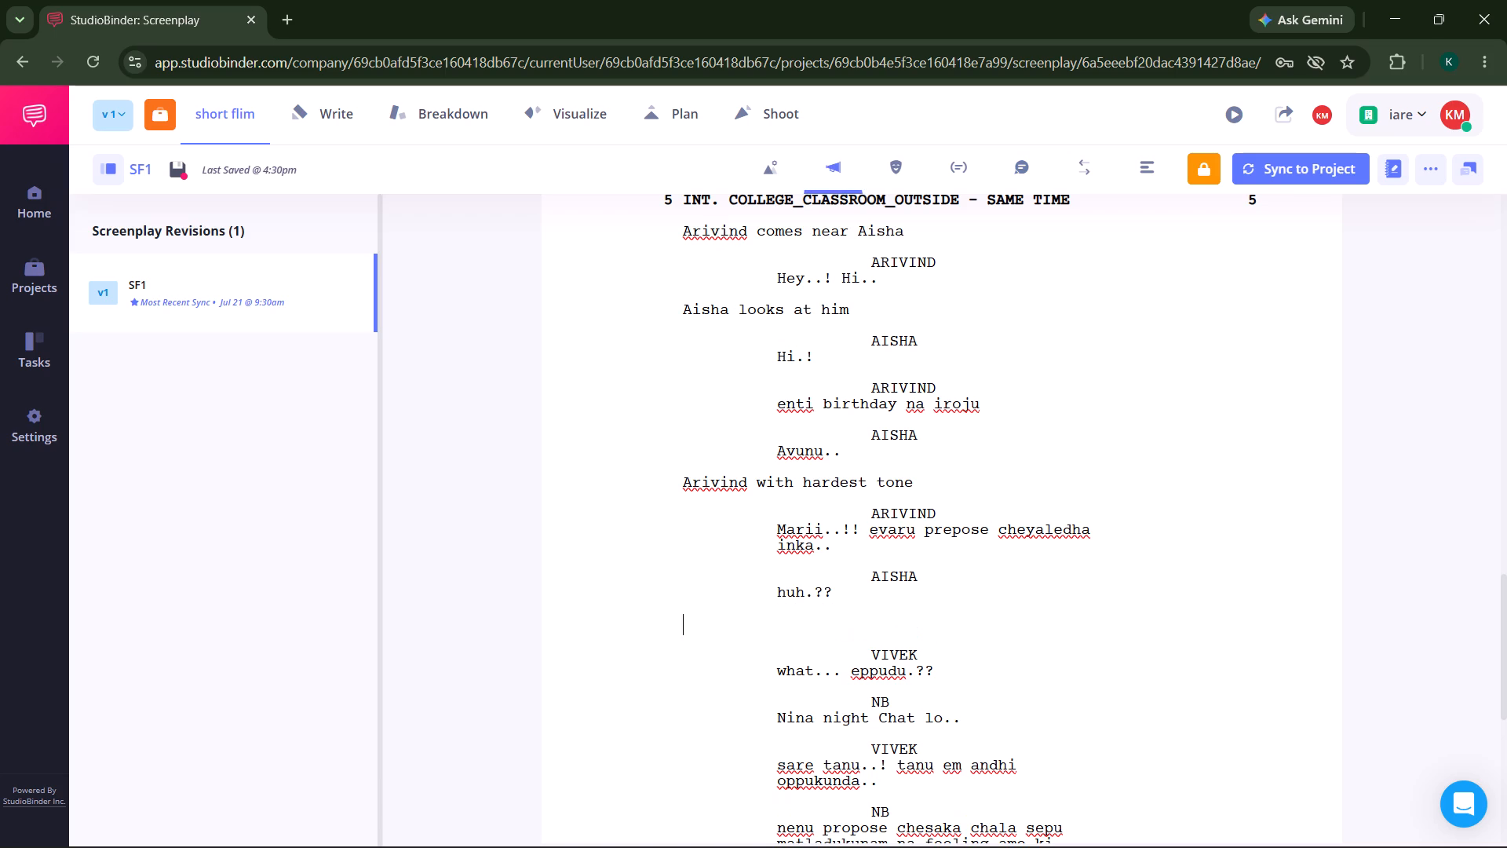
key(Tab)
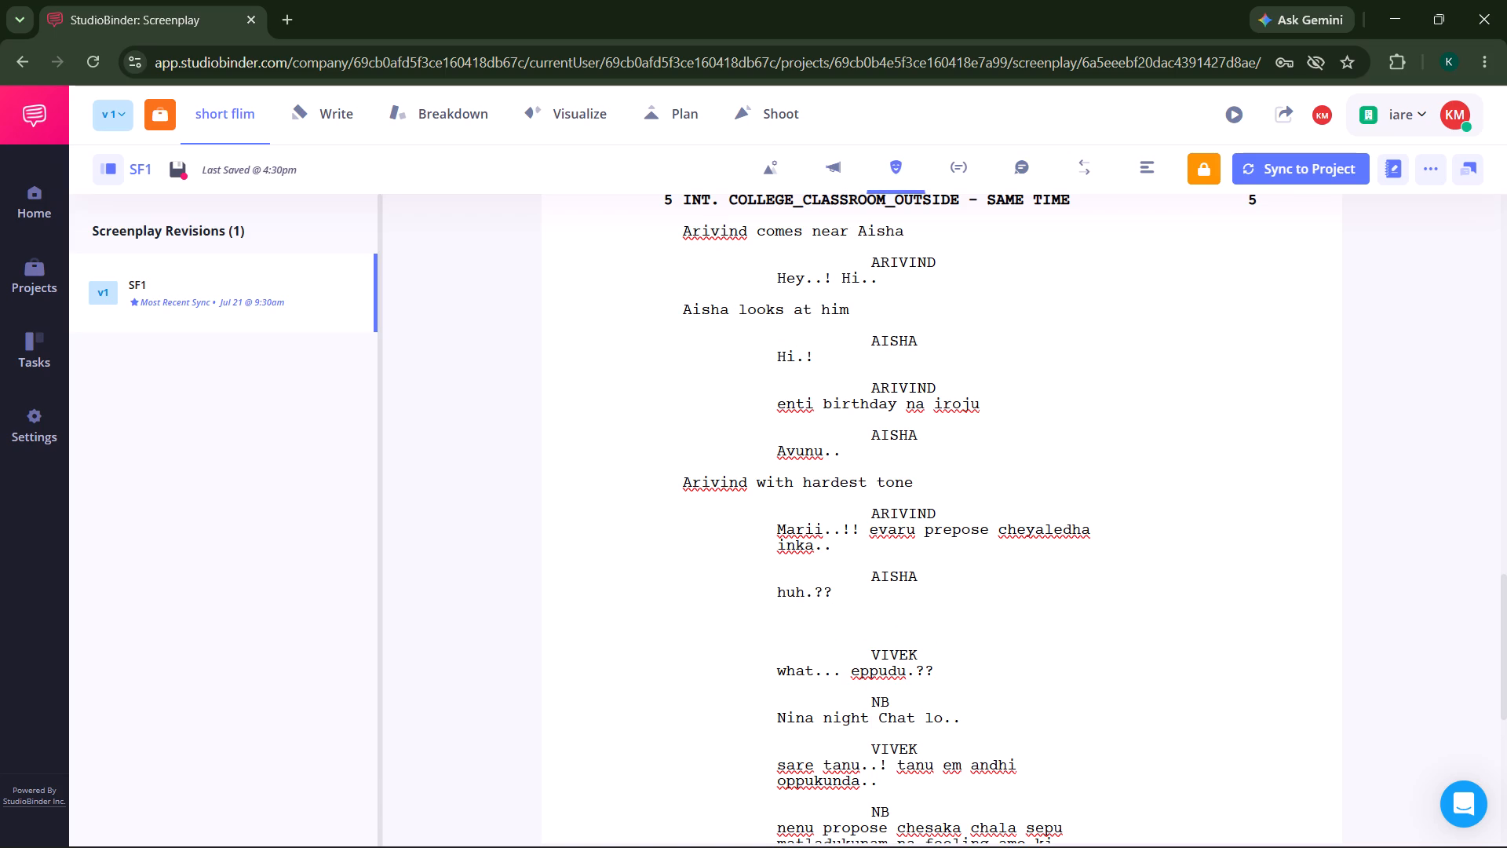
key(a)
key(r)
key(Tab)
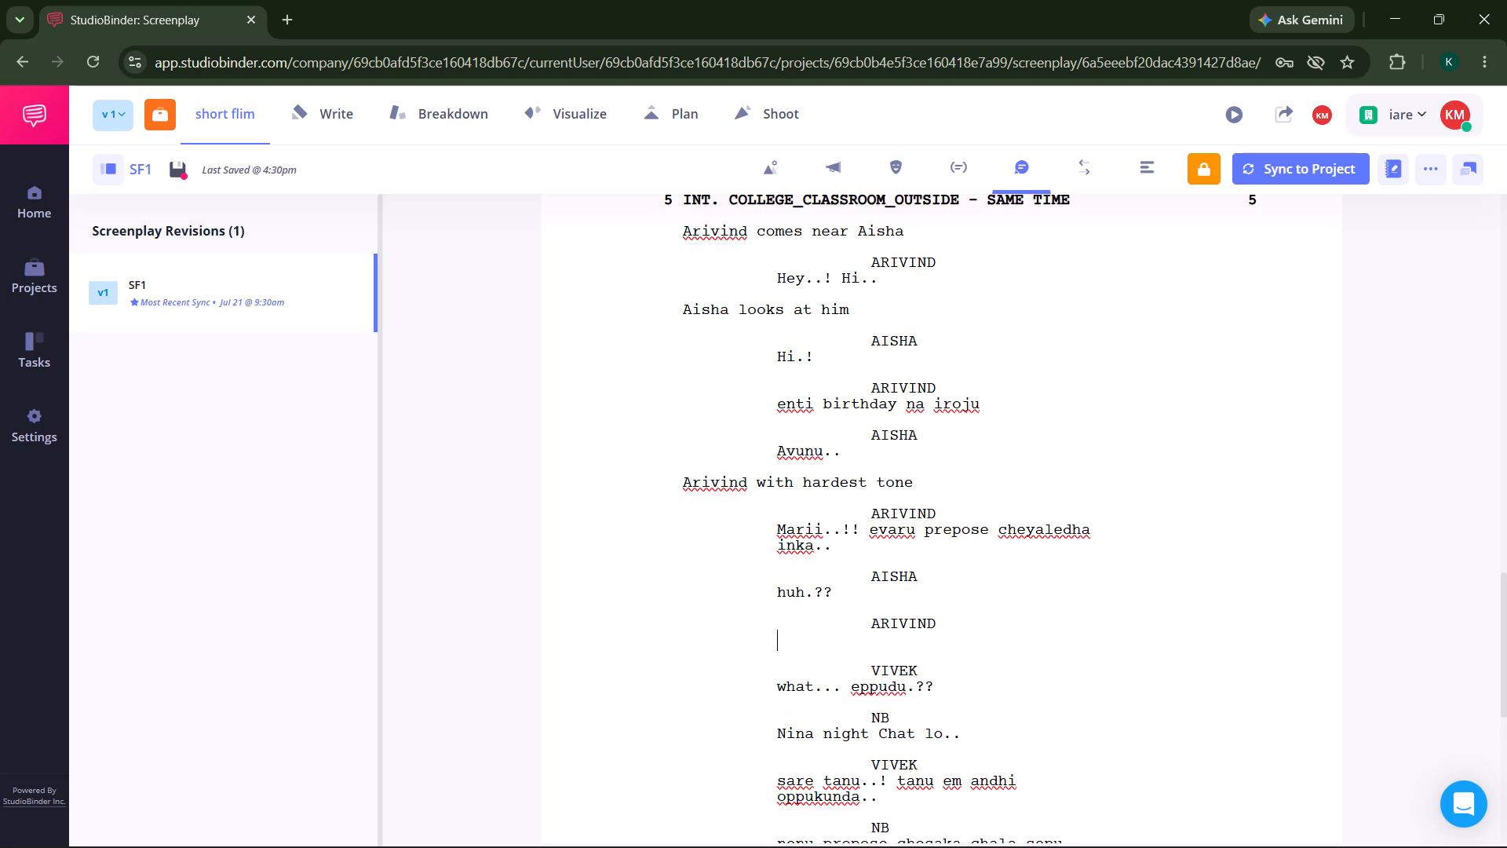
Write Arivind's dialogue "Adhe evaru prepose cheyaledha ani.." under the new ARIVIND cue.
text(Adhe)
key(space)
text(eva)
text(ru)
key(space)
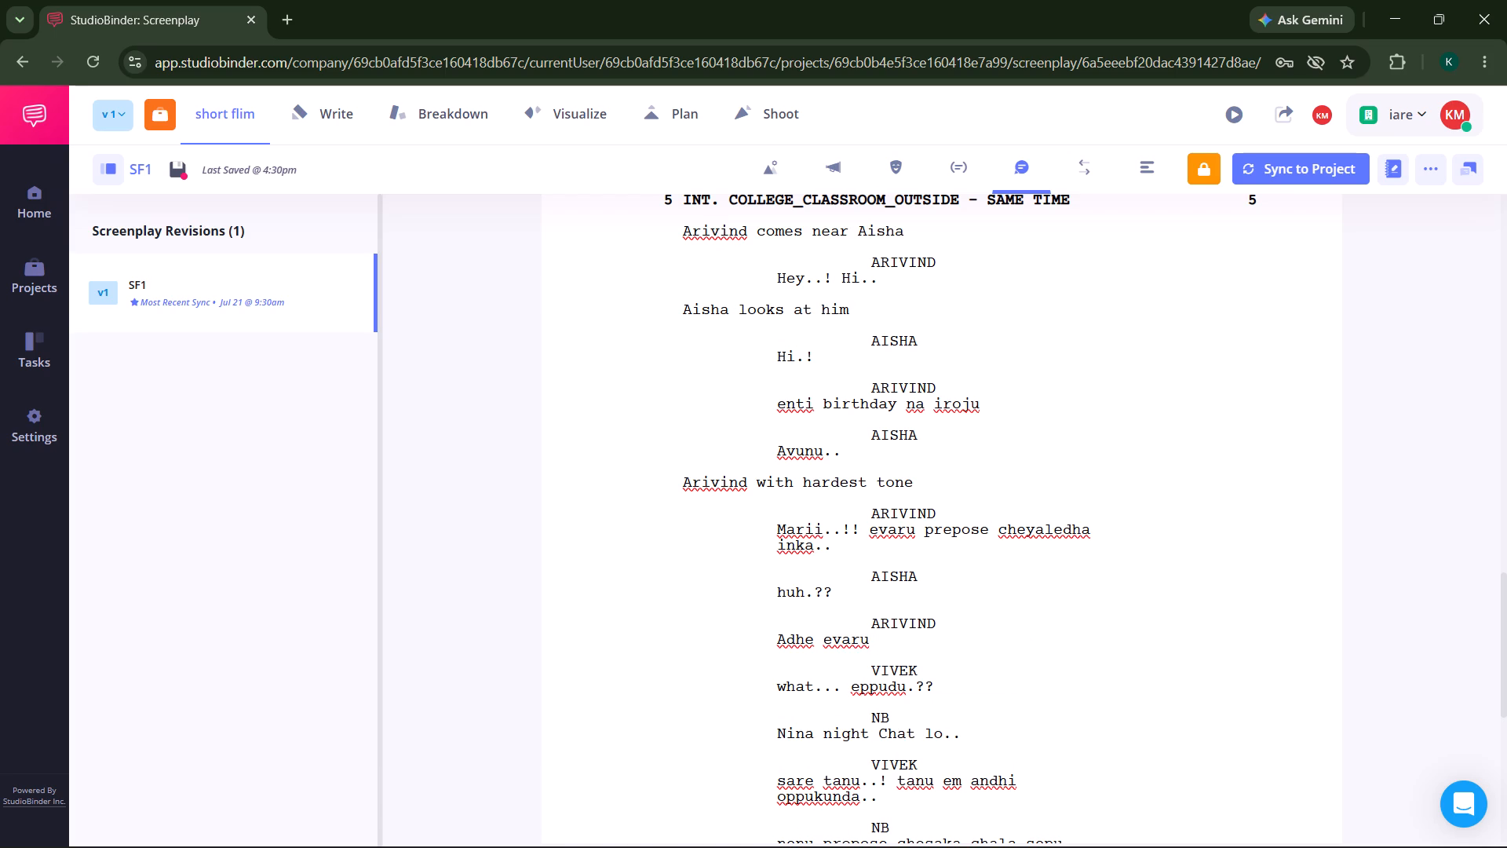
text(per)
key(BackSpace)
key(BackSpace)
text(repose cheyaledha ani)
text(..)
key(space)
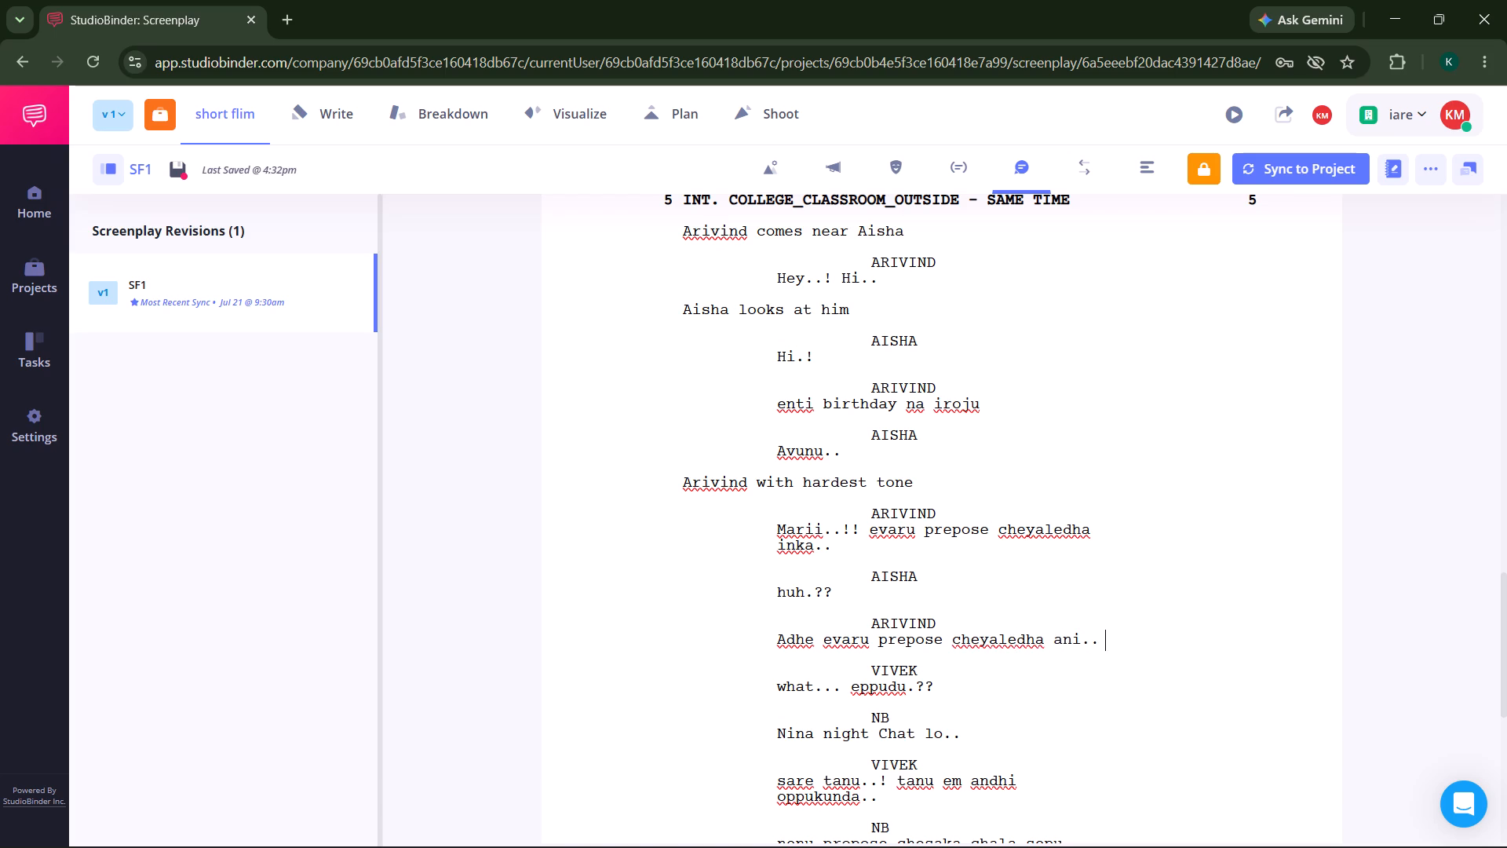
Continue Arivind's dialogue with "last time kuda prepose chesaru ga" after "ani..".
text(last time kuda)
key(space)
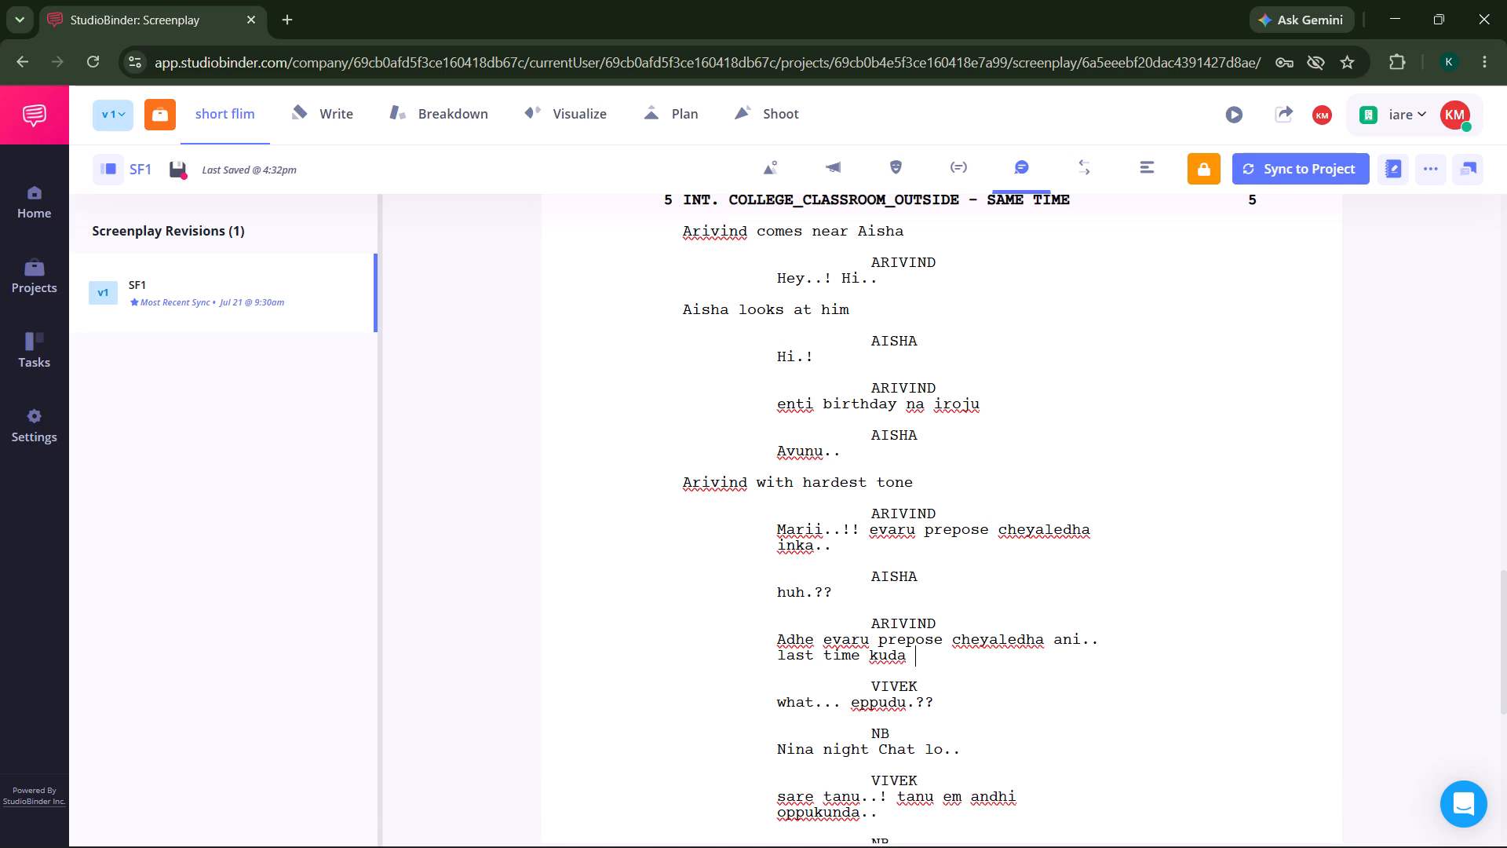
text(prepose)
key(space)
text(chesaru)
key(space)
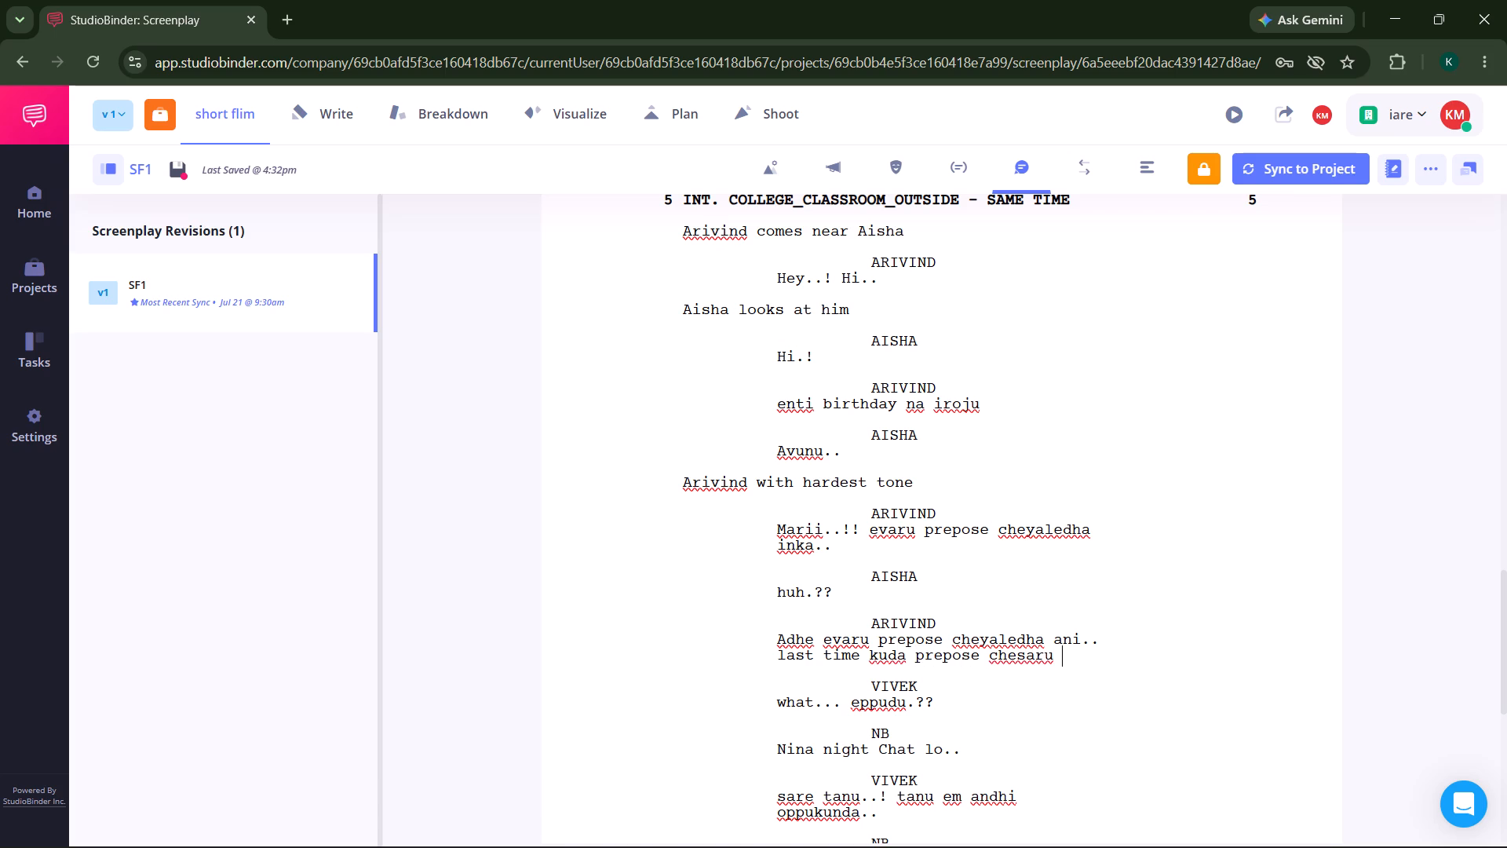
text(ga)
key(space)
key(BackSpace)
key(space)
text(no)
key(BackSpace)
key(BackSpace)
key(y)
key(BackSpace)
Extend Arivind's dialogue after "chesaru ga" with ".. you have faced alot.!!".
text(..)
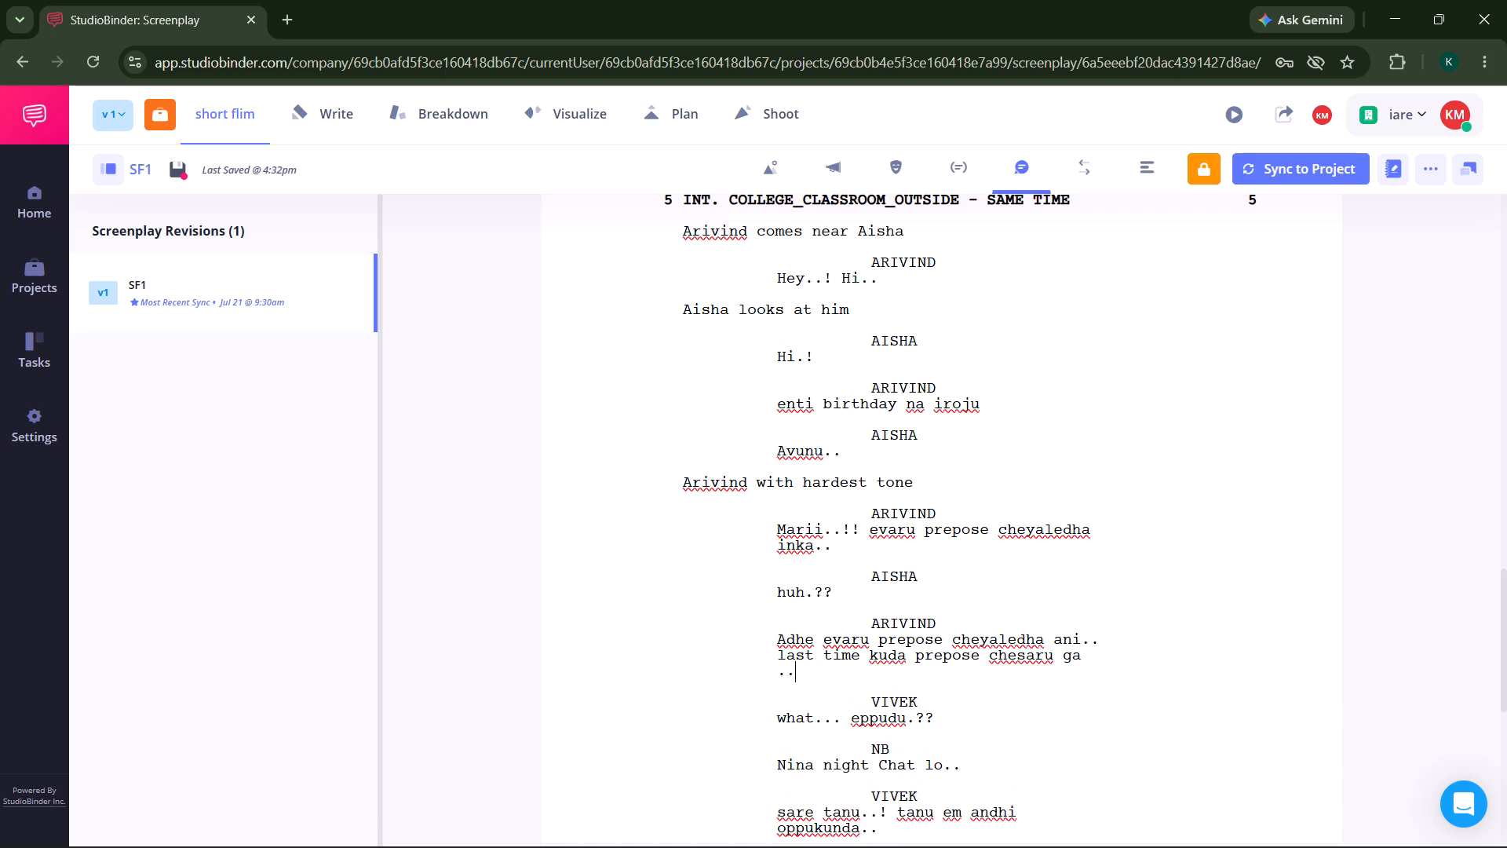
key(space)
text(you have)
key(space)
text(fac)
key(BackSpace)
key(s)
key(BackSpace)
text(ced alot)
key(period)
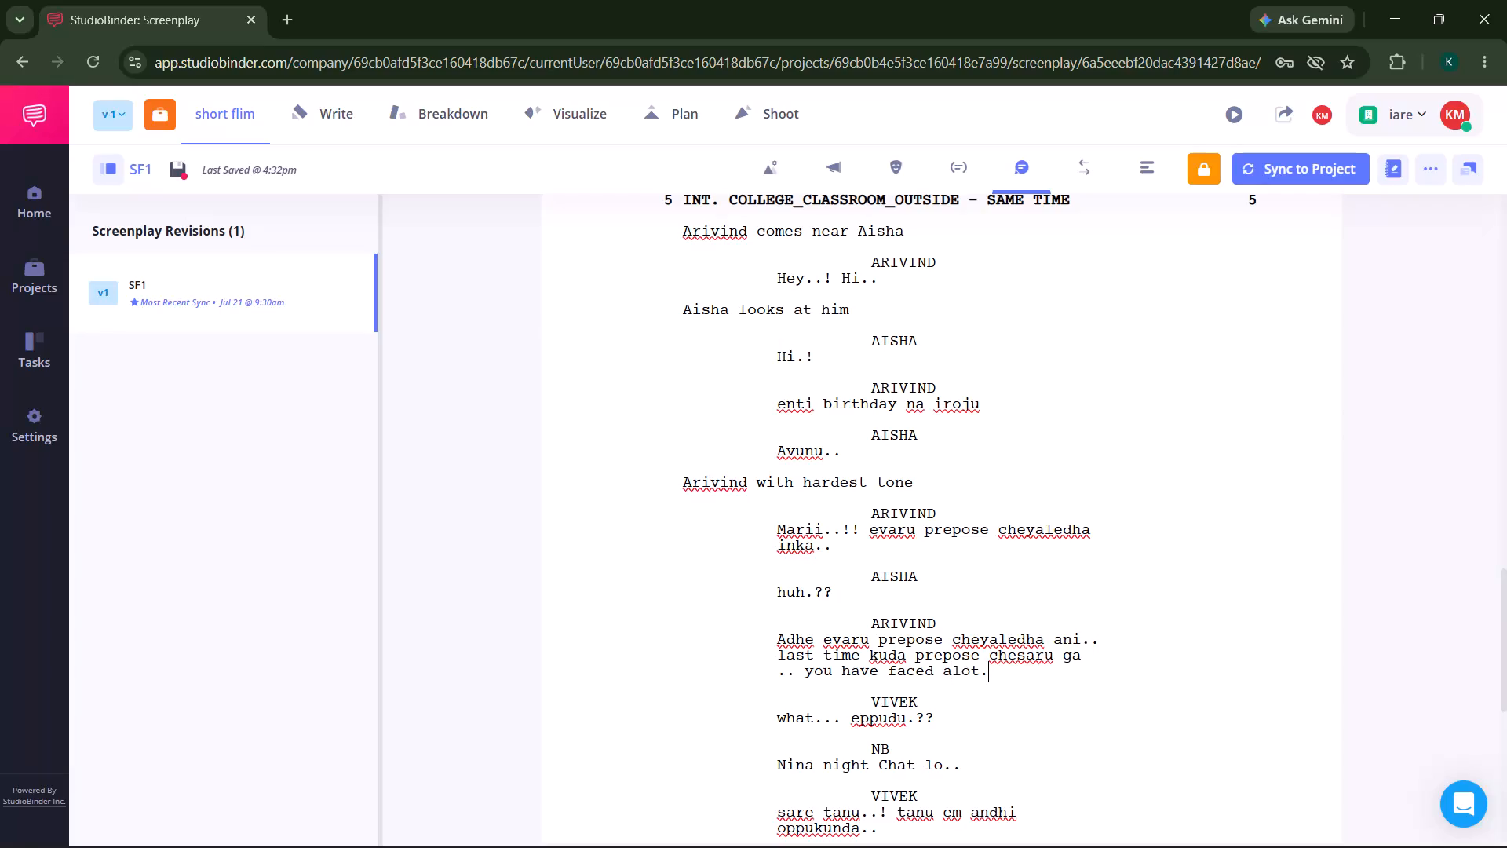
key(shift+exclam)
key(shift+exclam)
key(space)
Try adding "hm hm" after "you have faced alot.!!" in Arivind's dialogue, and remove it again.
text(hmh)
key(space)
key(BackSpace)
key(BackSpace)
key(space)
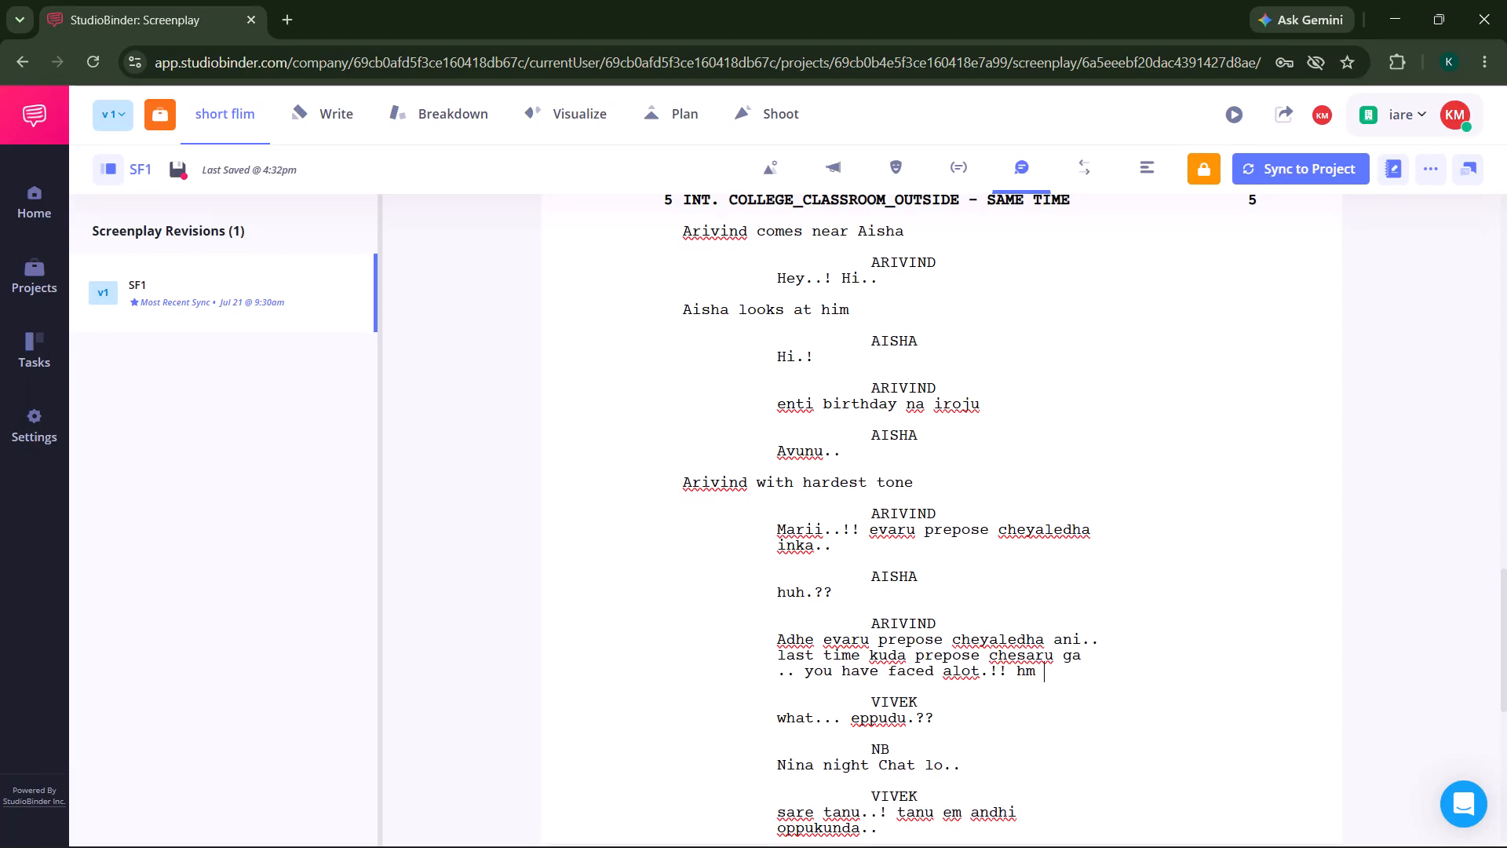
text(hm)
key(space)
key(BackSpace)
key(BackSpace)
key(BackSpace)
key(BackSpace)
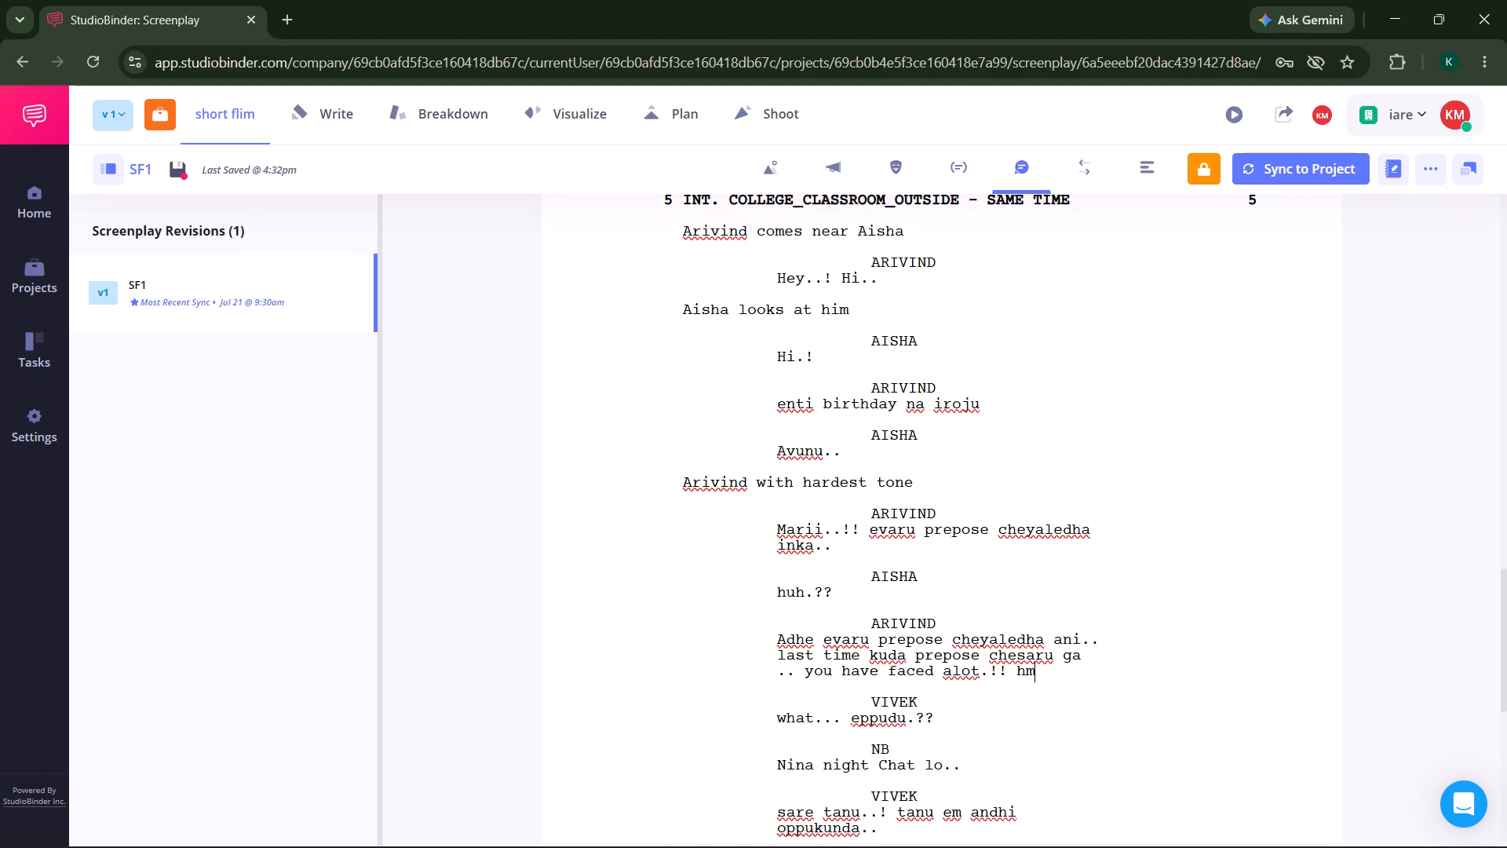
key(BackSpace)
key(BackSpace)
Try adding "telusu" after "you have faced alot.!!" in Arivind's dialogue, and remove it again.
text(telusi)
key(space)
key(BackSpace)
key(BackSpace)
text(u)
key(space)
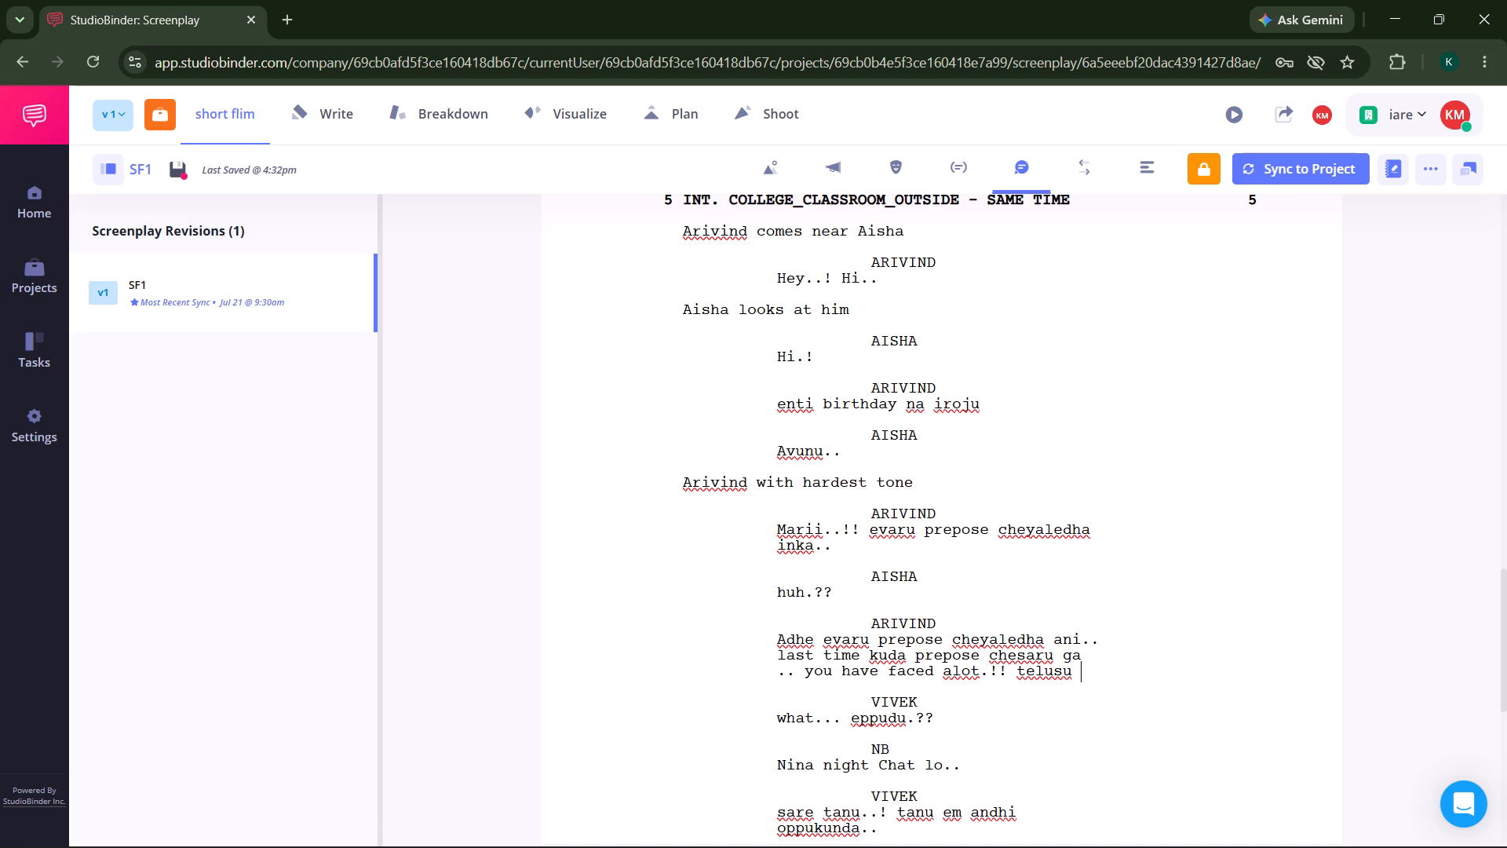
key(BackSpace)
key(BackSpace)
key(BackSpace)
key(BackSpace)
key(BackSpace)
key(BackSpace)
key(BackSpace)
Delete Arivind's whole dialogue that follows Aisha's "huh.??", keeping the ARIVIND cue.
scroll(826, 609, down, 1)
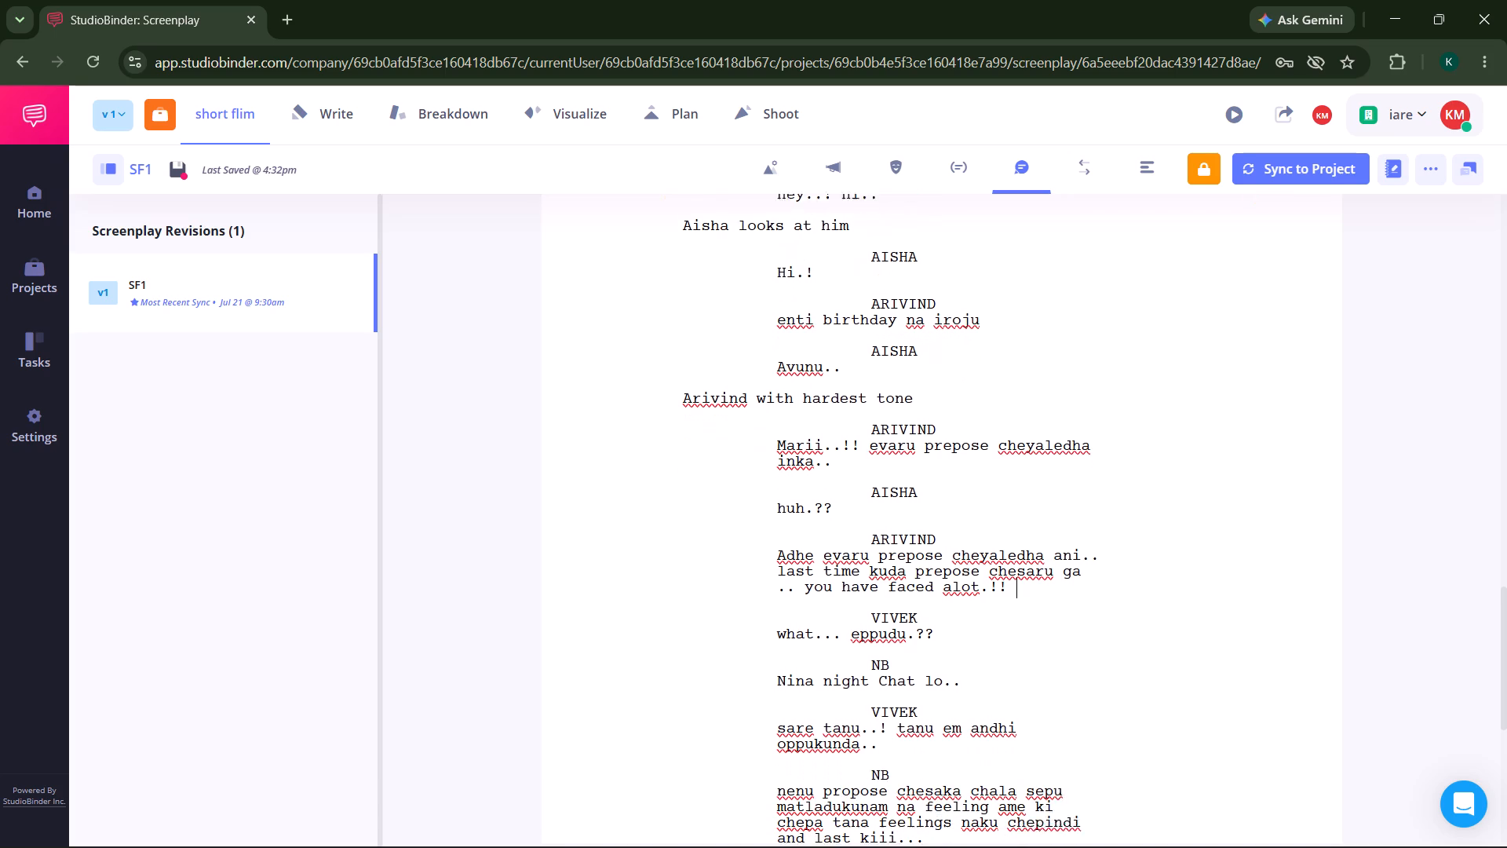
scroll(826, 609, down, 3)
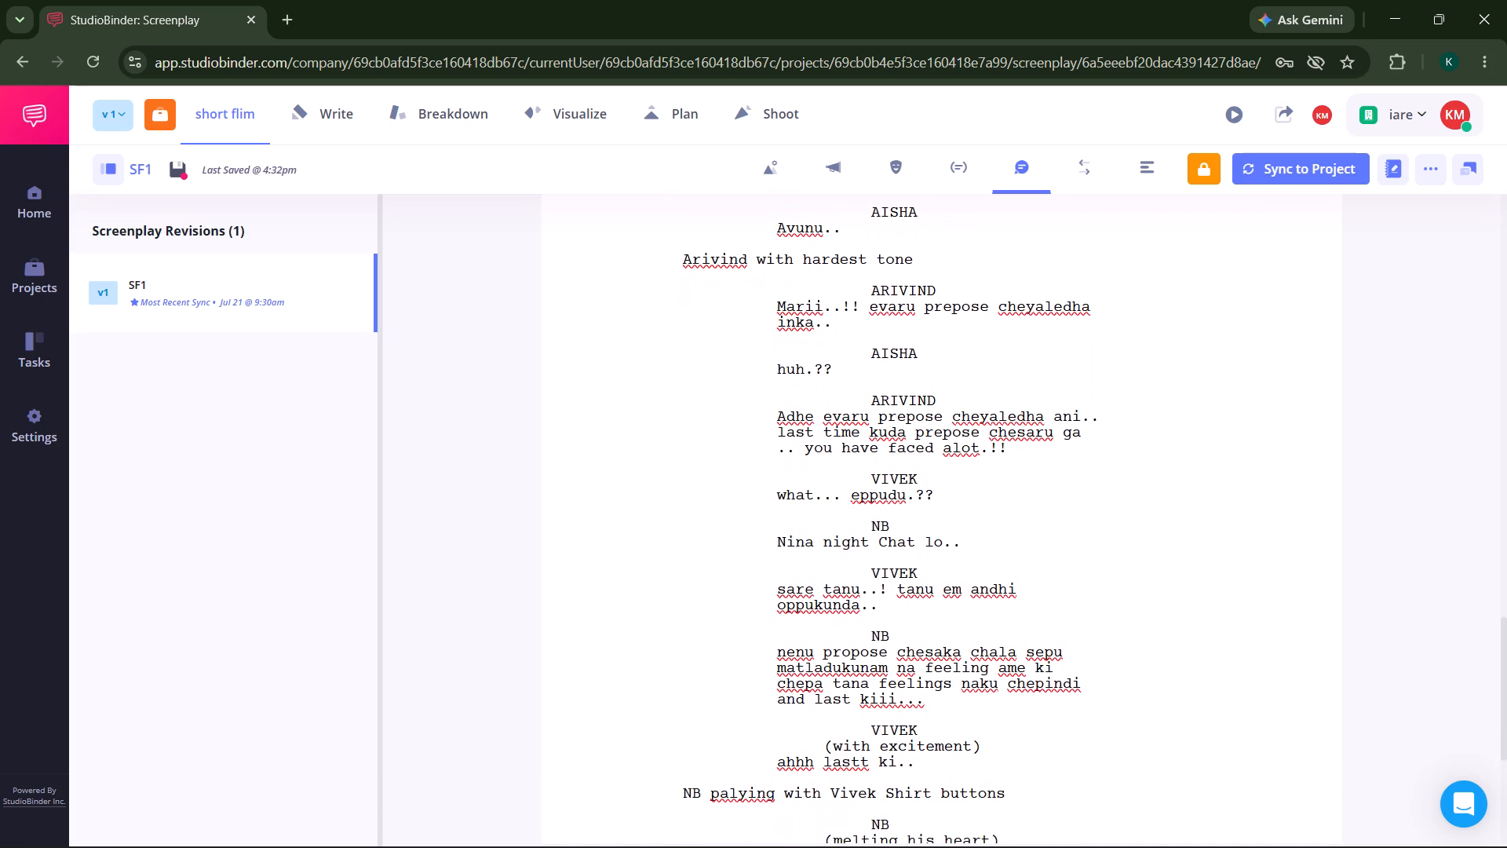
scroll(826, 609, down, 2)
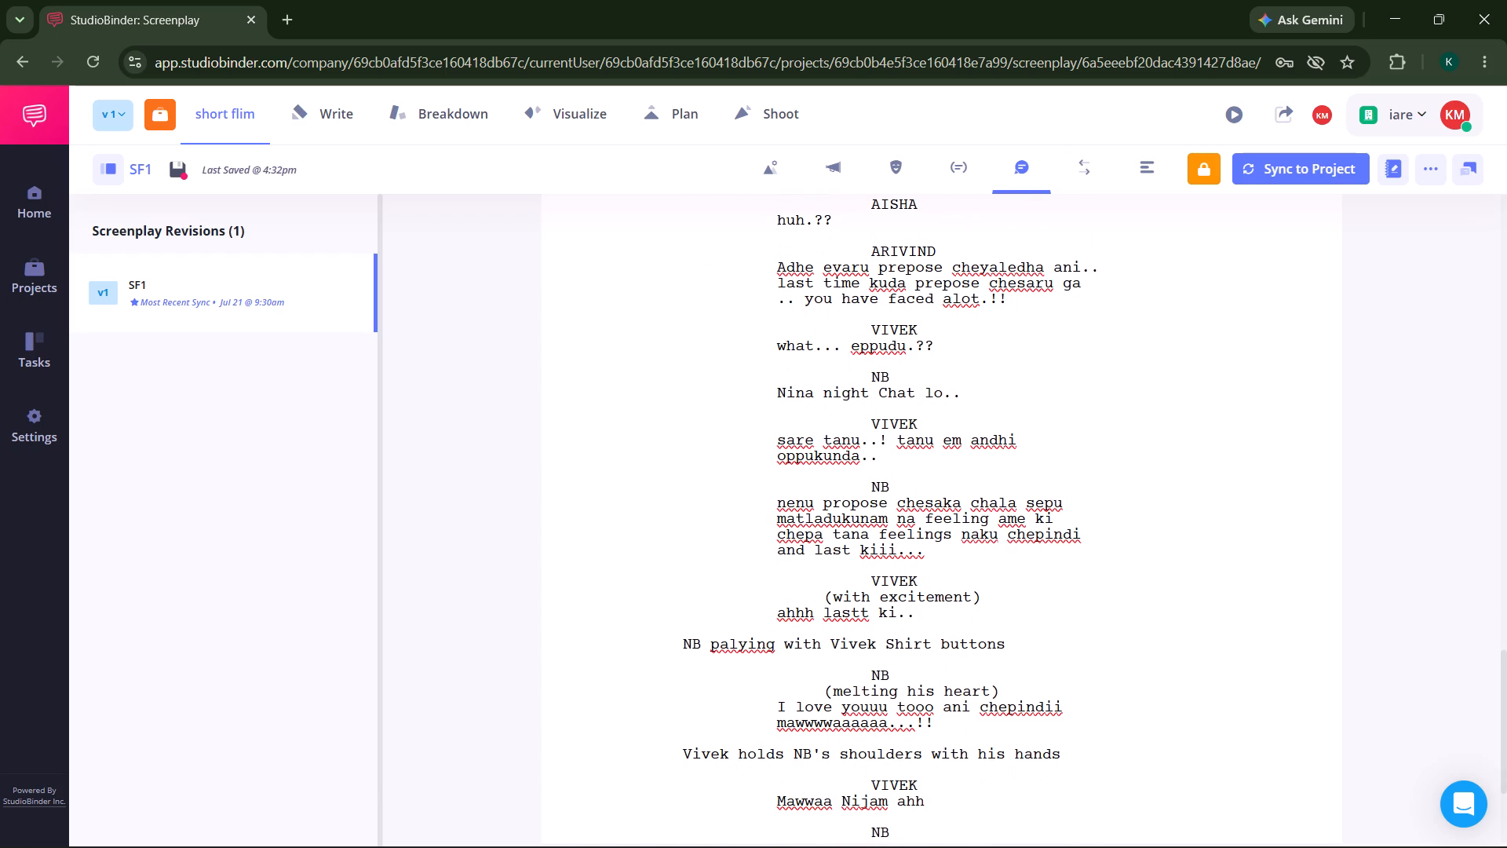
key(BackSpace)
key(BackSpace)
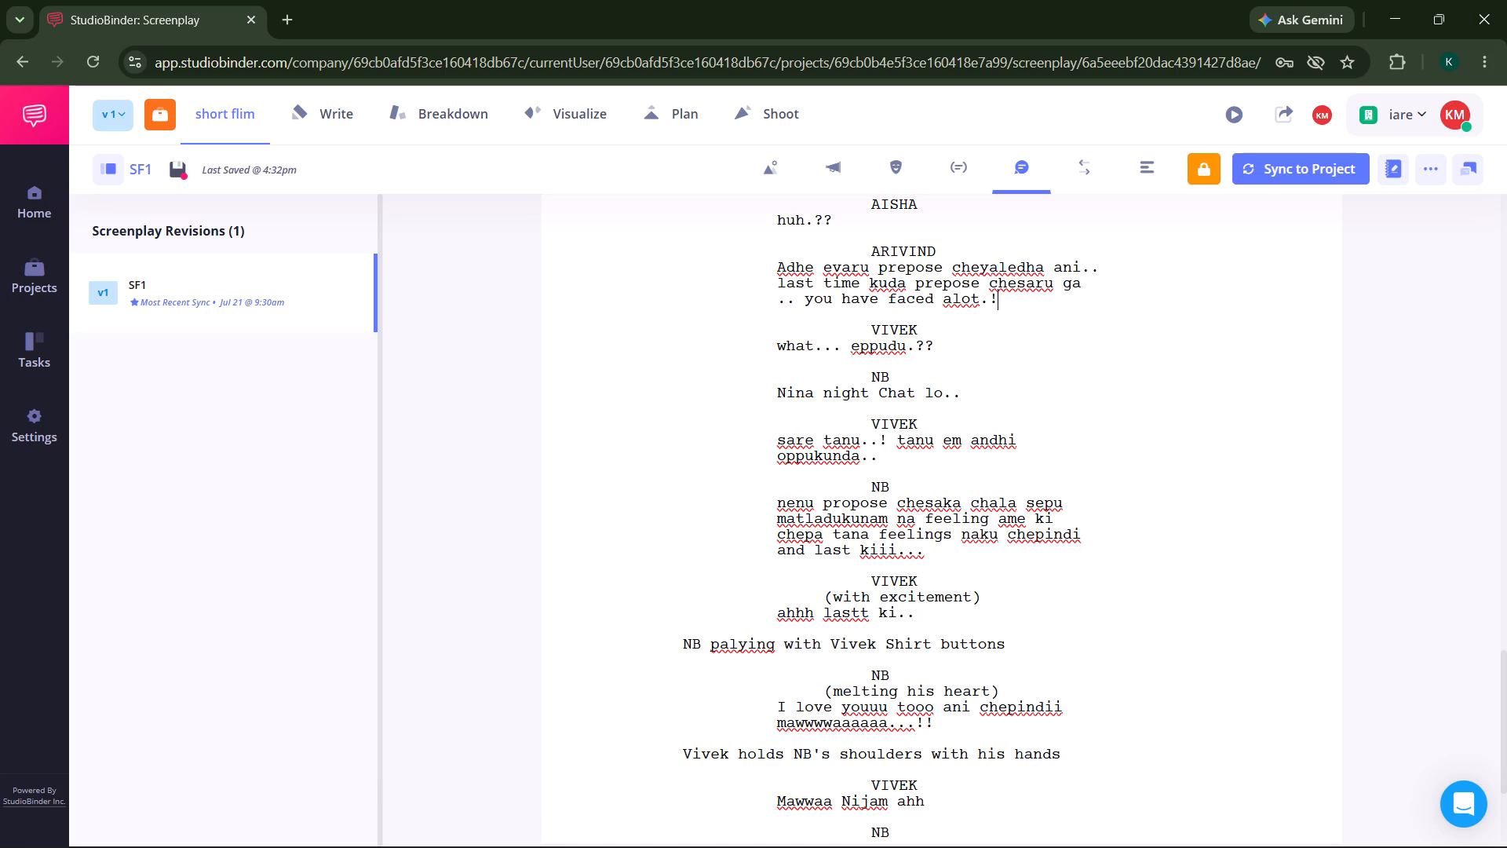
key(BackSpace)
key(BackSpace)
key(BackSpace)
key(BackSpace)
key(BackSpace)
key(BackSpace)
key(BackSpace)
key(BackSpace)
key(BackSpace)
key(BackSpace)
key(BackSpace)
key(BackSpace)
key(BackSpace)
key(BackSpace)
key(BackSpace)
key(BackSpace)
key(BackSpace)
key(BackSpace)
key(BackSpace)
key(BackSpace)
key(BackSpace)
key(BackSpace)
key(BackSpace)
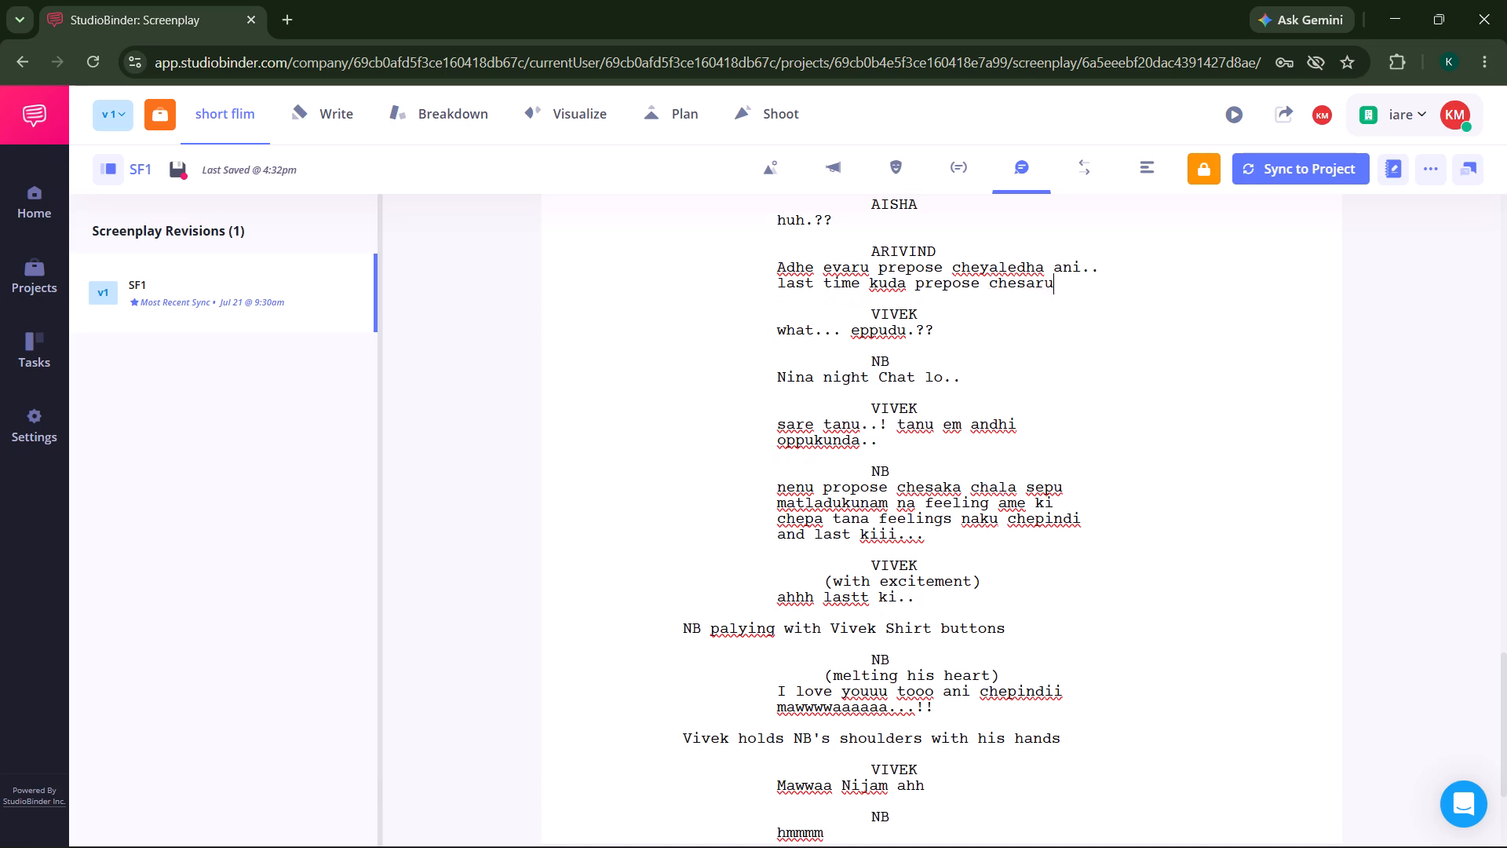
key(BackSpace)
key(BackSpace)
key(BackSpace)
key(BackSpace)
key(BackSpace)
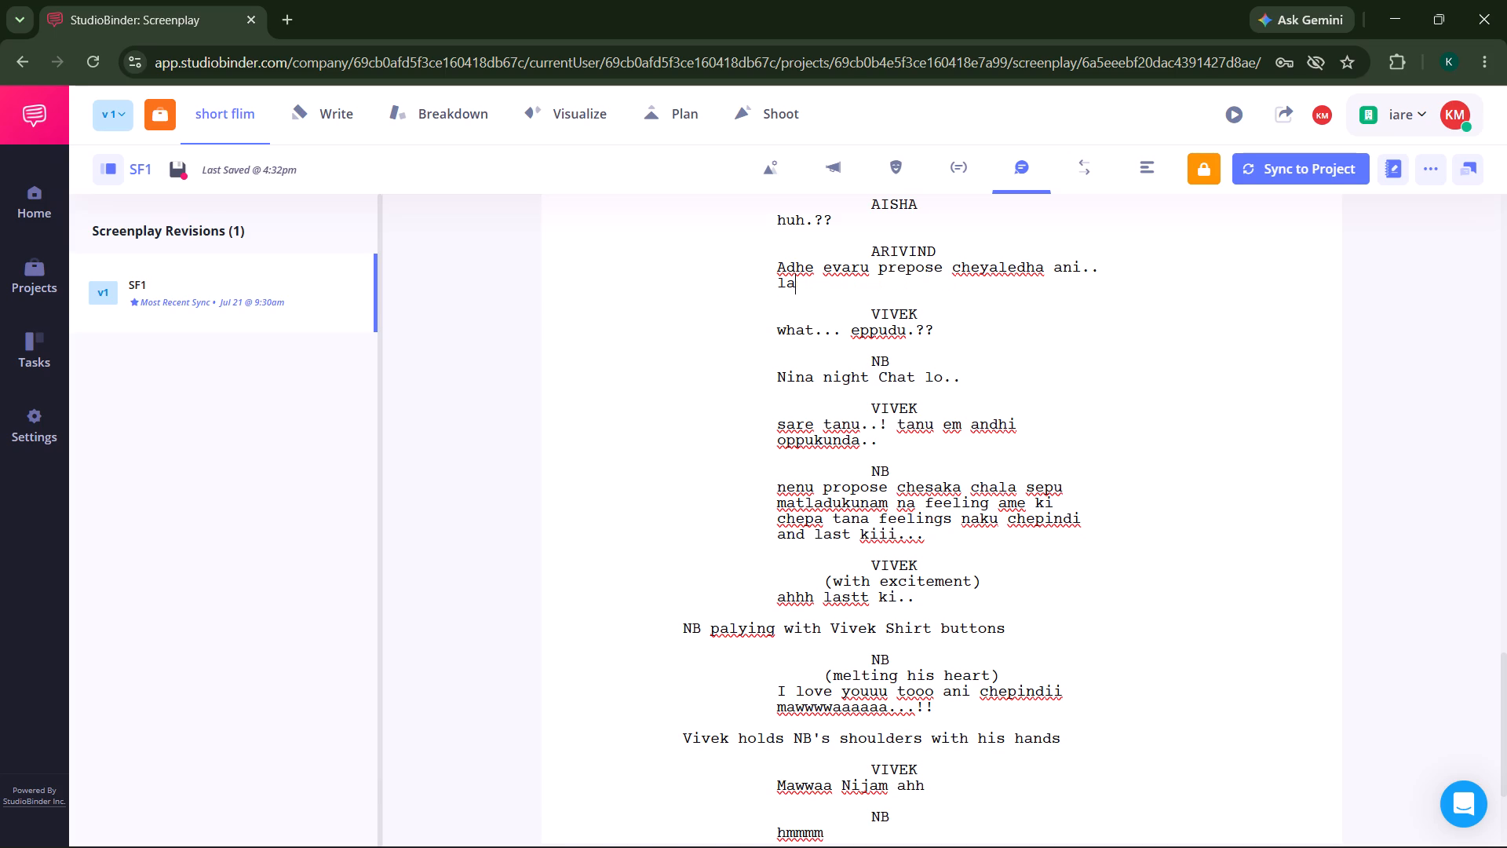
key(BackSpace)
key(BackSpace)
key(BackSpace)
key(BackSpace)
key(BackSpace)
key(BackSpace)
key(BackSpace)
key(BackSpace)
key(BackSpace)
key(BackSpace)
key(BackSpace)
key(BackSpace)
key(BackSpace)
key(BackSpace)
key(BackSpace)
key(BackSpace)
key(BackSpace)
key(BackSpace)
key(BackSpace)
key(BackSpace)
key(BackSpace)
key(BackSpace)
key(BackSpace)
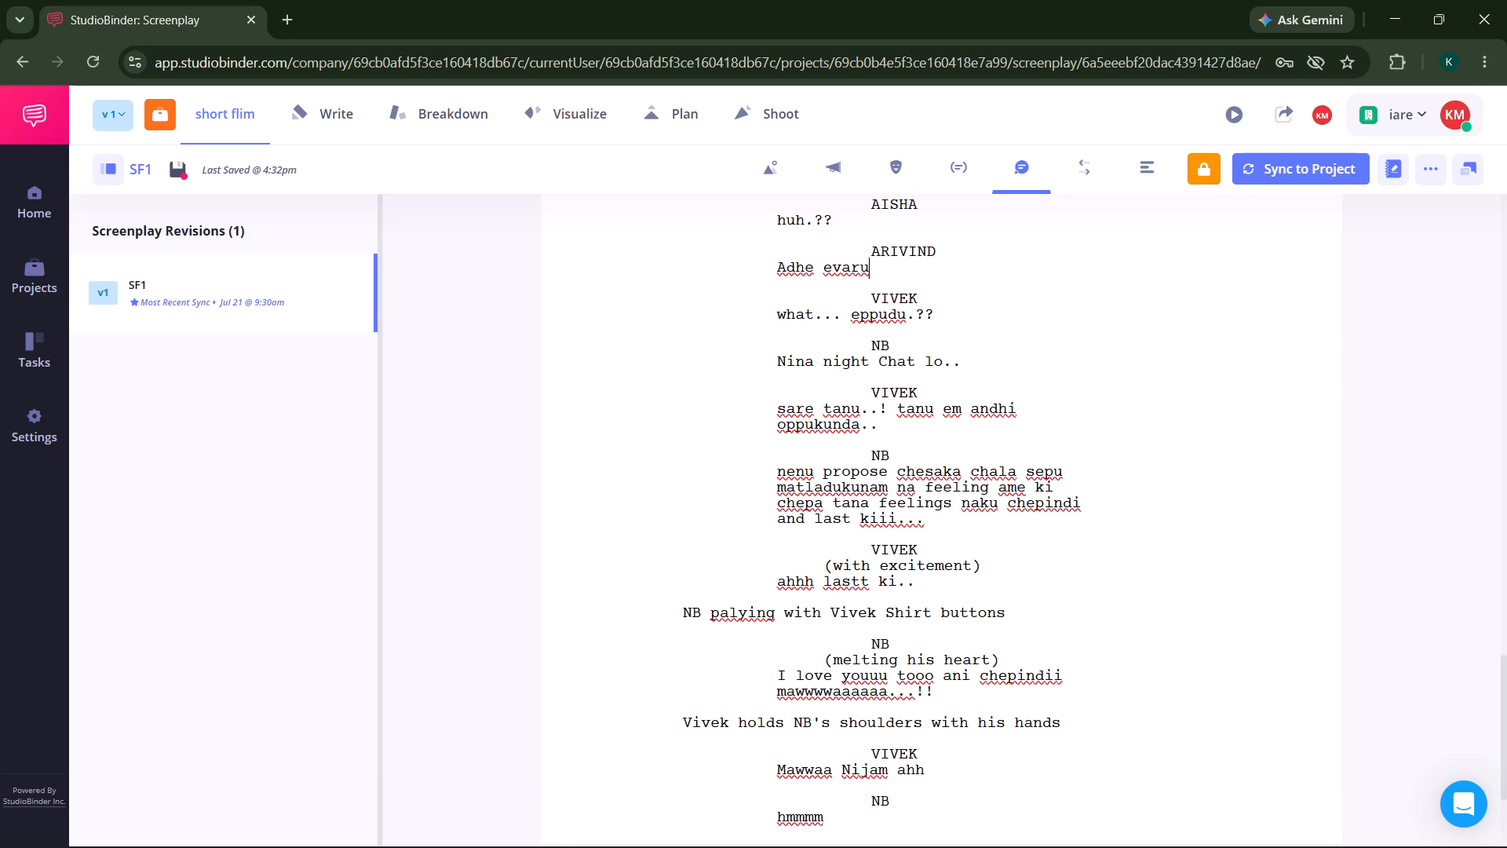
key(BackSpace)
key(BackSpace)
key(BackSpace)
key(BackSpace)
key(BackSpace)
key(BackSpace)
key(BackSpace)
key(BackSpace)
key(BackSpace)
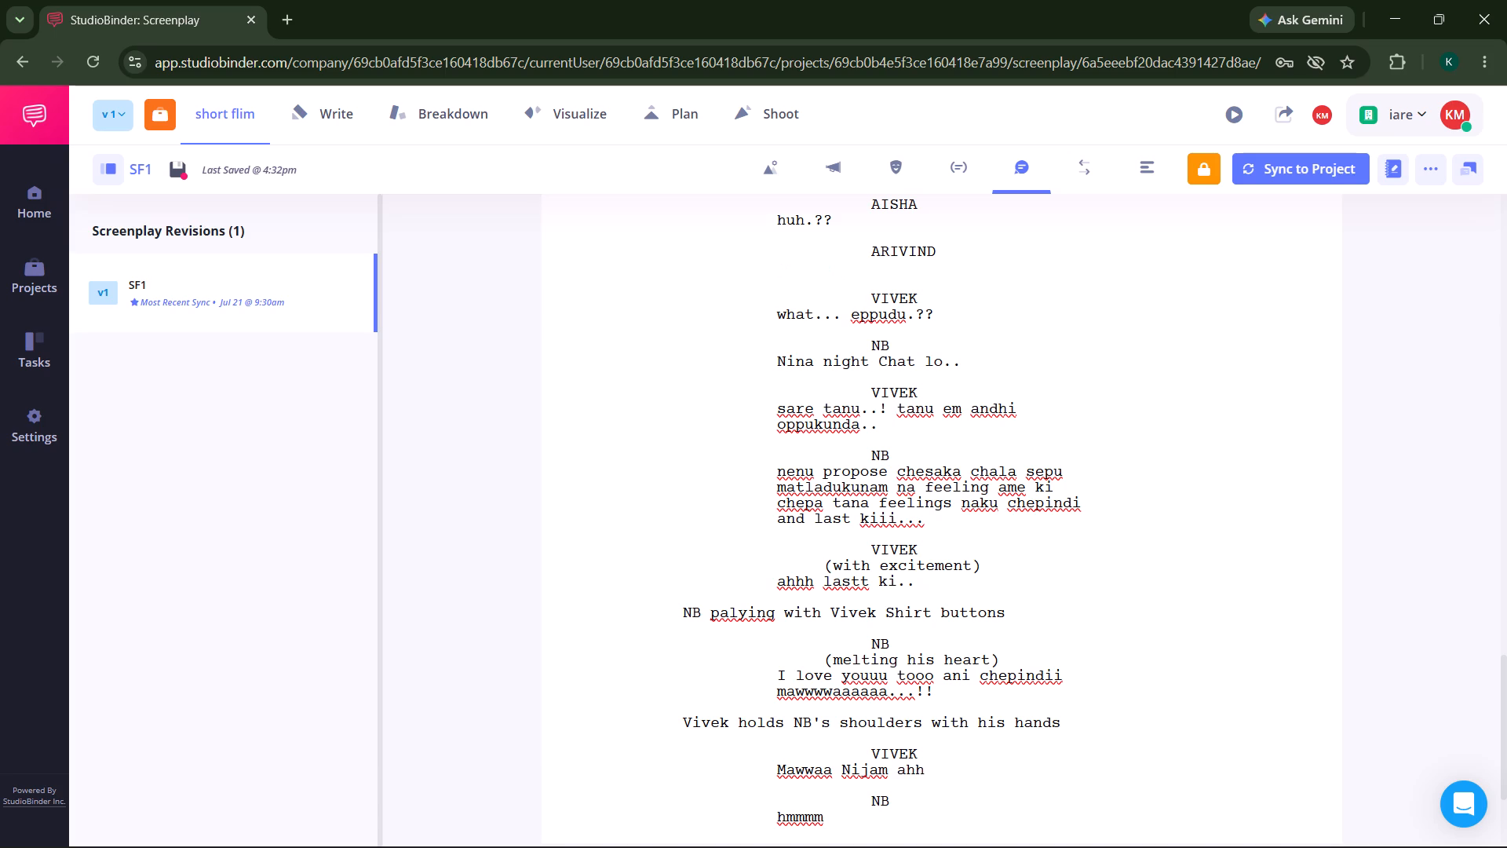
Start Arivind's new dialogue under the empty ARIVIND cue with "Niku alavate".
text(Niku)
key(space)
text(alavate)
key(space)
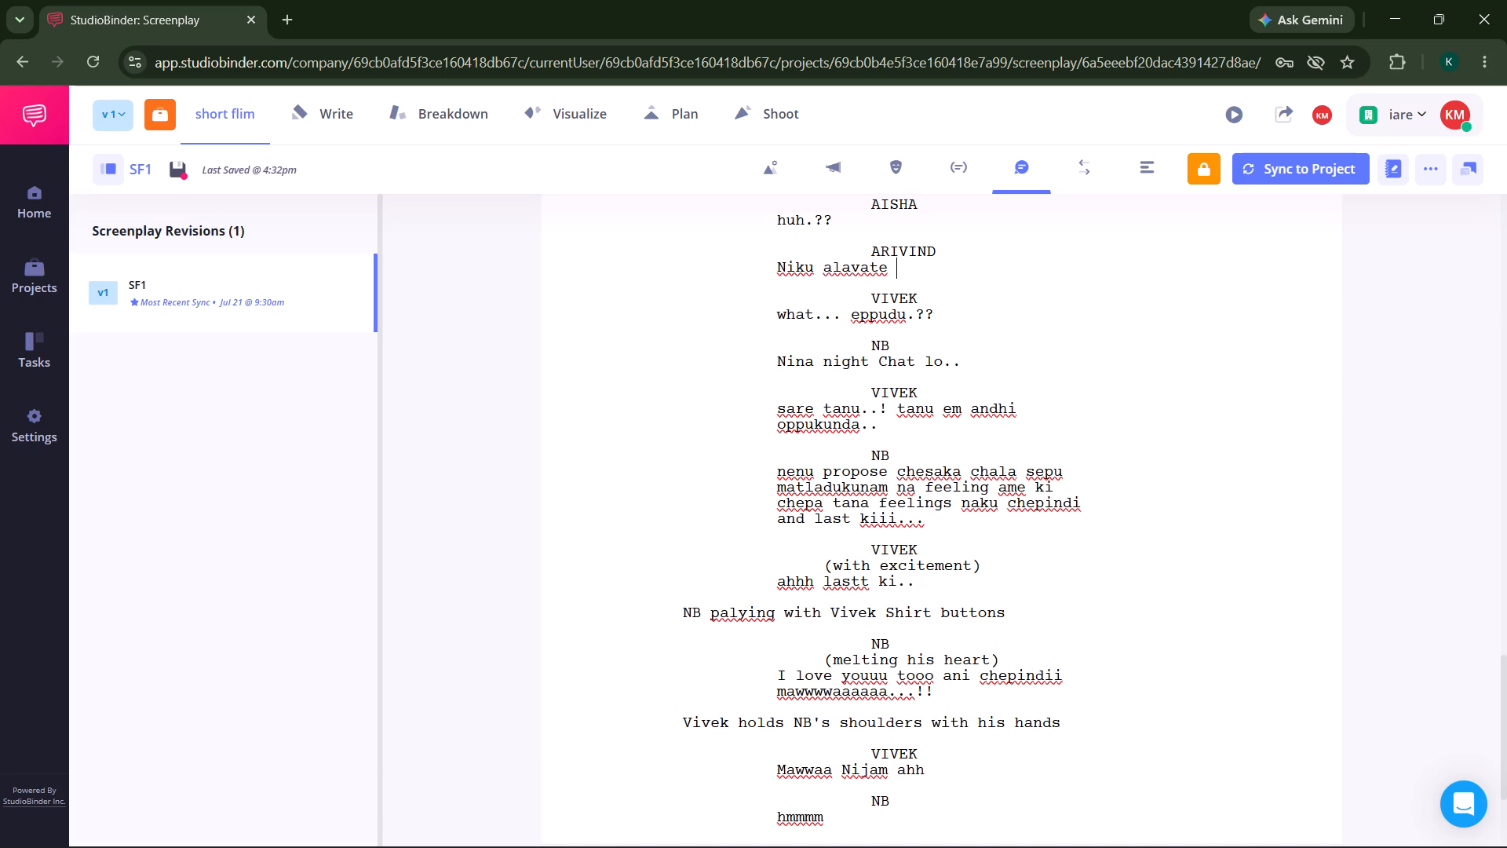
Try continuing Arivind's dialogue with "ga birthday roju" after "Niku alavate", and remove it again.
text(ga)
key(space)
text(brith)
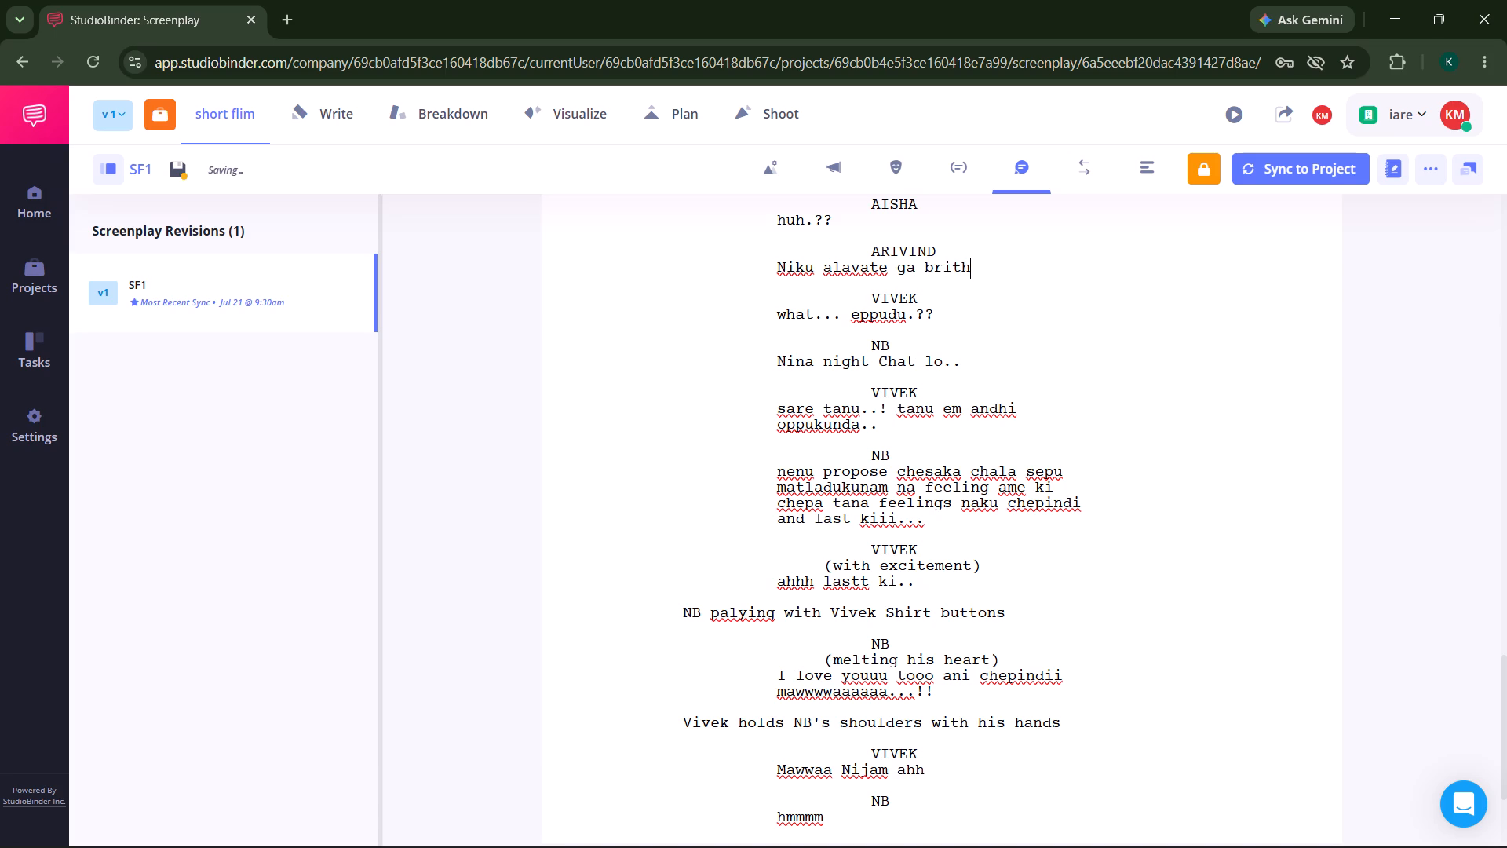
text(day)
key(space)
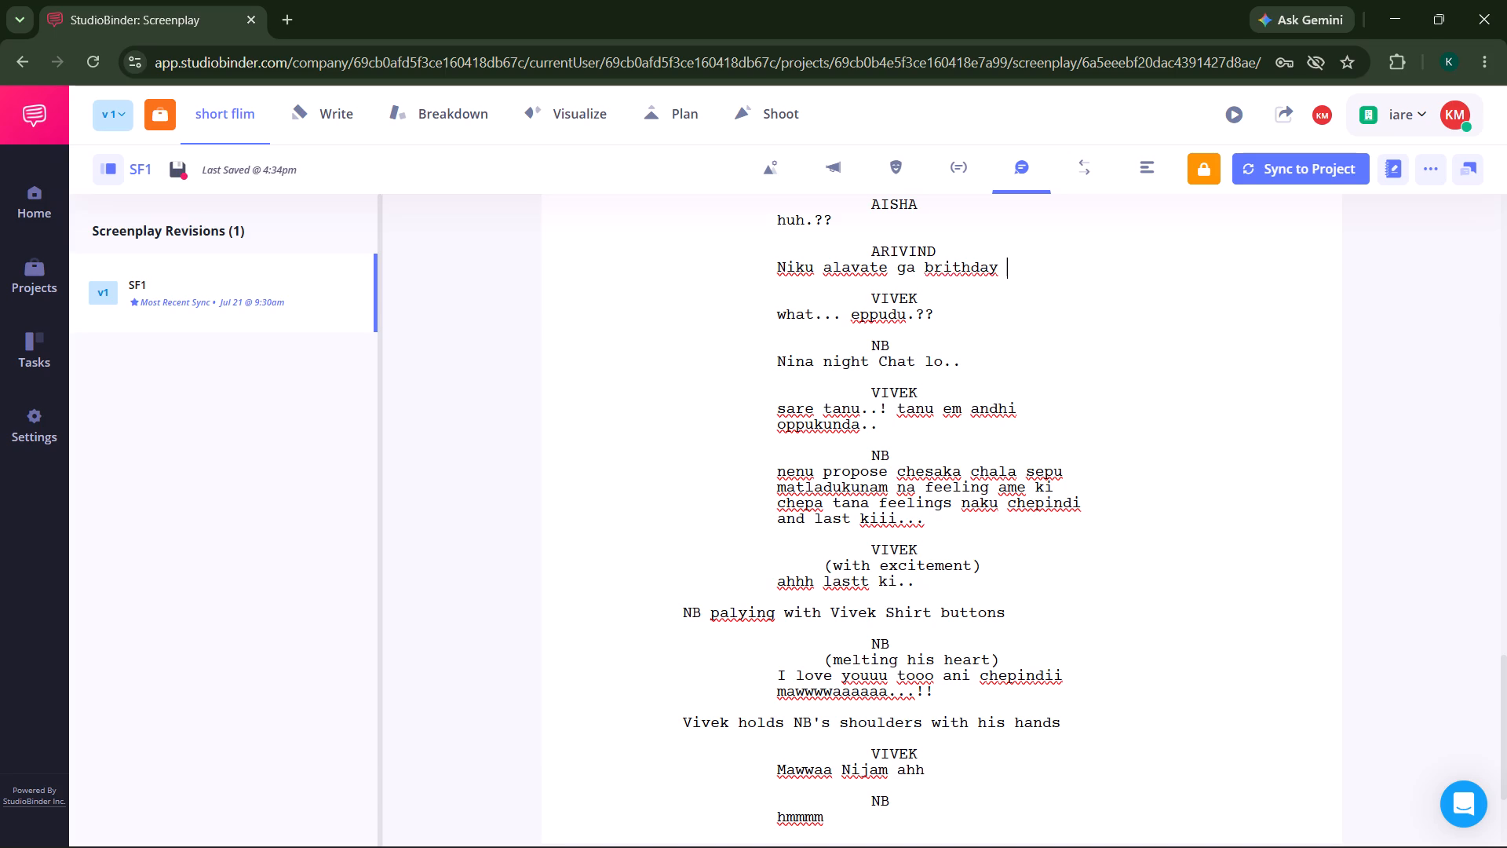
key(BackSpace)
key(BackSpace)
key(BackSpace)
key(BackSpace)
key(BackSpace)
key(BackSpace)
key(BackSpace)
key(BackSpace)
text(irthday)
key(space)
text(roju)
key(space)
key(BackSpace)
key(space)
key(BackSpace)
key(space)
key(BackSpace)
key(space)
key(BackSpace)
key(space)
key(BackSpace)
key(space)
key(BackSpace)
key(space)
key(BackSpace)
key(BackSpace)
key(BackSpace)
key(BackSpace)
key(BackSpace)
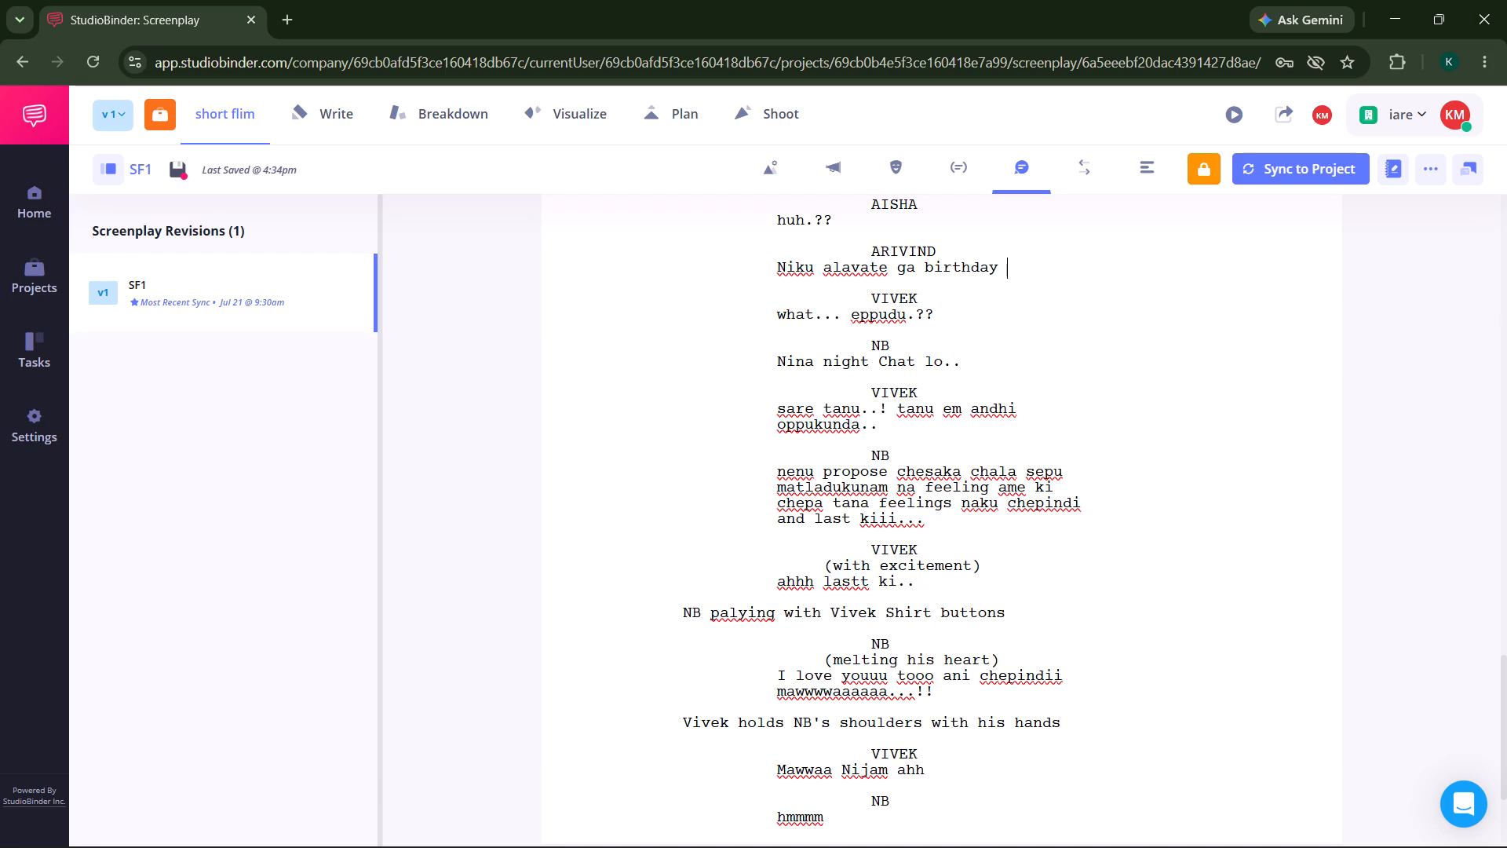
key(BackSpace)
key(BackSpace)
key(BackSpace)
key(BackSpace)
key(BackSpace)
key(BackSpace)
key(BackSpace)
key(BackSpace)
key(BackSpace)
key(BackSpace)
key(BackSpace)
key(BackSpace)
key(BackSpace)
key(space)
Continue Arivind's dialogue after "Niku alavate" with "ga birthday rojulu preposelu".
key(BackSpace)
key(BackSpace)
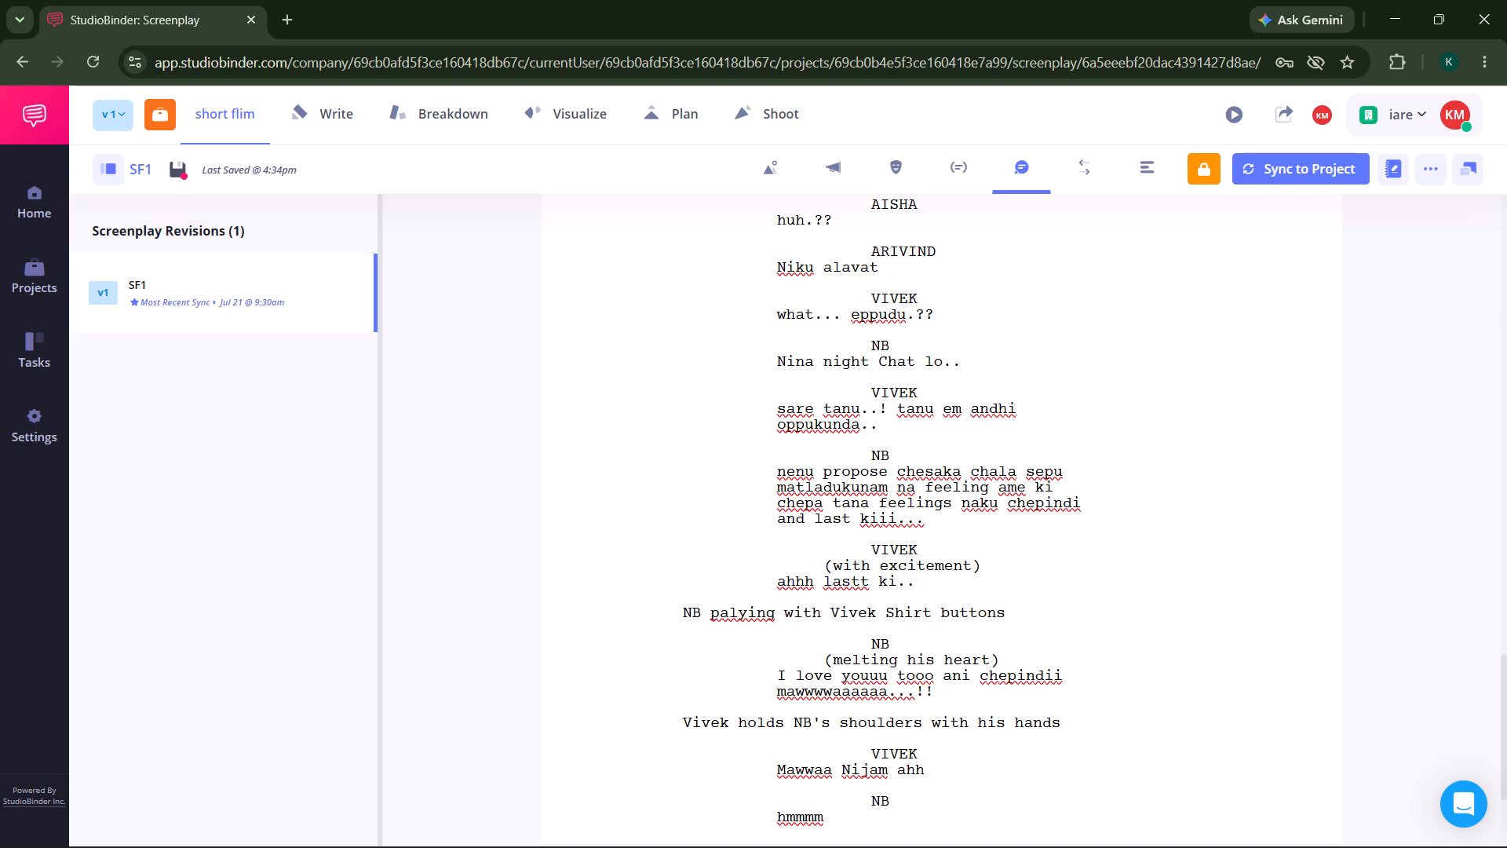
key(e)
key(space)
text(ga)
key(space)
text(birthday)
key(space)
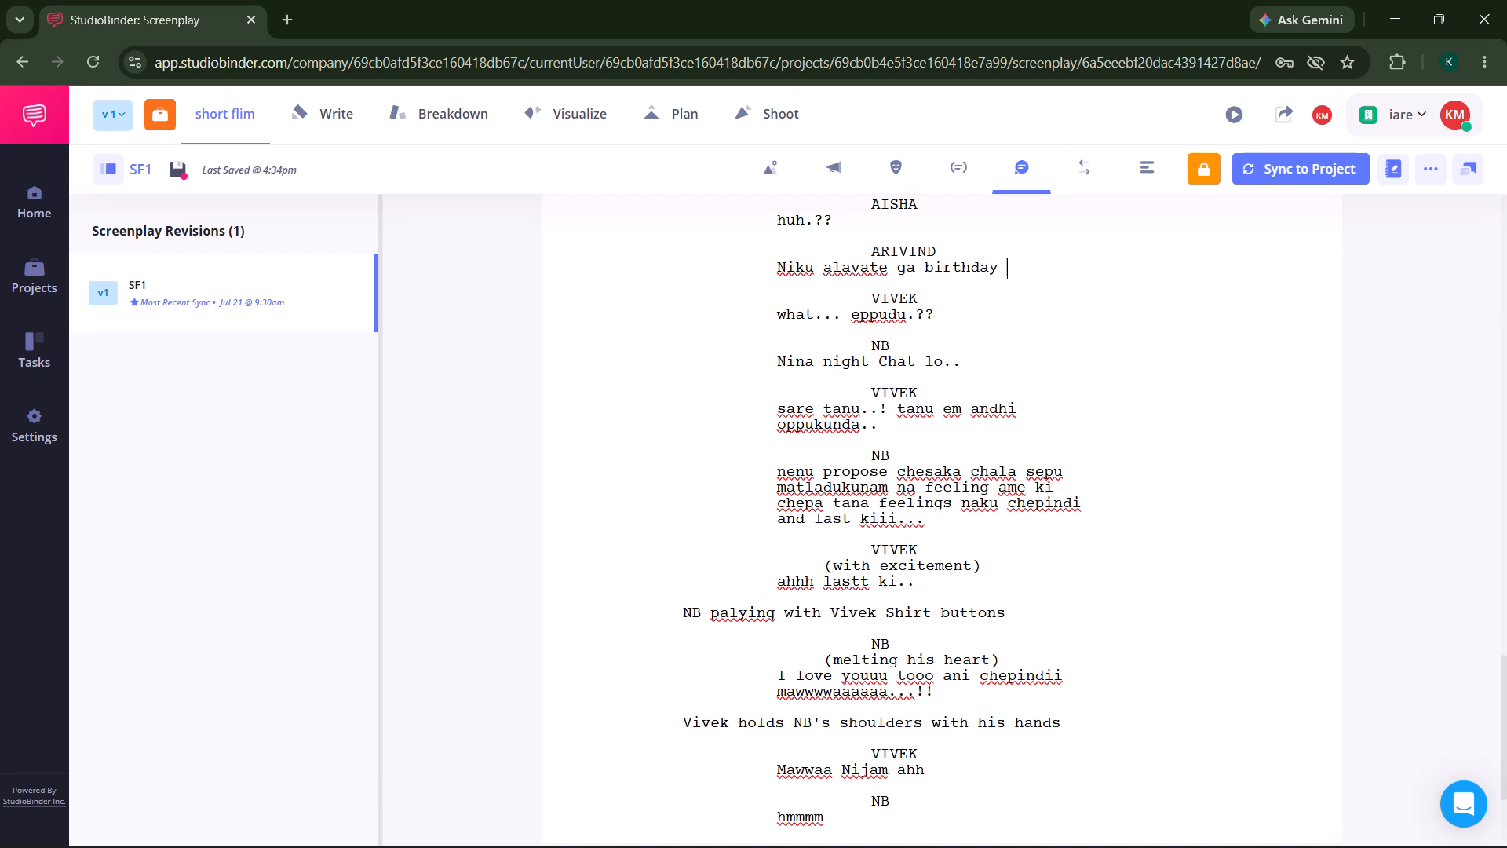
text(roju)
key(space)
key(BackSpace)
text(lu)
key(space)
text(pr)
key(BackSpace)
text(reposelu)
key(space)
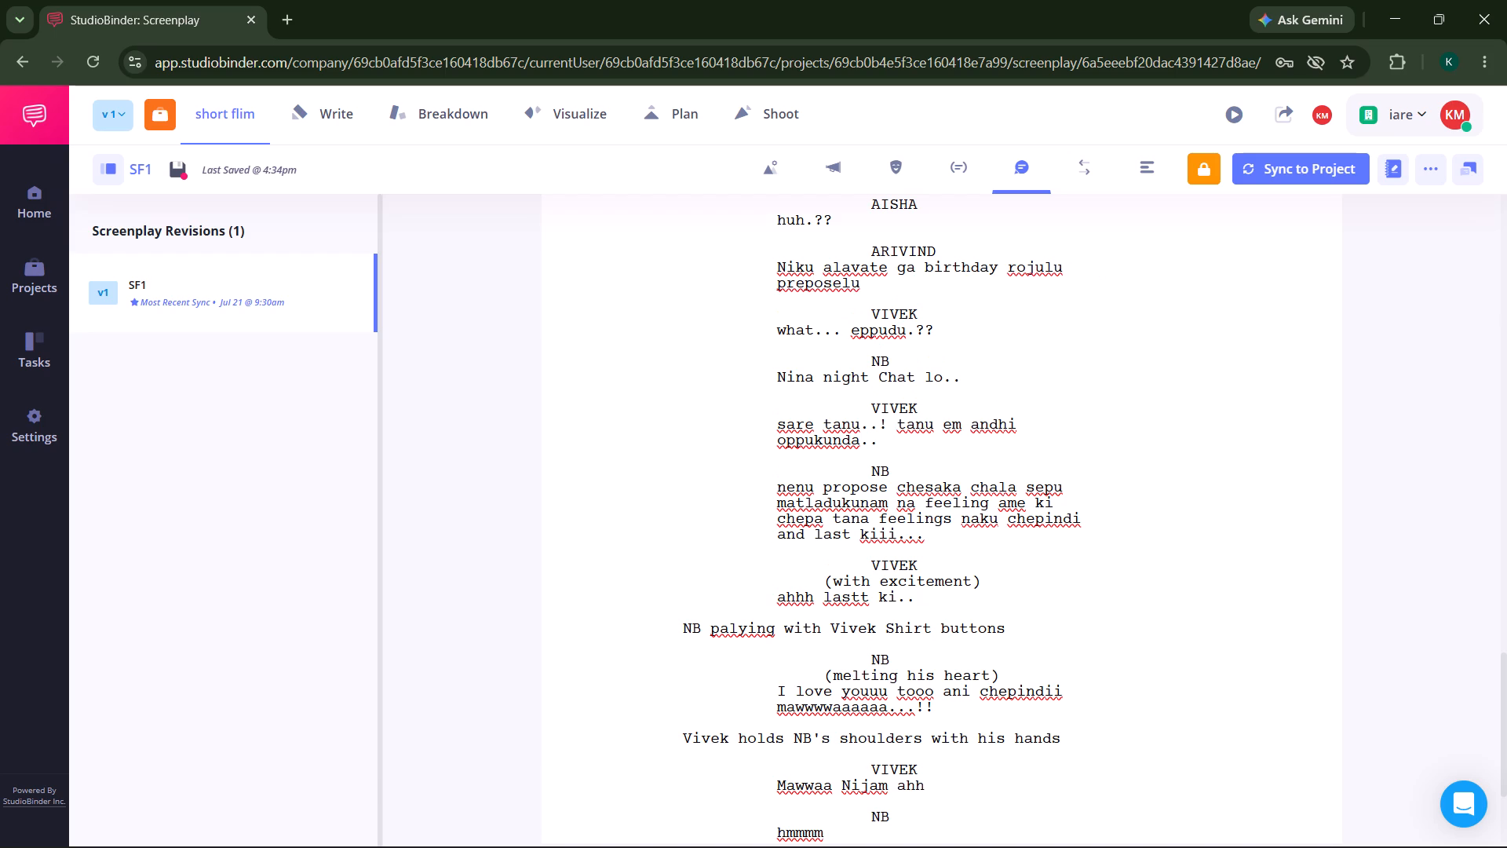
Extend Arivind's dialogue after "preposelu" with "rejections".
text(rejecrtio)
key(BackSpace)
key(BackSpace)
key(BackSpace)
key(BackSpace)
text(tions)
key(space)
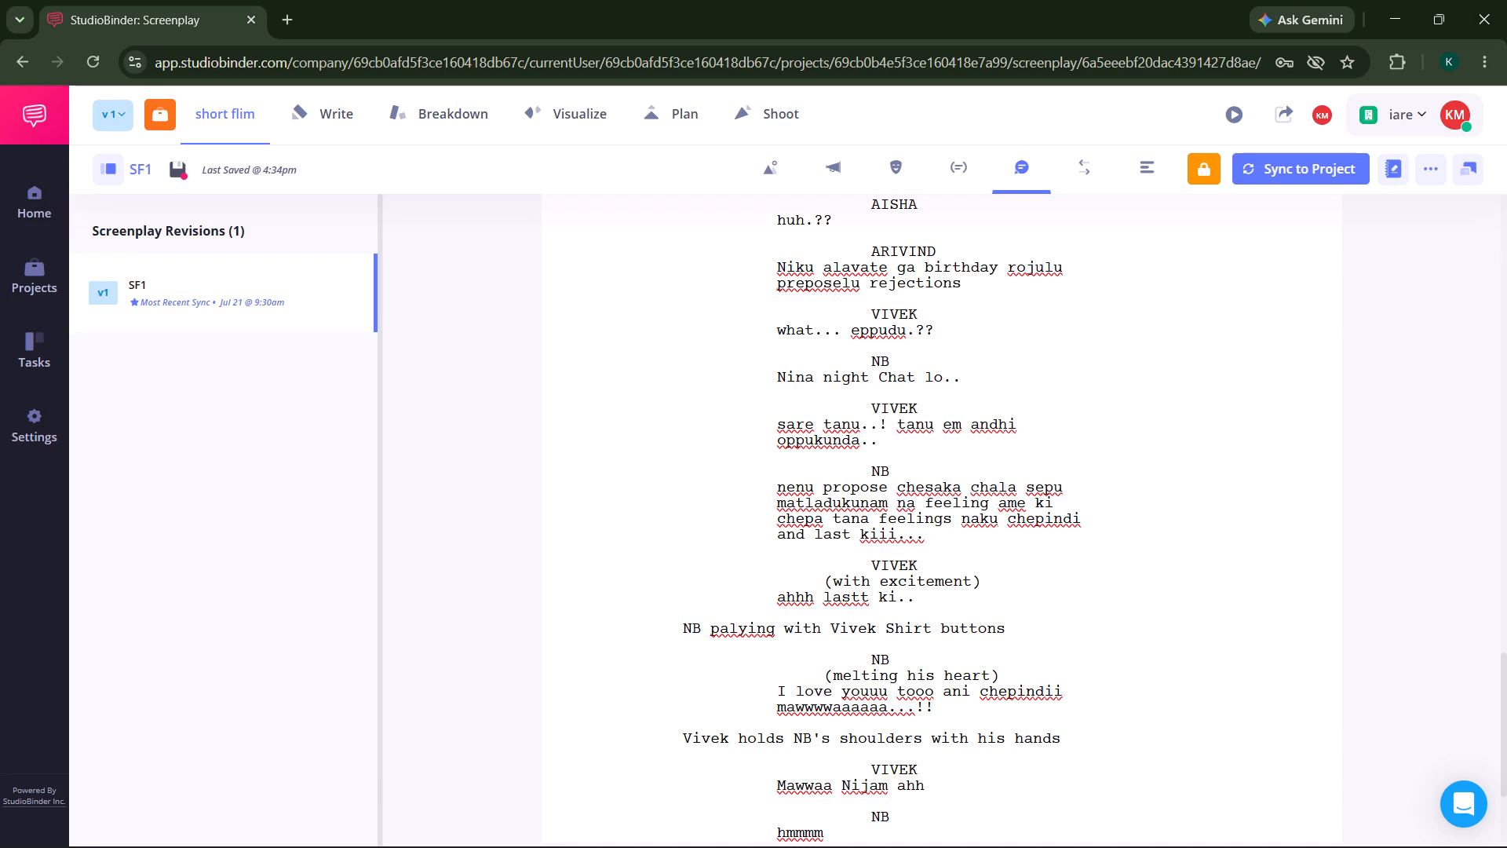
key(BackSpace)
key(space)
key(BackSpace)
Insert a comma followed by a space between "preposelu" and "rejections" in Arivind's dialogue.
key(Left)
key(Left)
key(Left)
key(Left)
key(Left)
key(Left)
key(Left)
key(Left)
key(Left)
key(Left)
key(Left)
key(Right)
key(BackSpace)
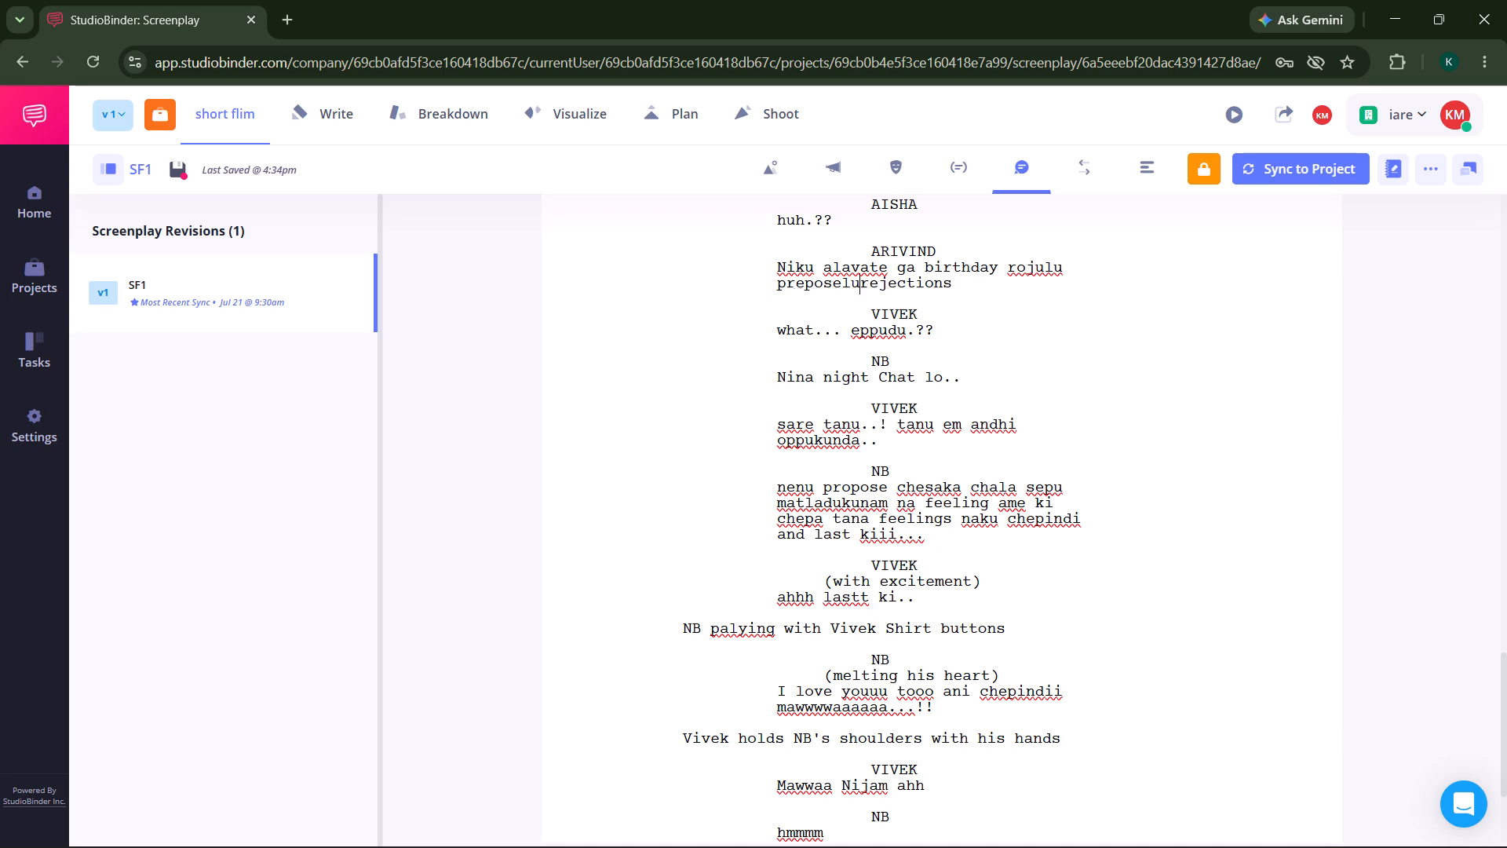
key(space)
key(space)
key(BackSpace)
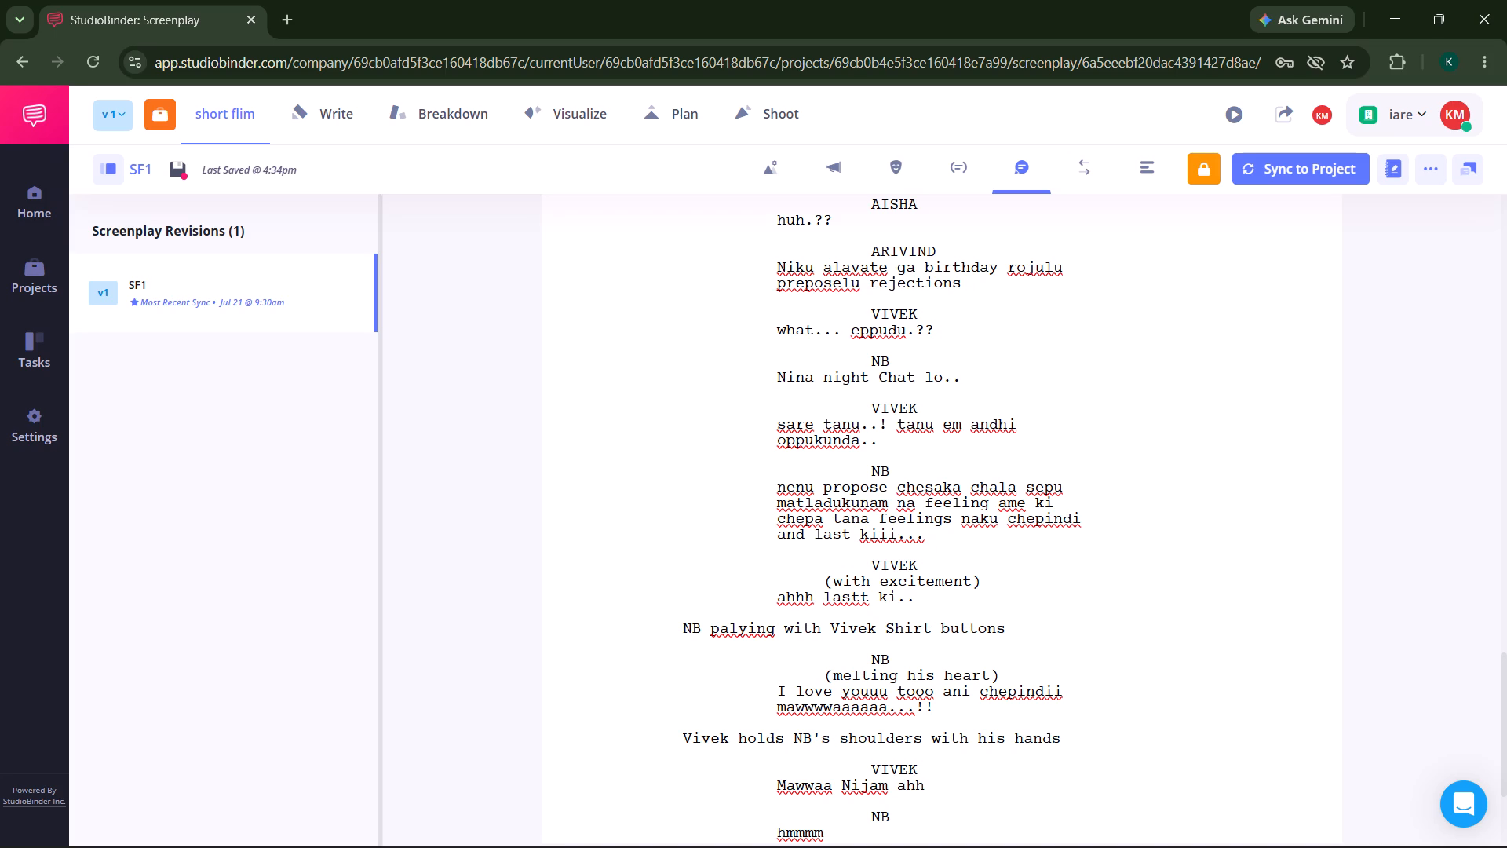
key(BackSpace)
text(.)
key(space)
key(BackSpace)
key(BackSpace)
text(,)
key(space)
Capitalise the first letter of "rejections" so the word reads "Rejections" in Arivind's dialogue.
key(Right)
key(BackSpace)
key(shift+r)
Add ".!!" after "Rejections" at the end of Arivind's dialogue.
key(Right)
key(Right)
key(Right)
key(Right)
key(Right)
key(Right)
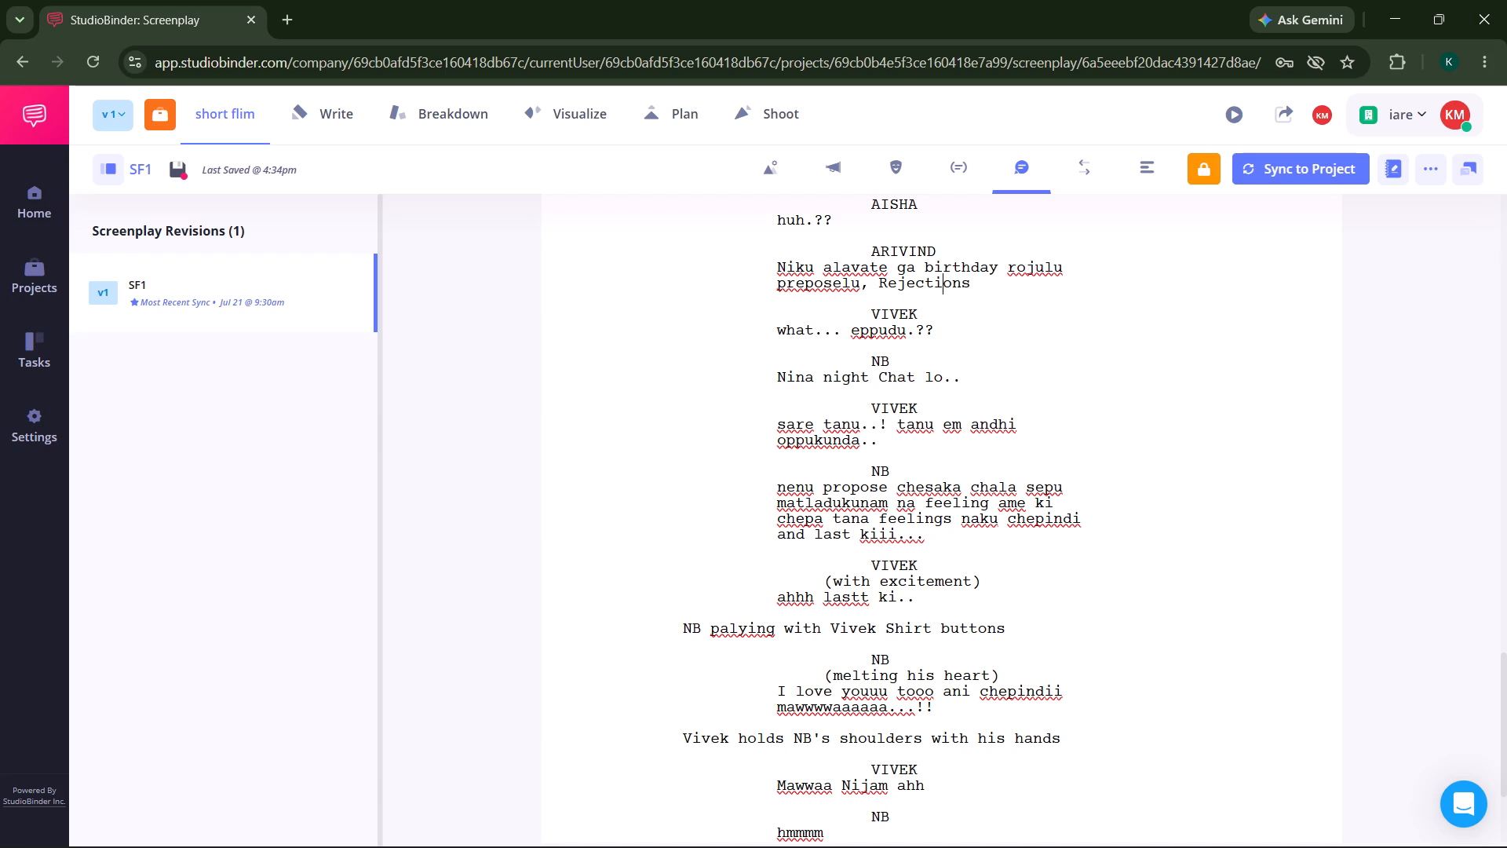
key(Right)
key(Right)
key(Right)
key(period)
text(!!)
key(space)
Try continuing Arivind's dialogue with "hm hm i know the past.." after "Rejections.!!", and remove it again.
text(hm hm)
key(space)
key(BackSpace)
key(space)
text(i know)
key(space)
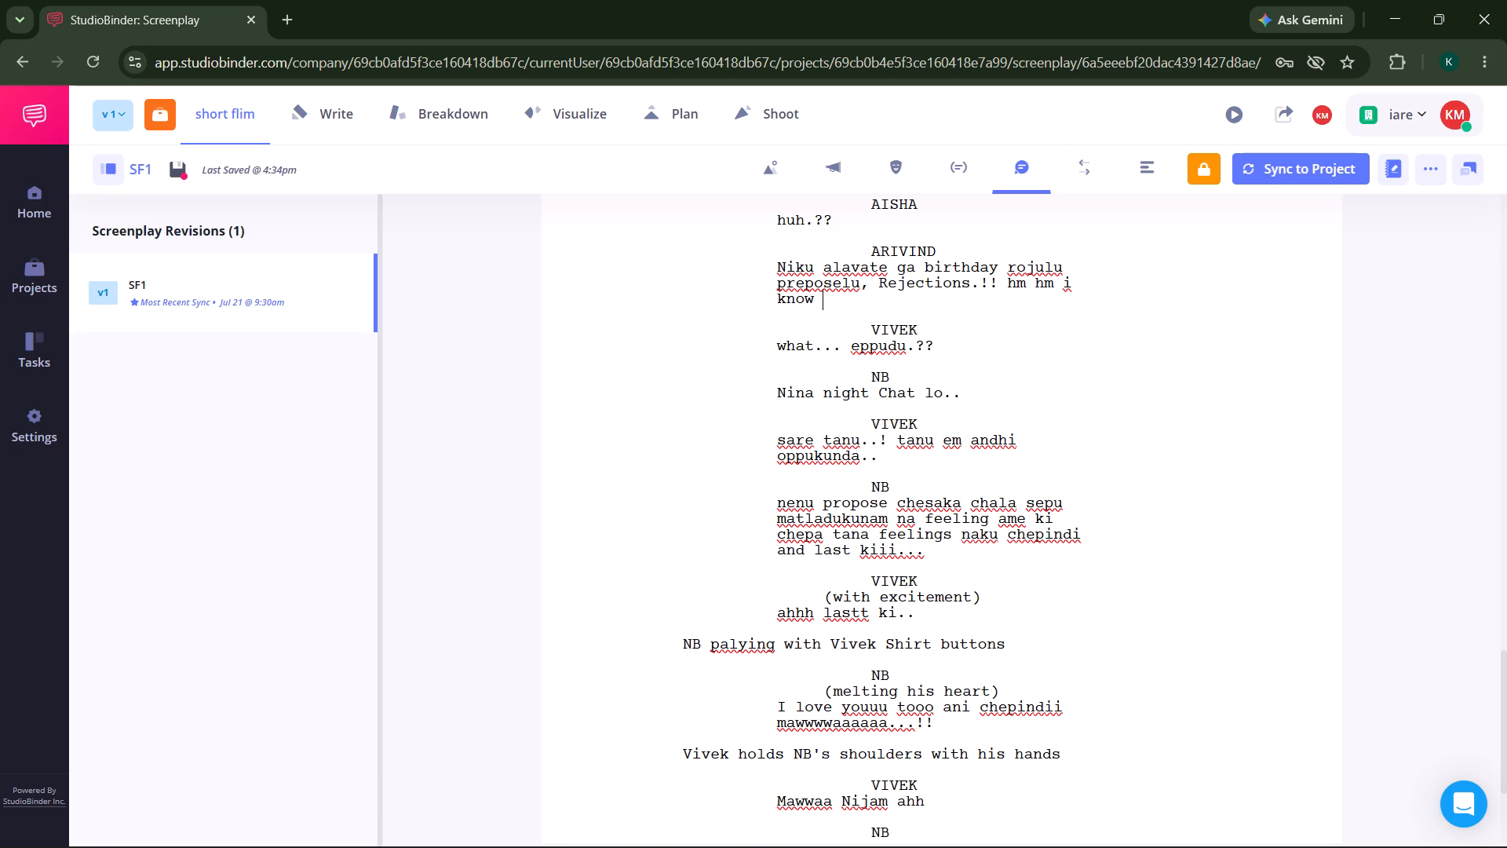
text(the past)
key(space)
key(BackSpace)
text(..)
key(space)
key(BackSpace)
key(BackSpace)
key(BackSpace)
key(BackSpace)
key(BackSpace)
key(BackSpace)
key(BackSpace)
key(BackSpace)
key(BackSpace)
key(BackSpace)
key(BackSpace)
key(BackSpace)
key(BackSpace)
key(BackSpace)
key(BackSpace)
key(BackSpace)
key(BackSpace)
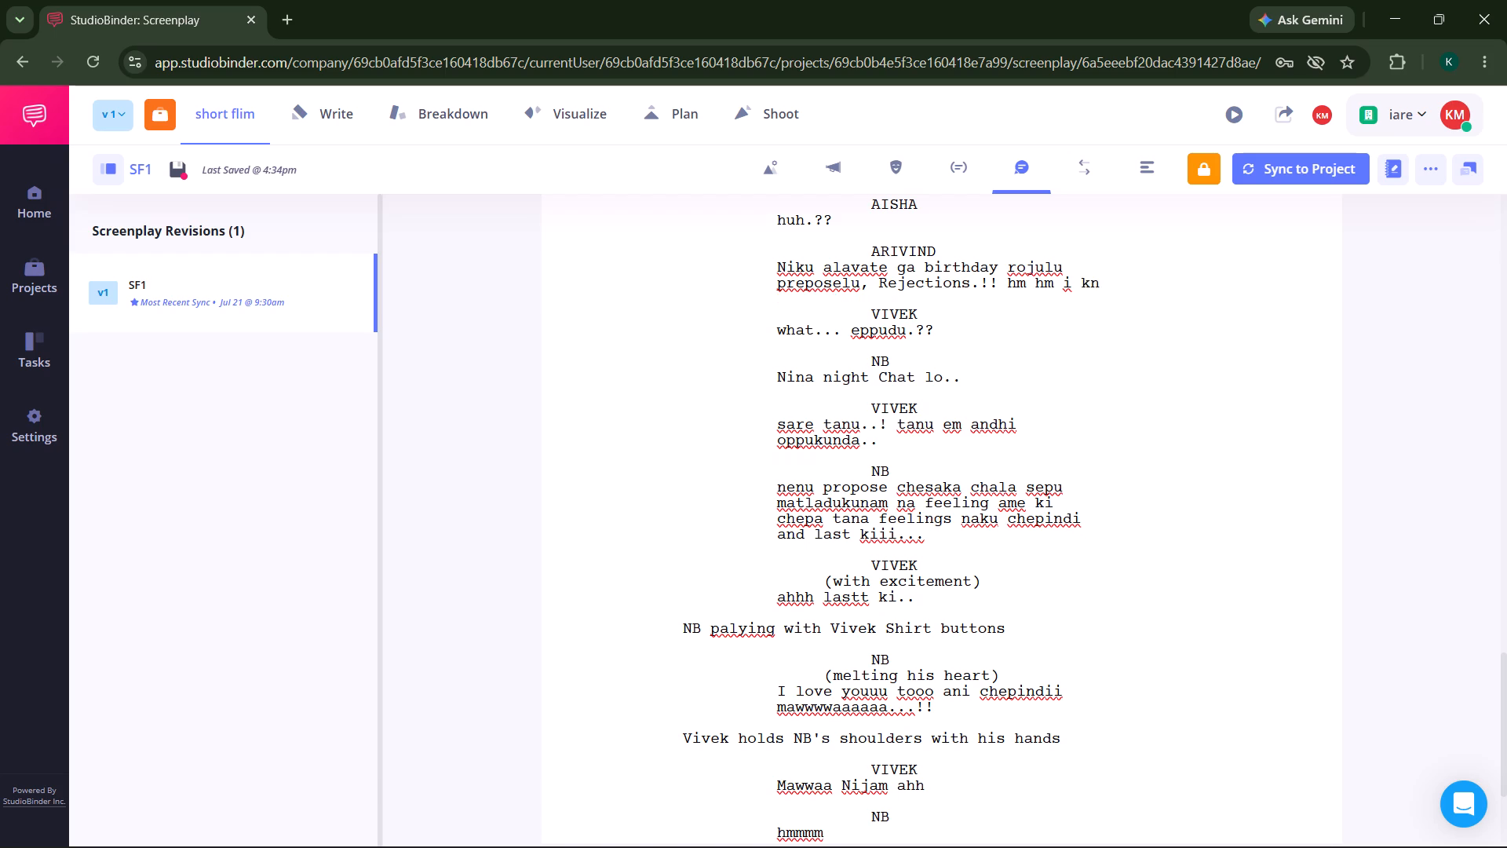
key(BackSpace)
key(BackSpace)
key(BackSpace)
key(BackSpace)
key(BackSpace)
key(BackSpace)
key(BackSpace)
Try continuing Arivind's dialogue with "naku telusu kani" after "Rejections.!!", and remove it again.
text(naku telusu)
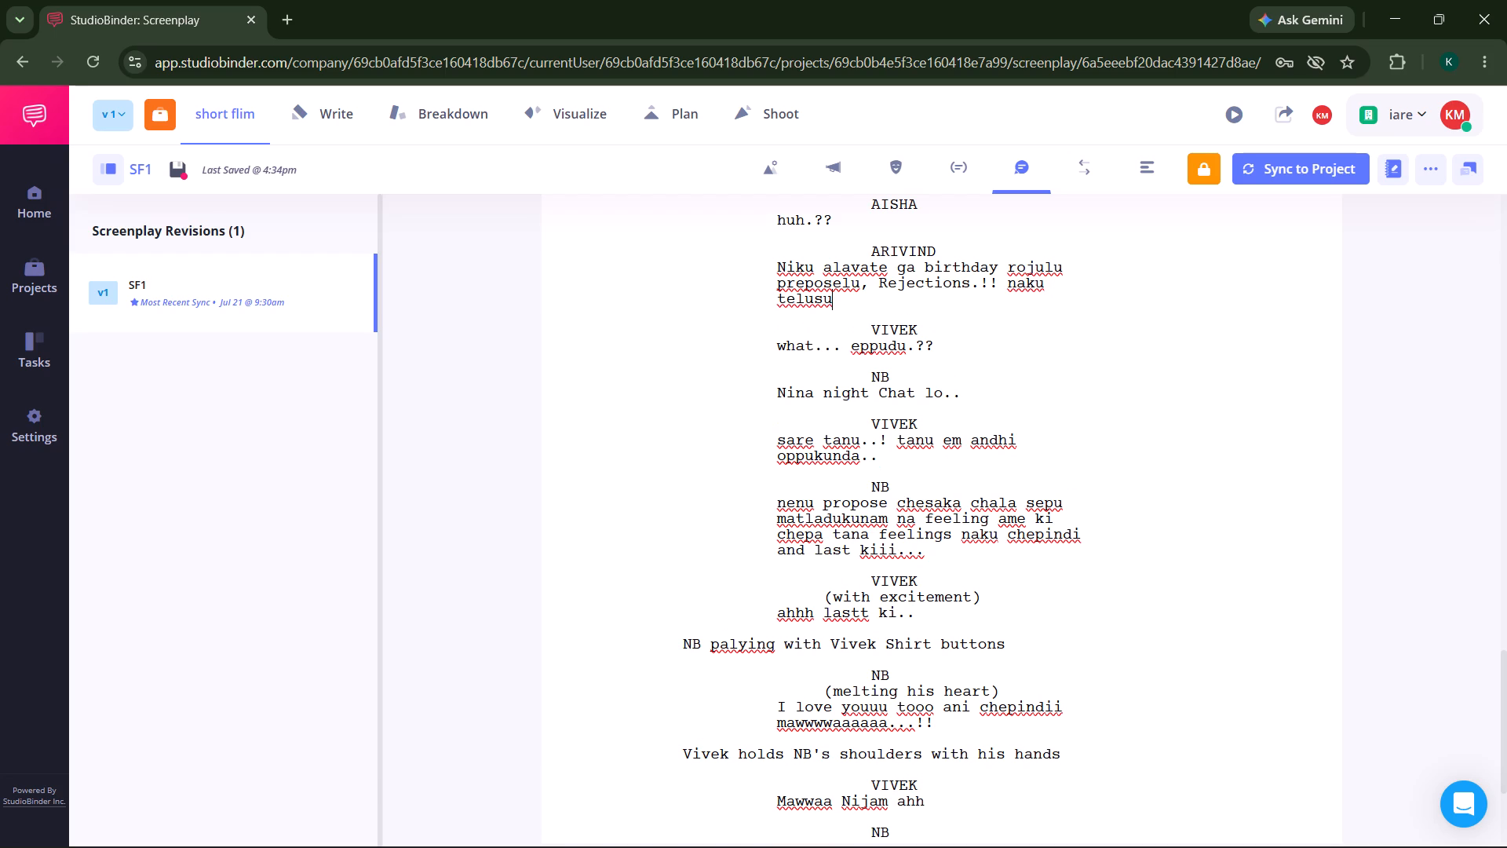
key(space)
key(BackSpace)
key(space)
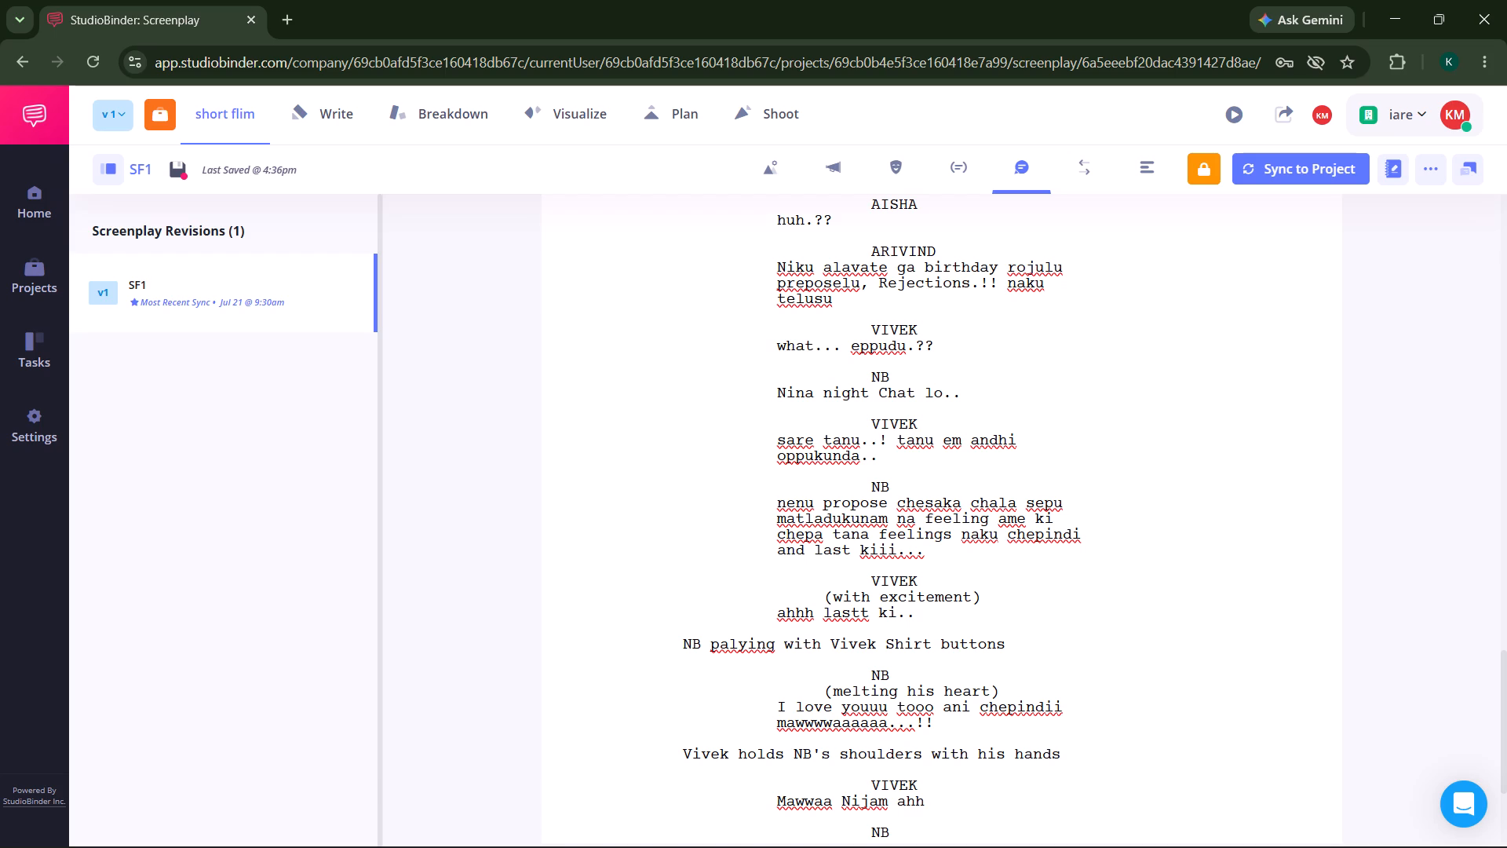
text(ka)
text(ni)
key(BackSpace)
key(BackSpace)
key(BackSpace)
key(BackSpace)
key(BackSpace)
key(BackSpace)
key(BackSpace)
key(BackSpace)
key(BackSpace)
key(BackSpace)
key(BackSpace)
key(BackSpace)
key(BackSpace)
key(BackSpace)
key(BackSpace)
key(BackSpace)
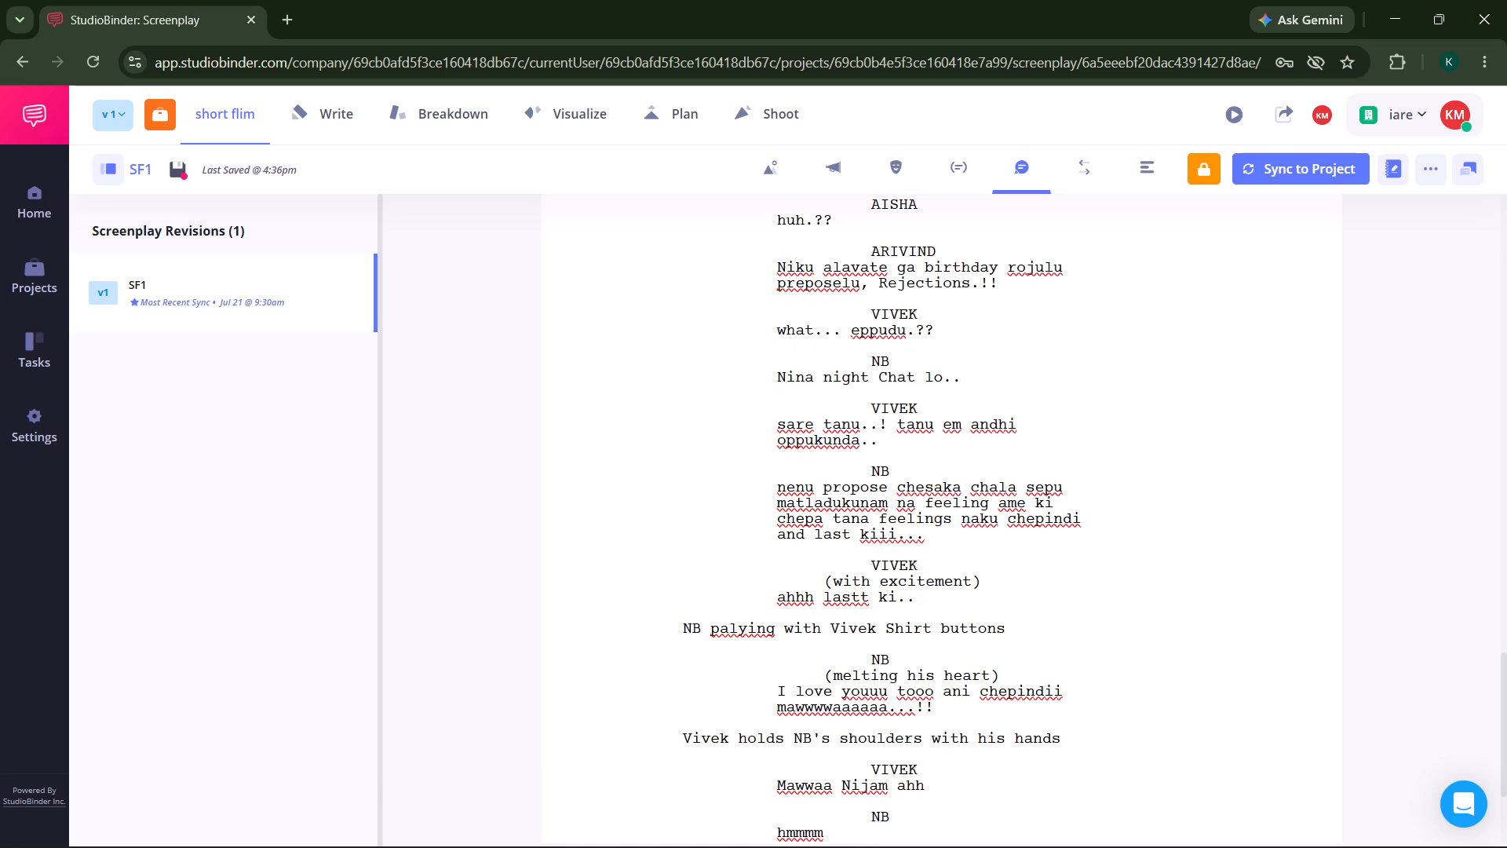
Continue Arivind's dialogue after "Rejections.!!" with "hmm sare".
text(hmm)
key(space)
text(satre)
key(BackSpace)
key(BackSpace)
key(BackSpace)
text(re)
key(space)
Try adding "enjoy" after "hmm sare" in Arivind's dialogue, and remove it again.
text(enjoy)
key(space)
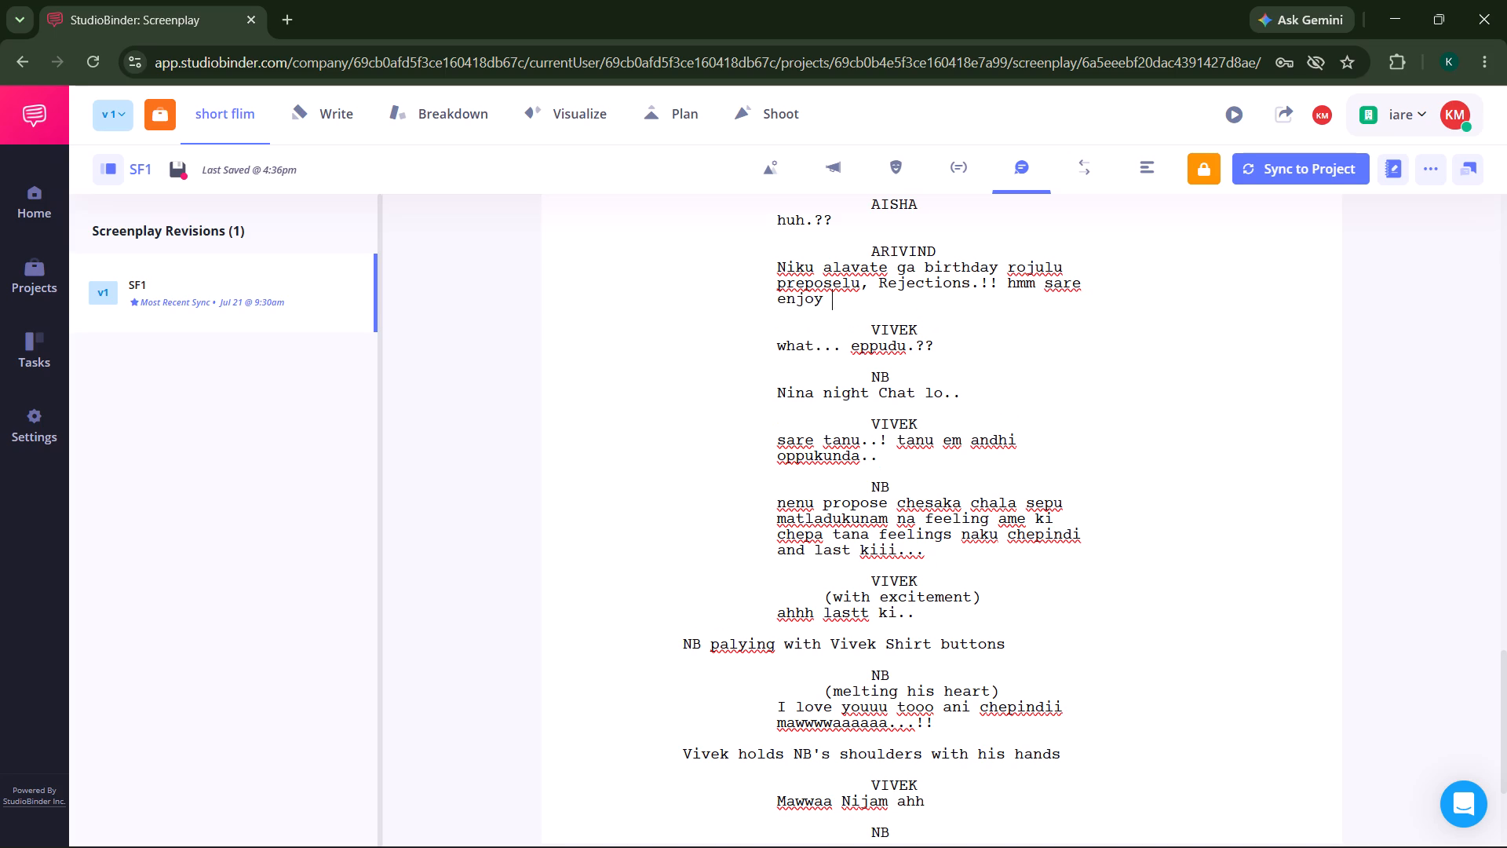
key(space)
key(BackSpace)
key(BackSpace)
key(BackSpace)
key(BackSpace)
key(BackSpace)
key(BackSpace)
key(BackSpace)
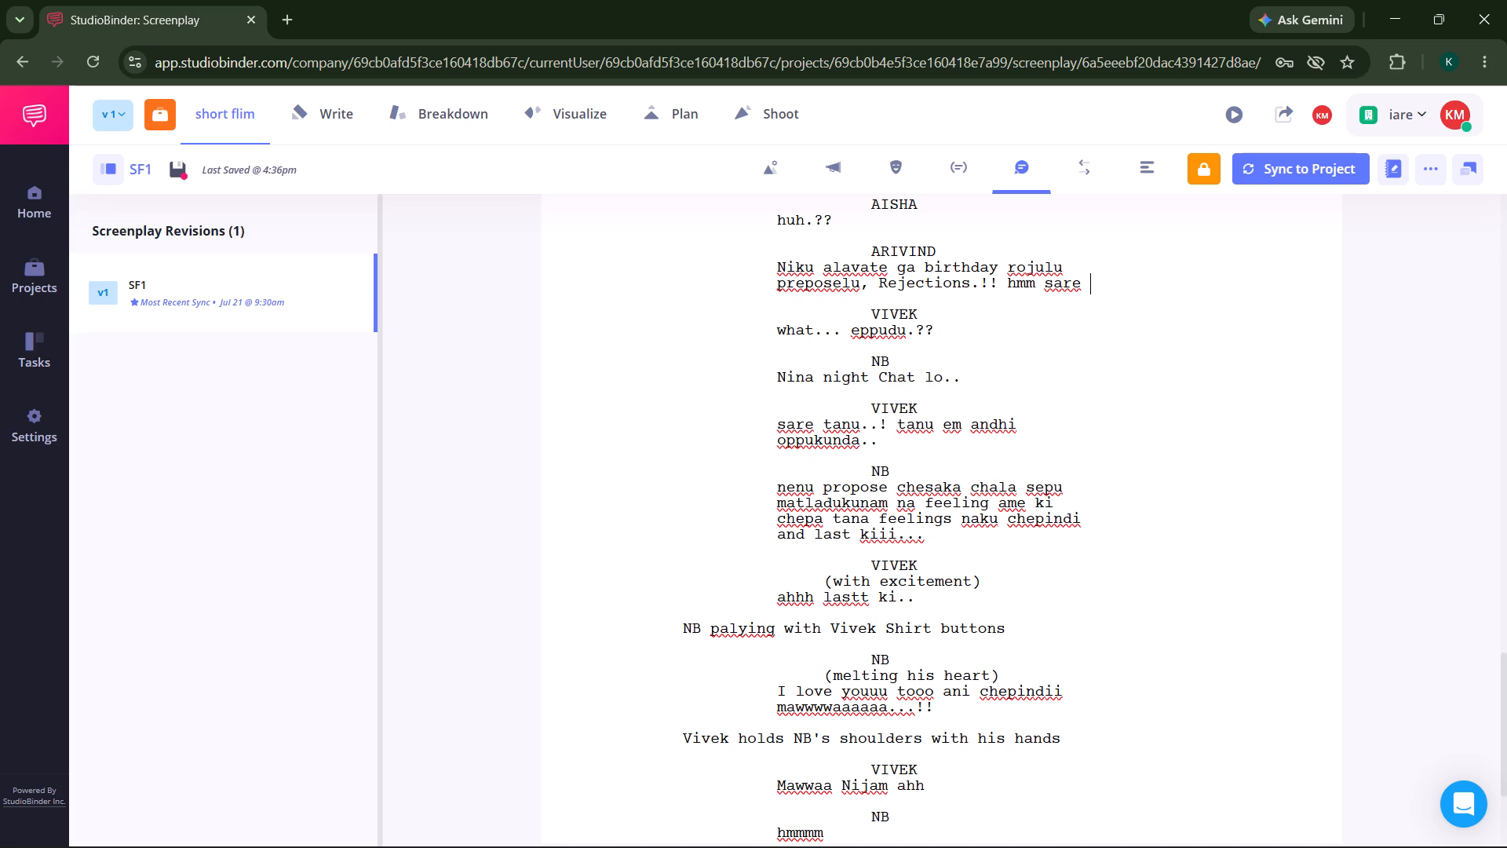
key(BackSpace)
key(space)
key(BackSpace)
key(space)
Continue Arivind's dialogue after "hmm sare" with "nenu try chesina nuv padavu le".
text(nenu ty)
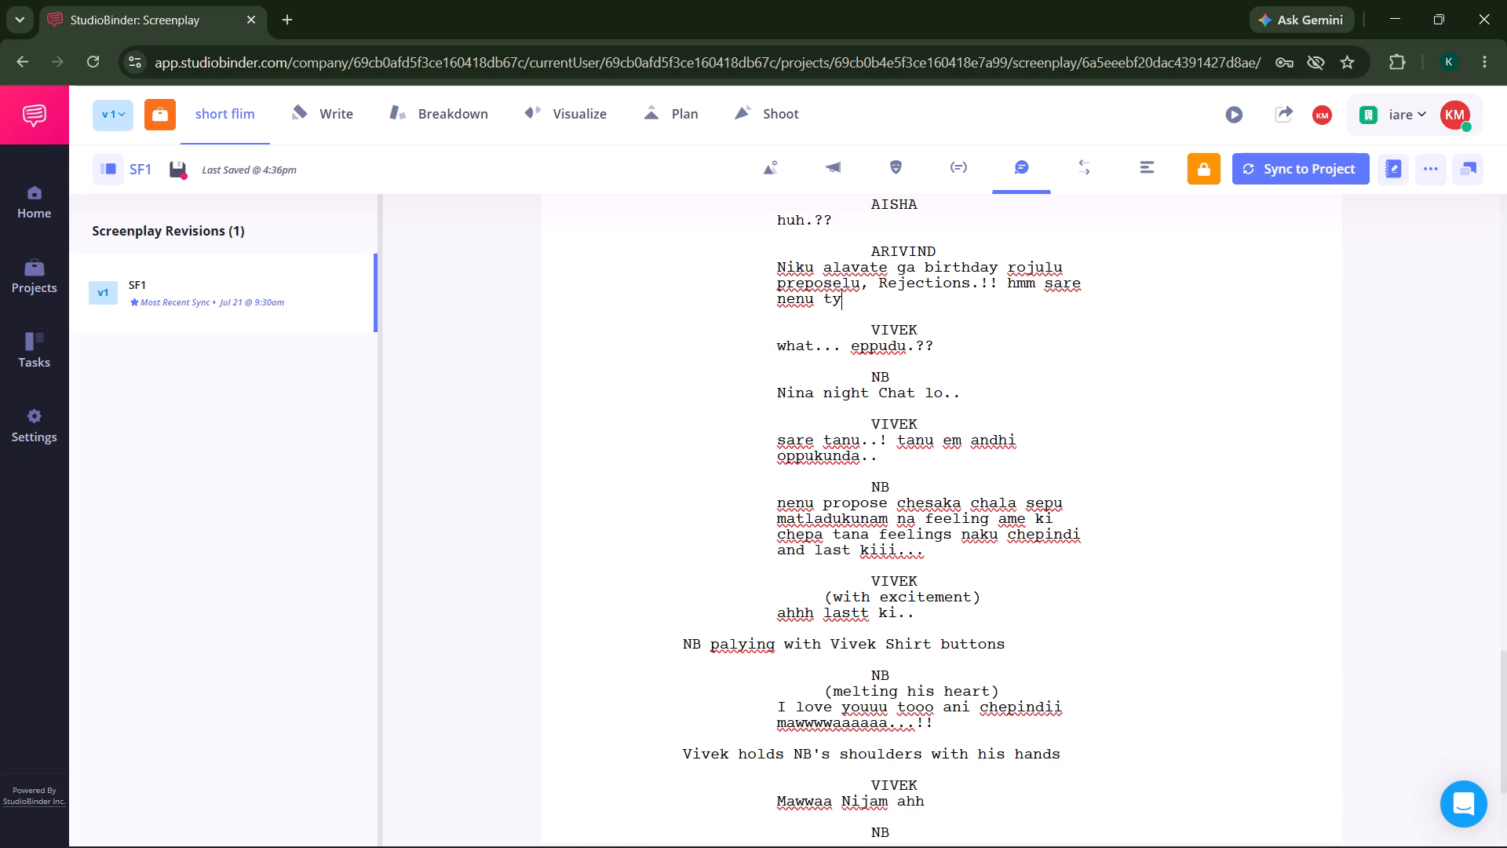
key(BackSpace)
text(rt)
key(BackSpace)
text(y chesina)
key(space)
text(nuv)
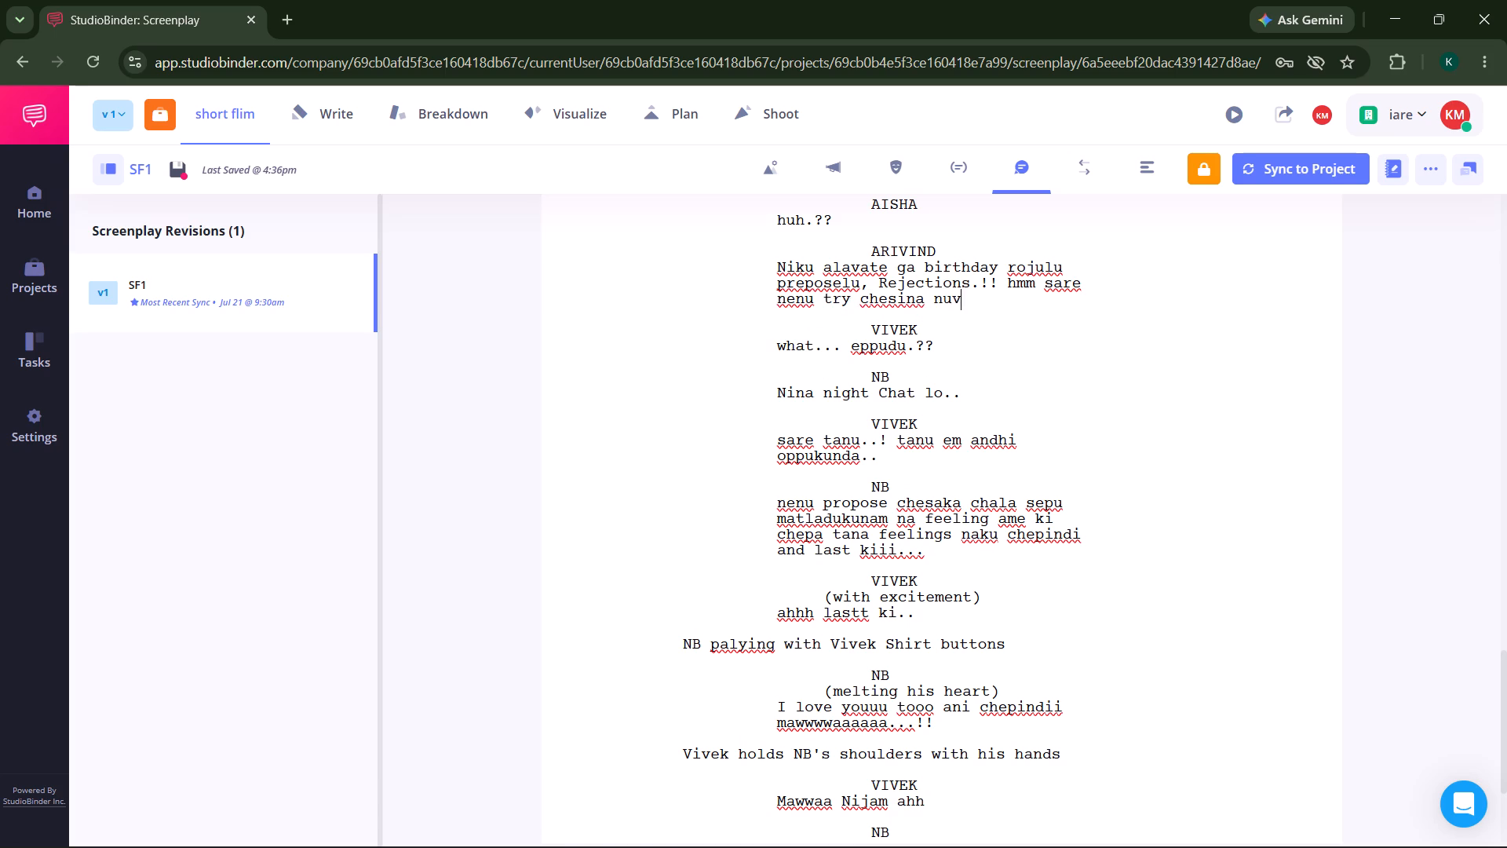
key(space)
text(padavu le)
key(space)
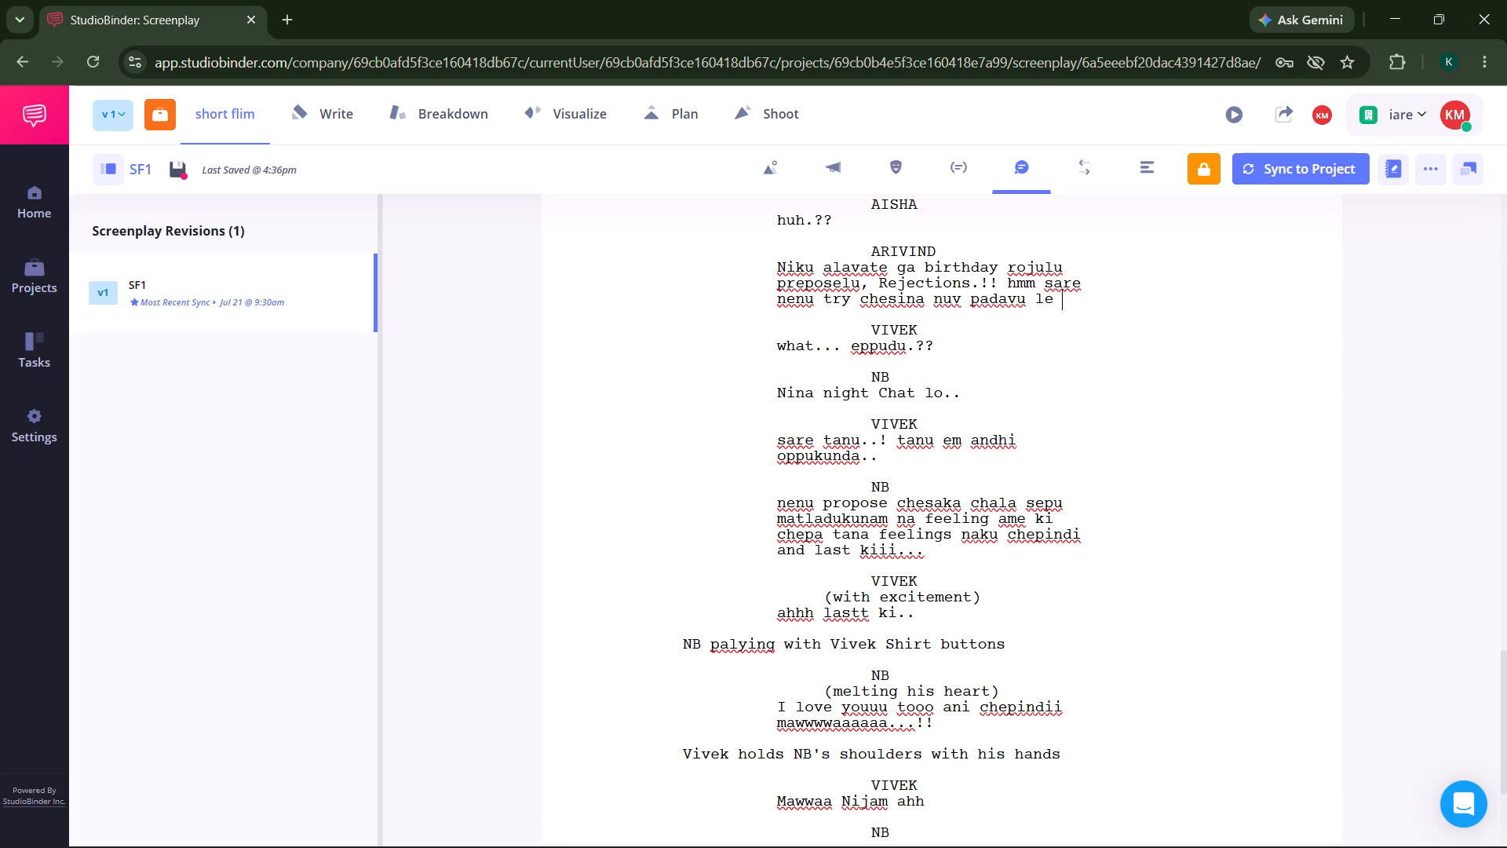
Finish Arivind's dialogue after "padavu le" with "kani enjoy the day.!".
text(kani enojy)
key(space)
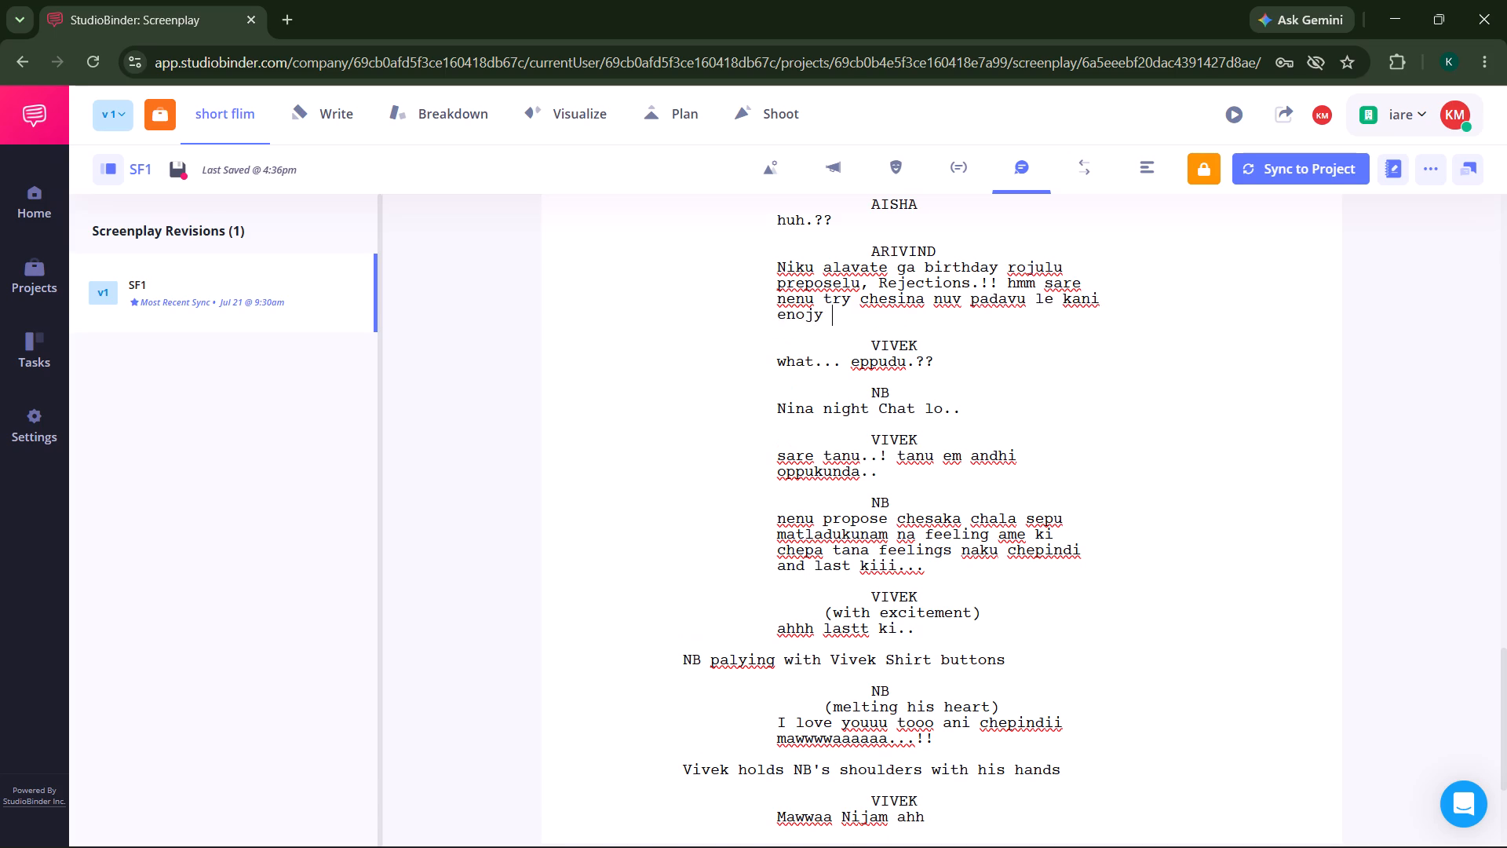
key(BackSpace)
key(BackSpace)
key(BackSpace)
key(BackSpace)
text(joy the)
key(space)
text(day)
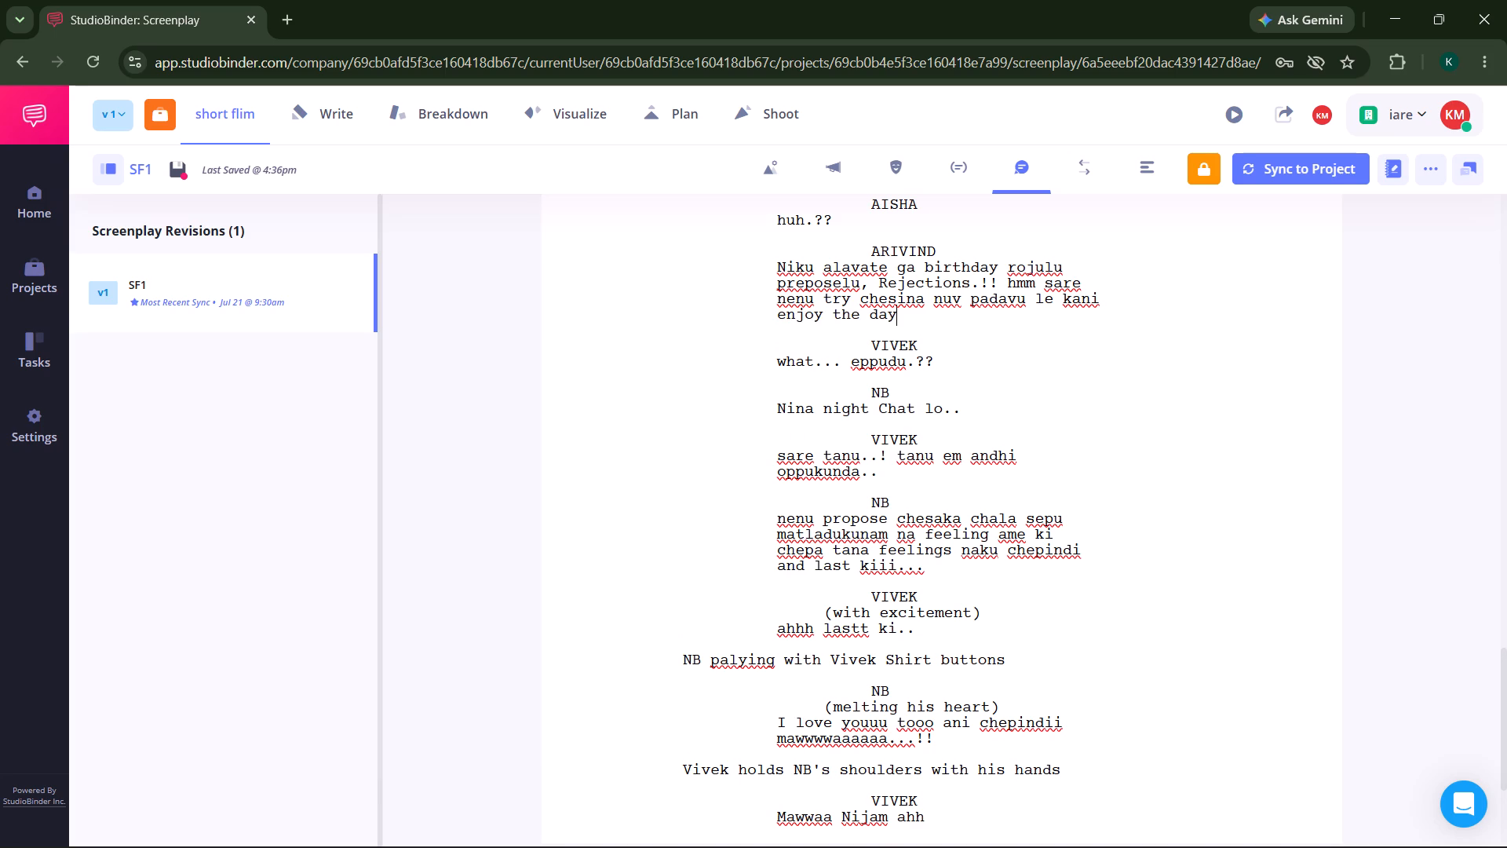
text(.!)
Start a new action line below Arivind's finished dialogue with "Arivind start movinf".
key(Return)
text(Arivind)
key(space)
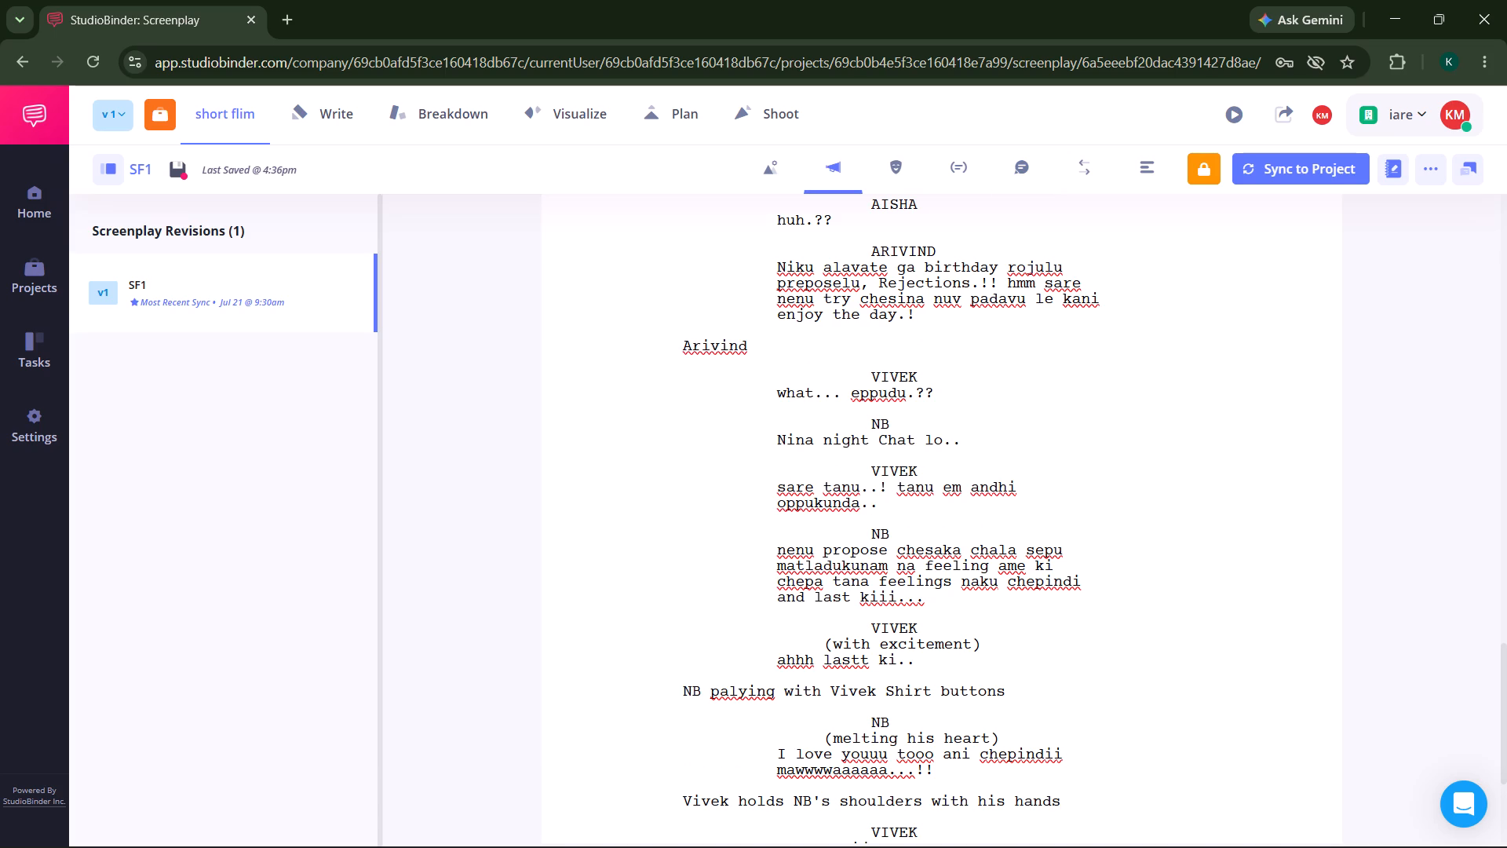
key(s)
text(tart)
key(space)
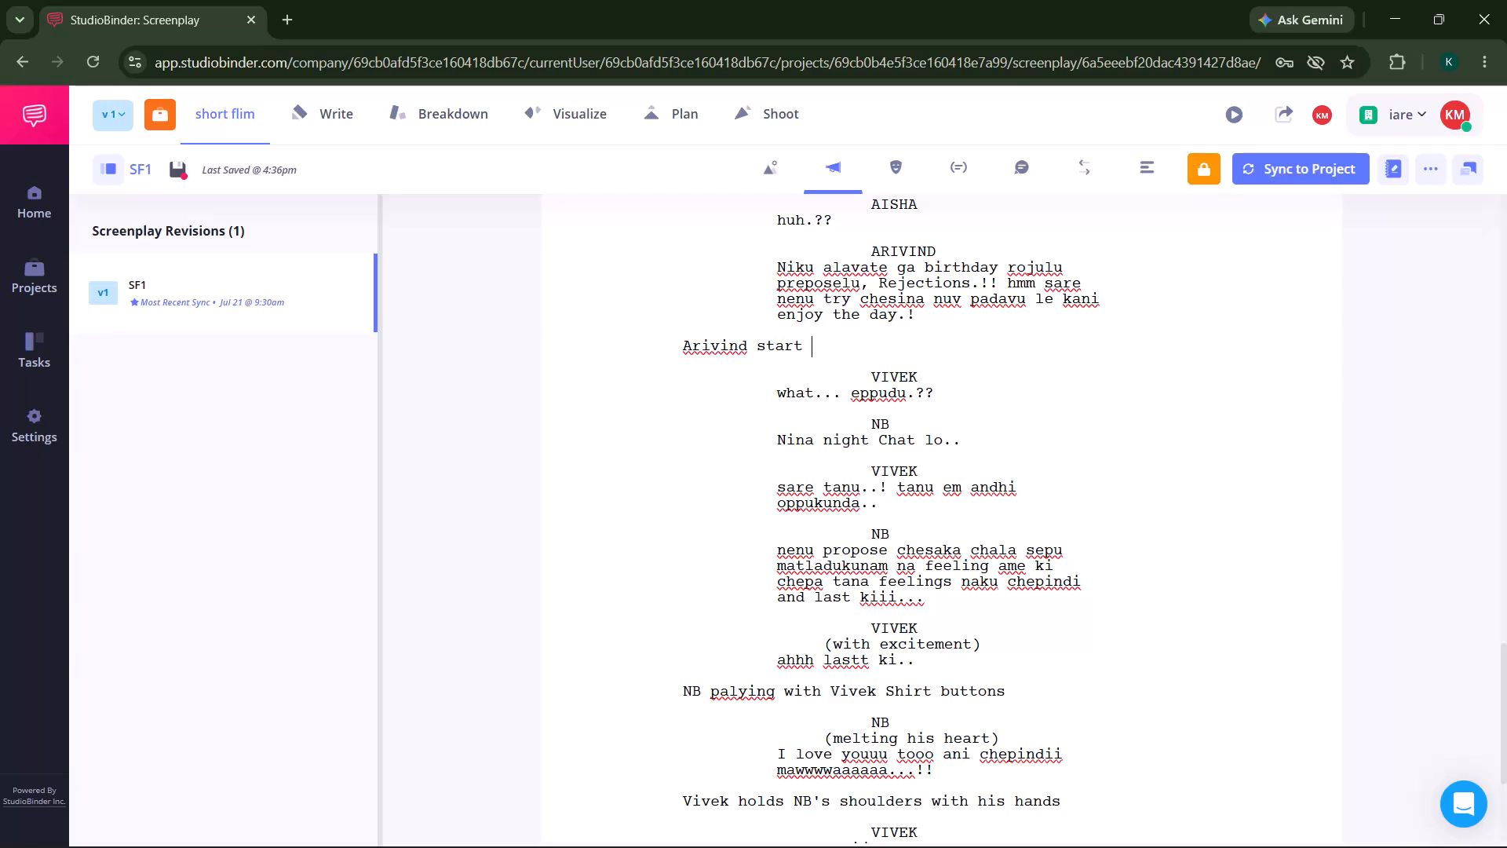
text(movin)
text(f)
key(space)
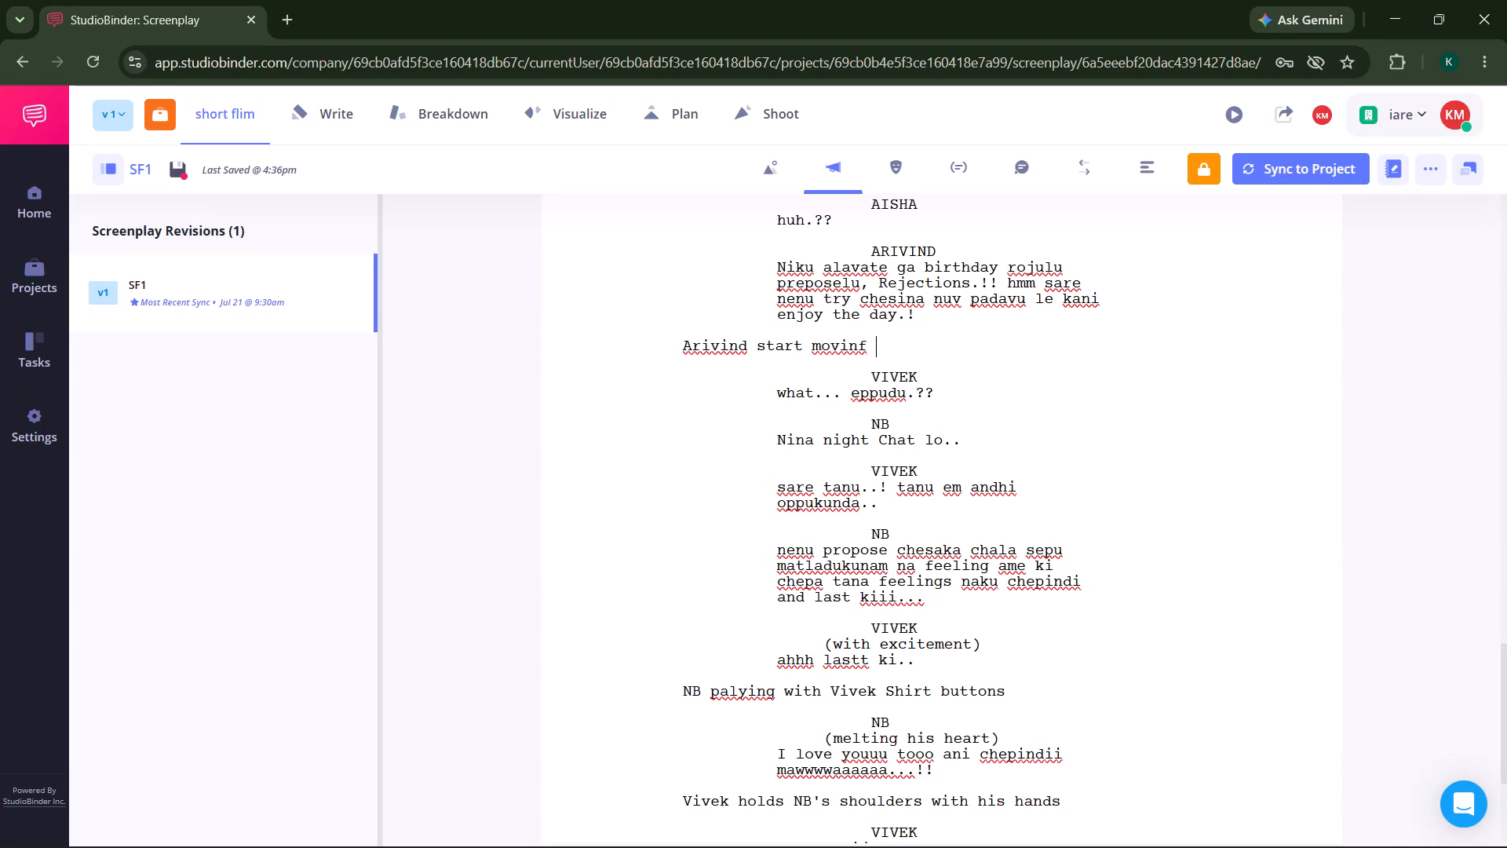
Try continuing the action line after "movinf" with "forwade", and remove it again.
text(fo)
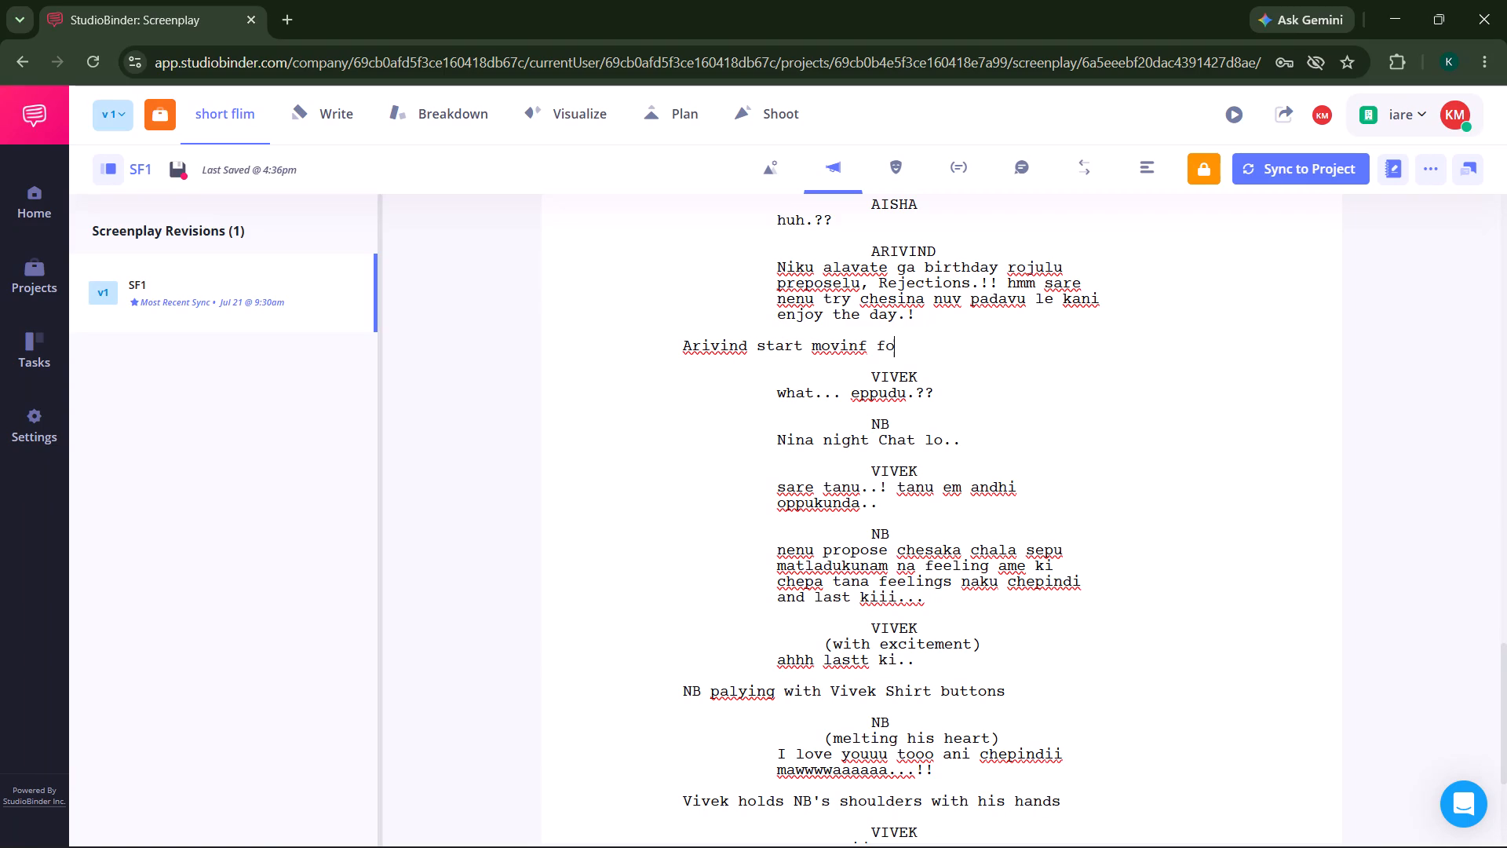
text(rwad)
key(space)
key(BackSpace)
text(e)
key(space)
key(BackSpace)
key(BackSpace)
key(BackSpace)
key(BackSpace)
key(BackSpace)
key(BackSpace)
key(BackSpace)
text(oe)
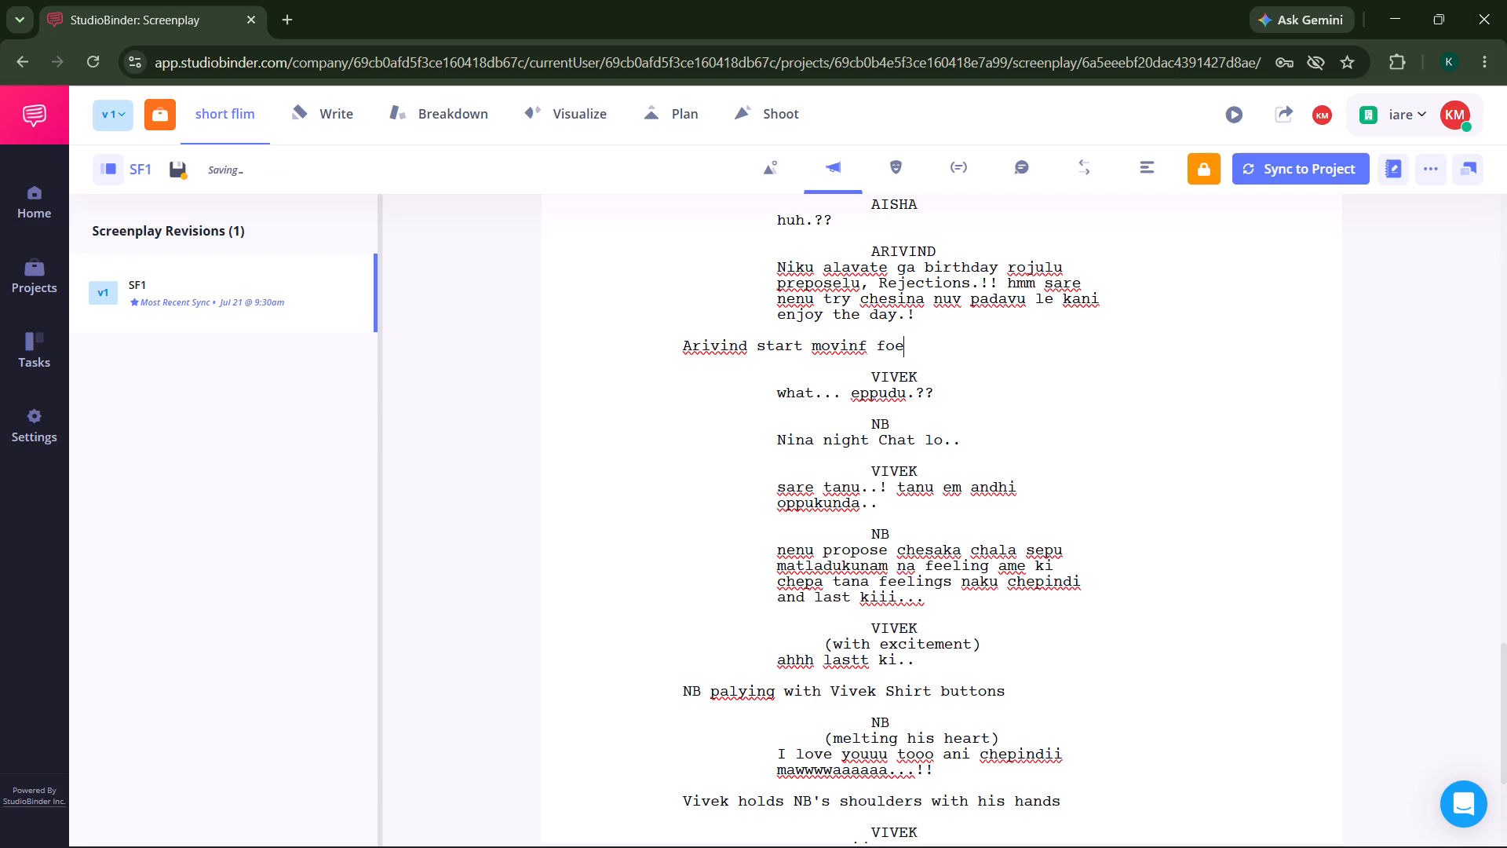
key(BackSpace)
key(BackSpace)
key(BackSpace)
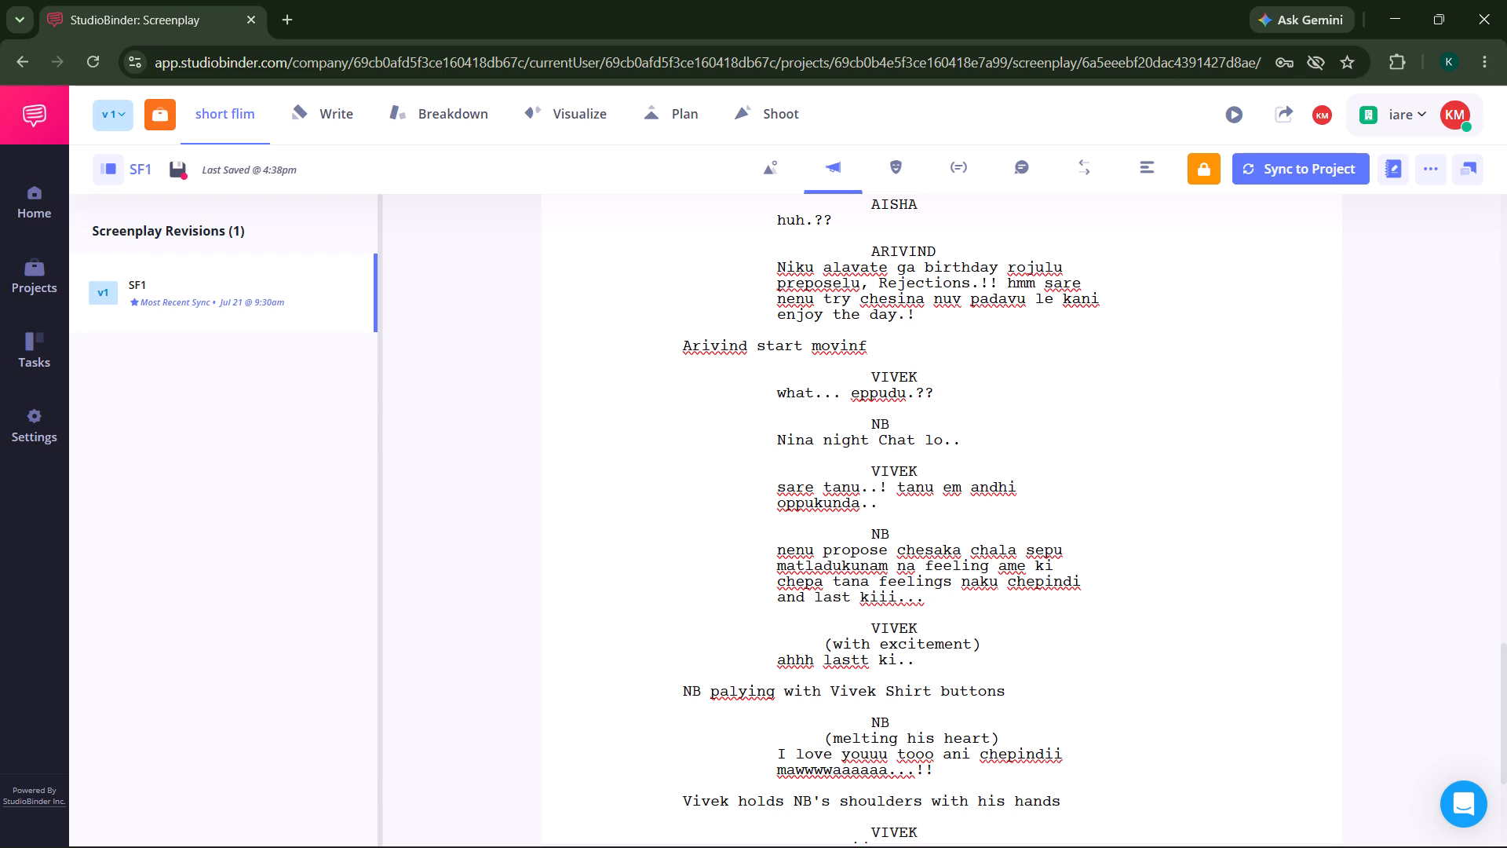
Continue the action line after "movinf" with "forward".
text(fore)
key(BackSpace)
text(ward)
key(space)
Correct the misspelled "movinf" in the new Arivind action line to "moving".
key(Left)
key(Left)
key(Left)
key(Left)
key(Left)
key(Left)
key(Left)
key(Left)
key(Left)
text(+g)
key(BackSpace)
key(BackSpace)
key(BackSpace)
key(g)
Extend the action line after "Arivind start moving forward" with "with his friend".
key(Right)
key(Right)
key(Right)
key(Right)
key(Right)
key(Right)
key(Right)
key(Right)
key(space)
text(with)
key(space)
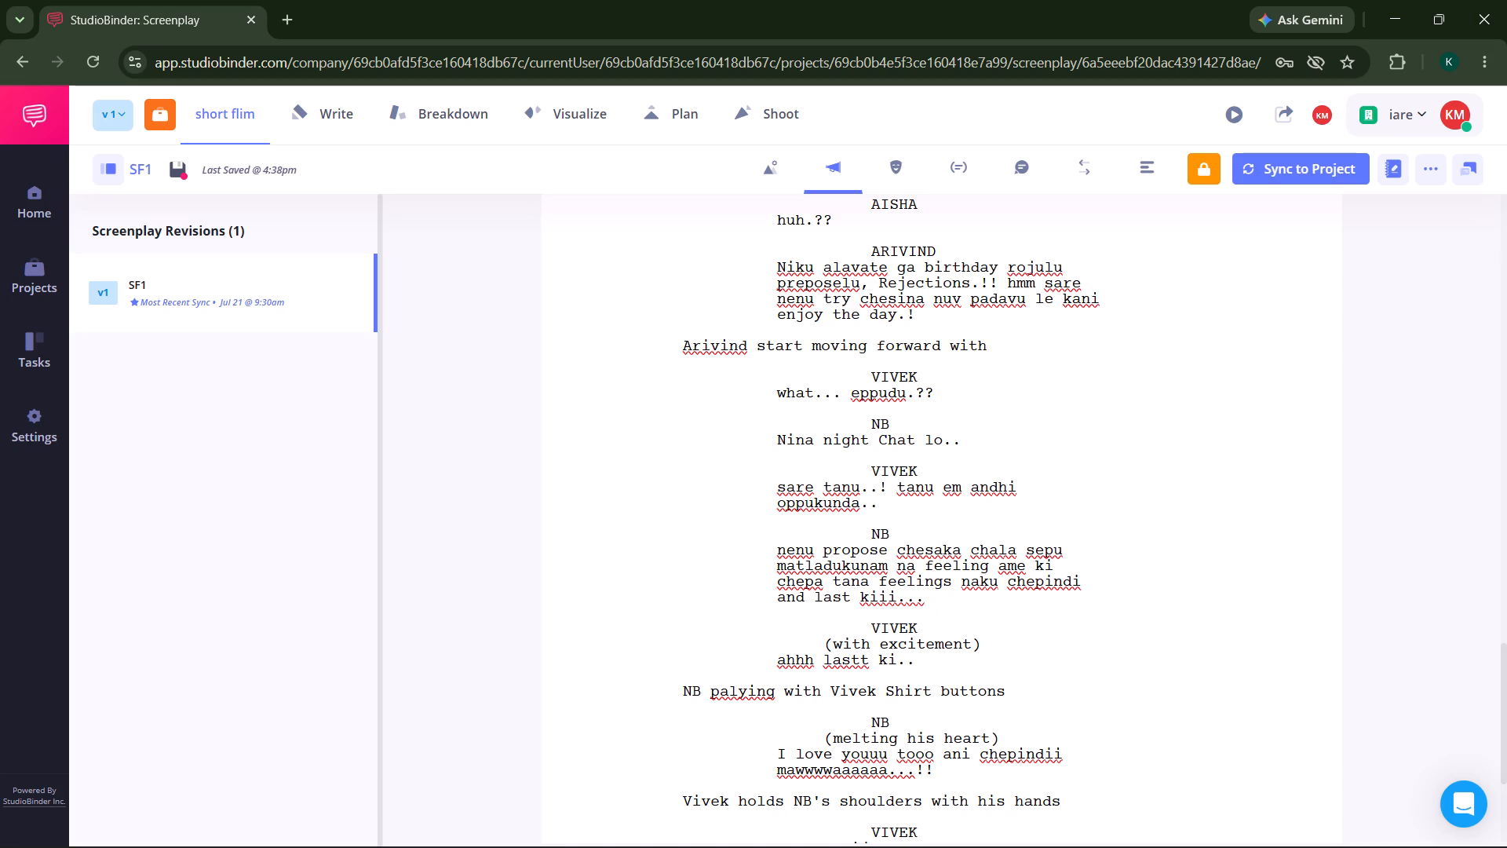
text(his)
key(space)
text(fri)
text(end)
key(space)
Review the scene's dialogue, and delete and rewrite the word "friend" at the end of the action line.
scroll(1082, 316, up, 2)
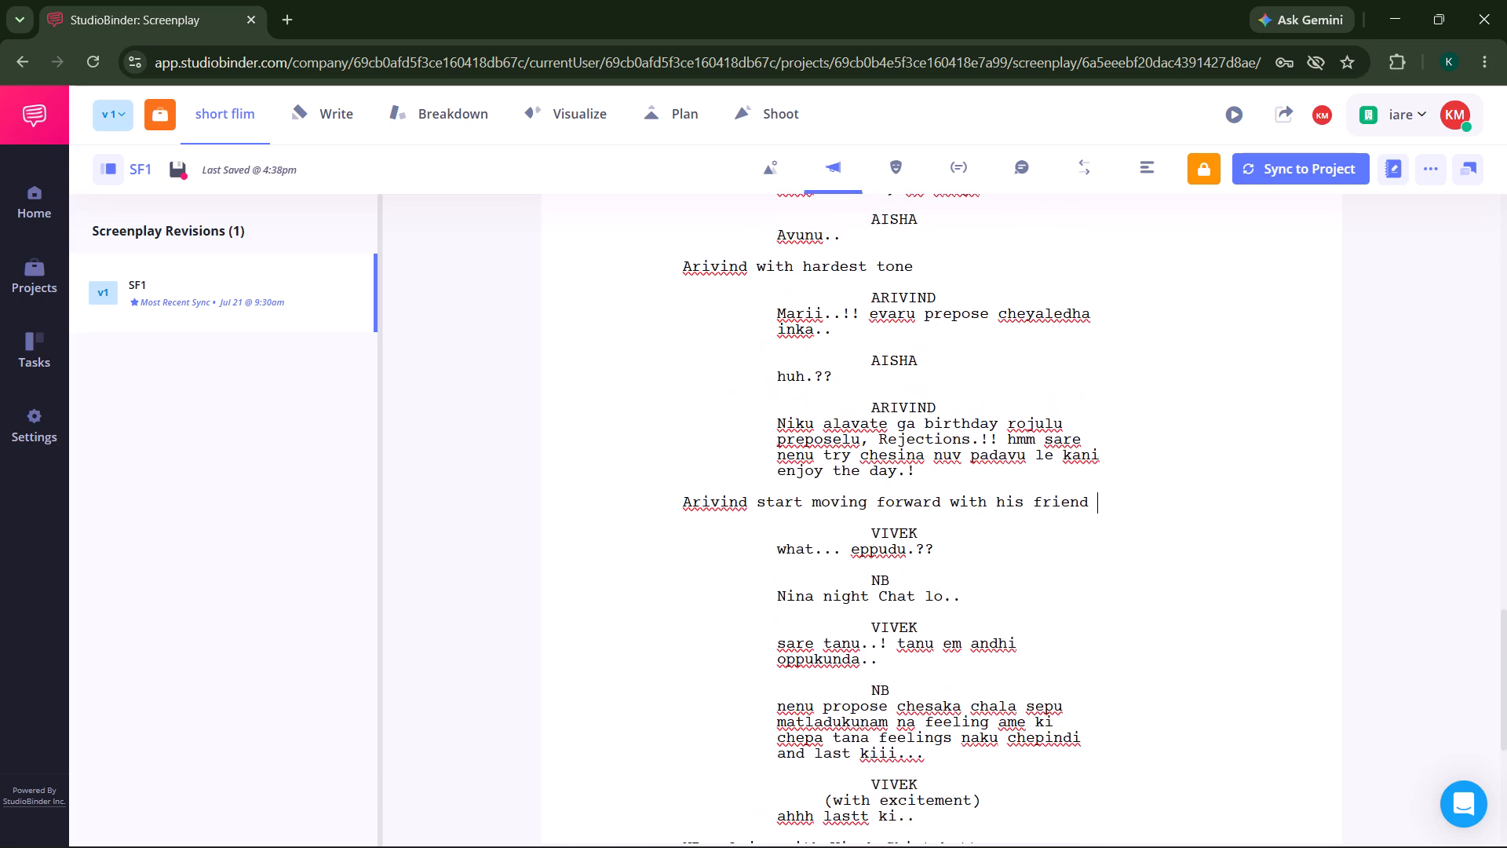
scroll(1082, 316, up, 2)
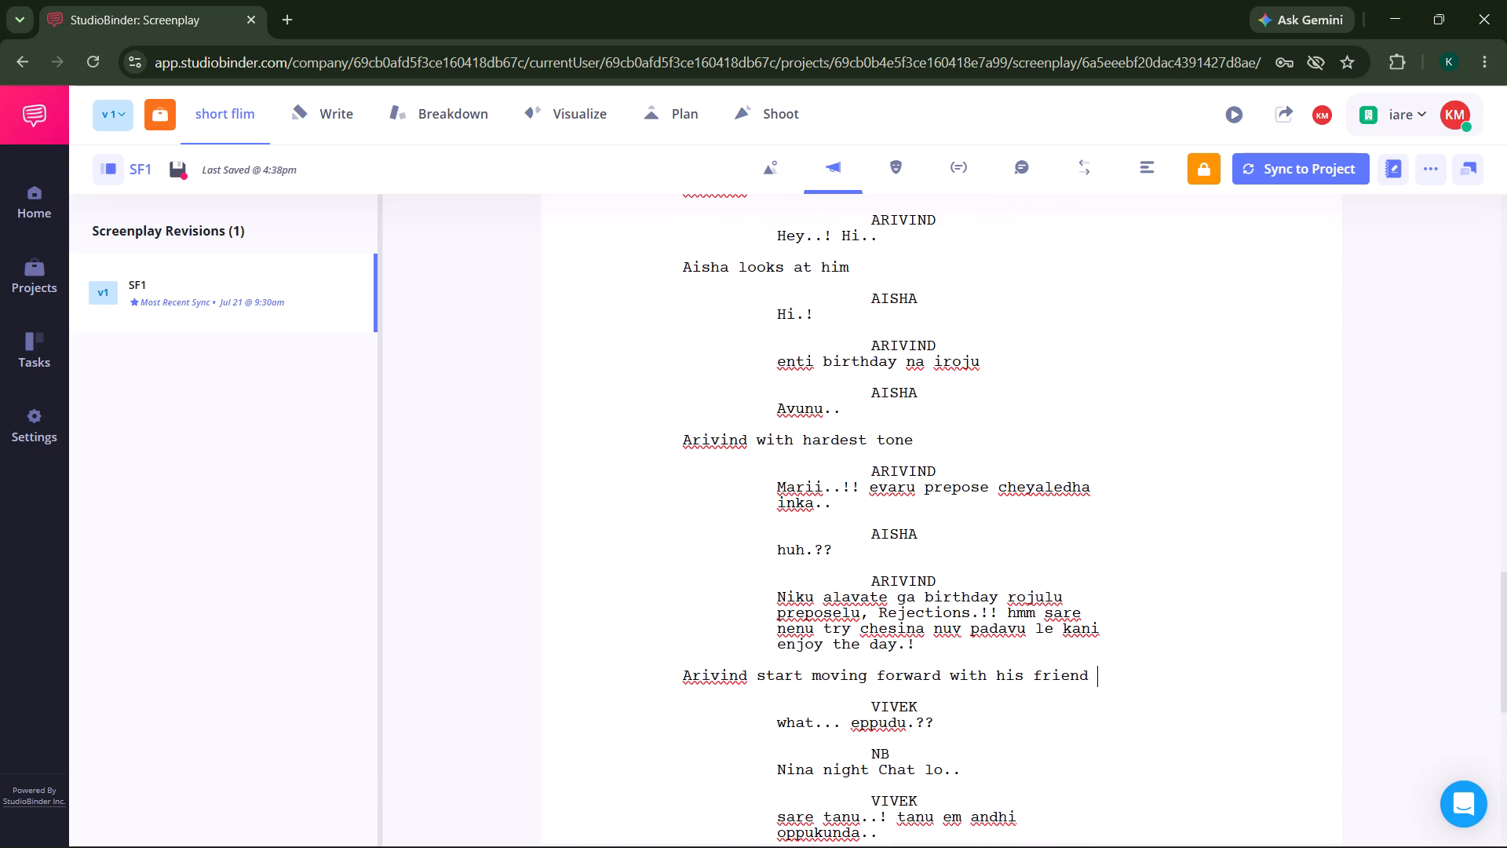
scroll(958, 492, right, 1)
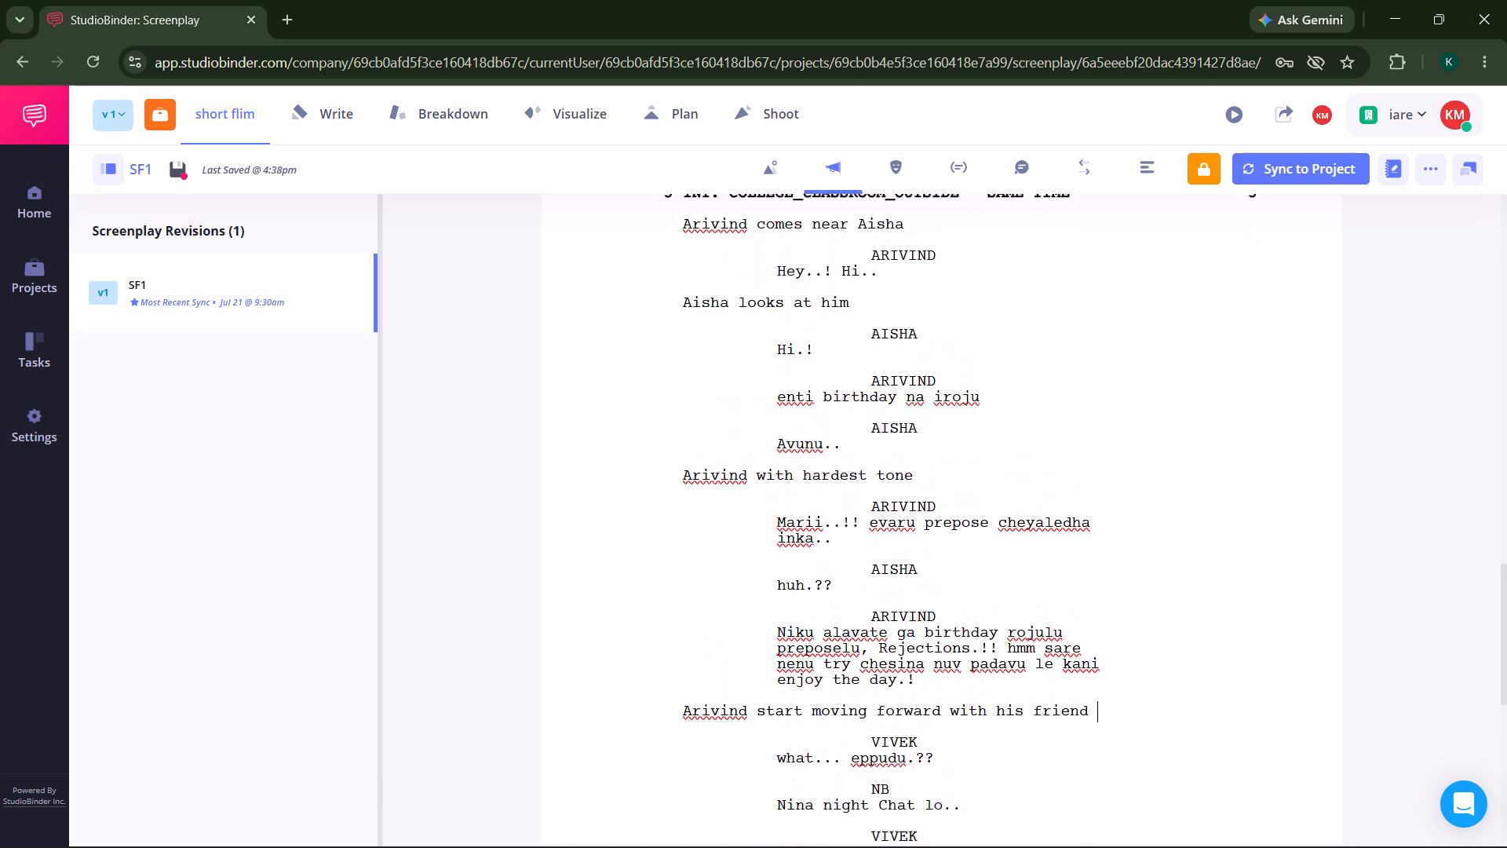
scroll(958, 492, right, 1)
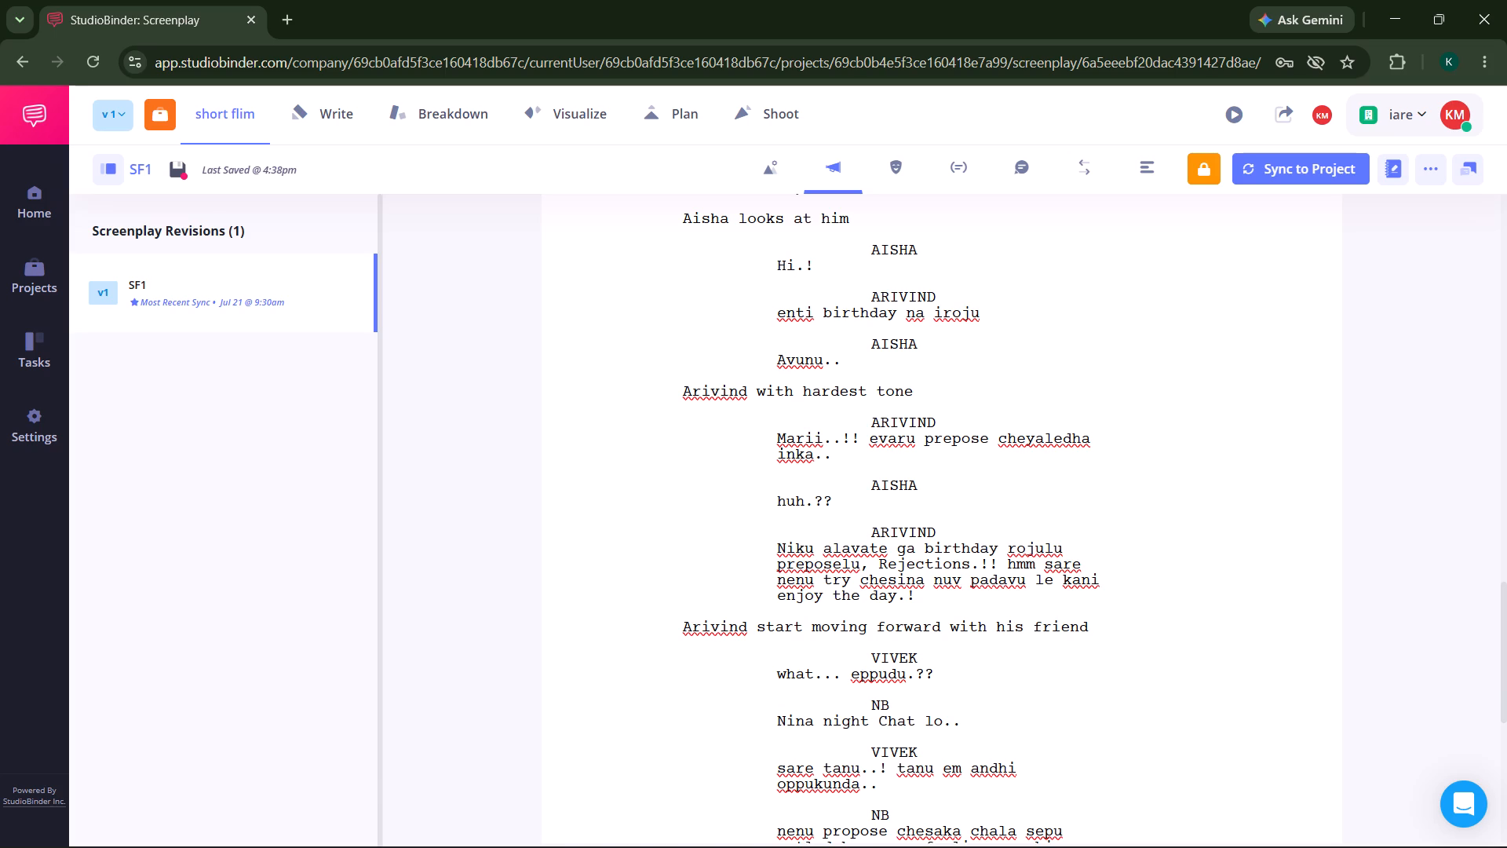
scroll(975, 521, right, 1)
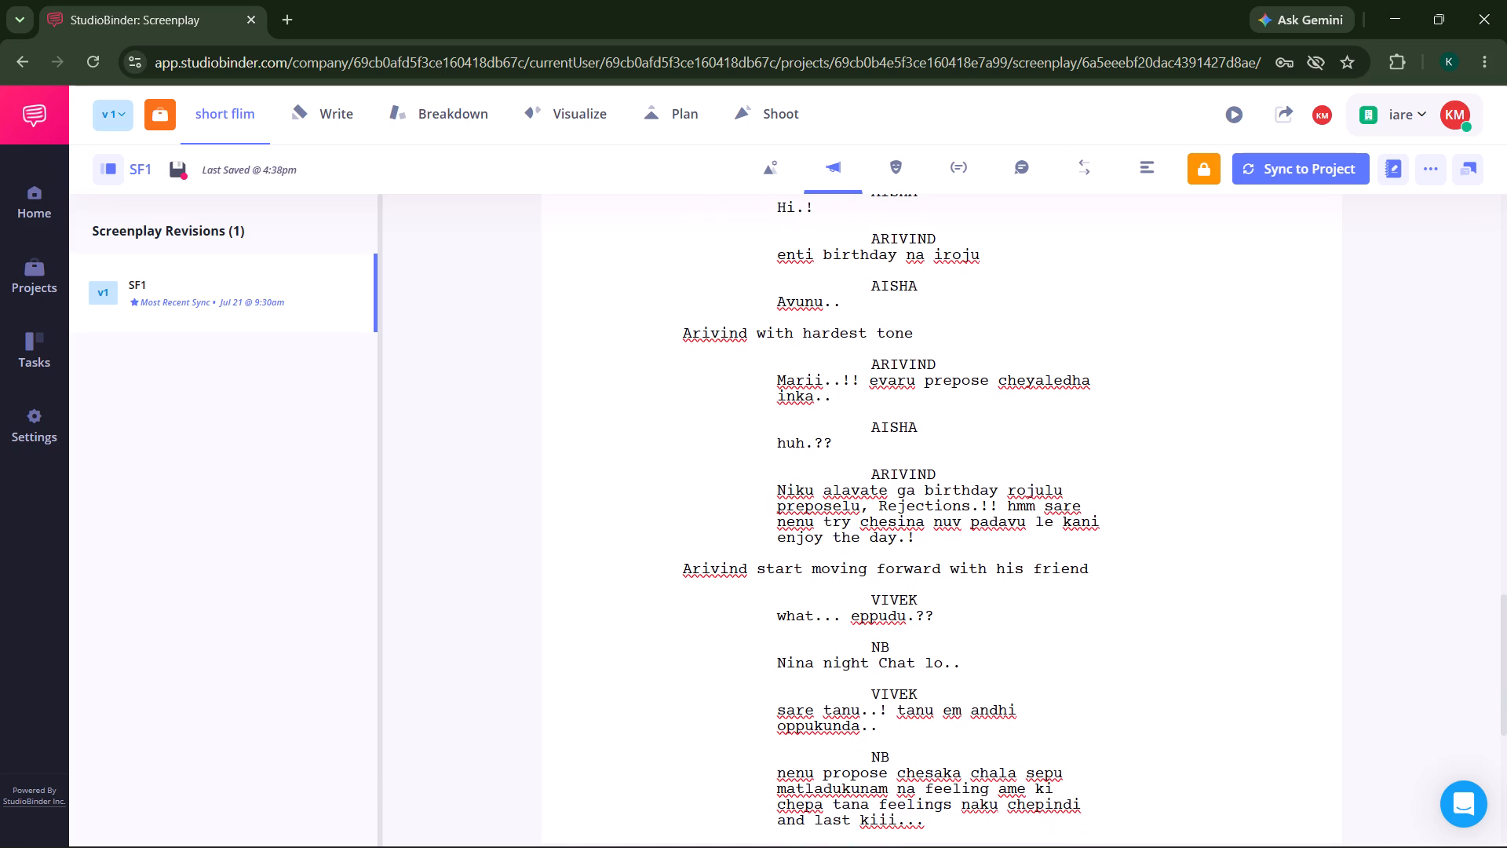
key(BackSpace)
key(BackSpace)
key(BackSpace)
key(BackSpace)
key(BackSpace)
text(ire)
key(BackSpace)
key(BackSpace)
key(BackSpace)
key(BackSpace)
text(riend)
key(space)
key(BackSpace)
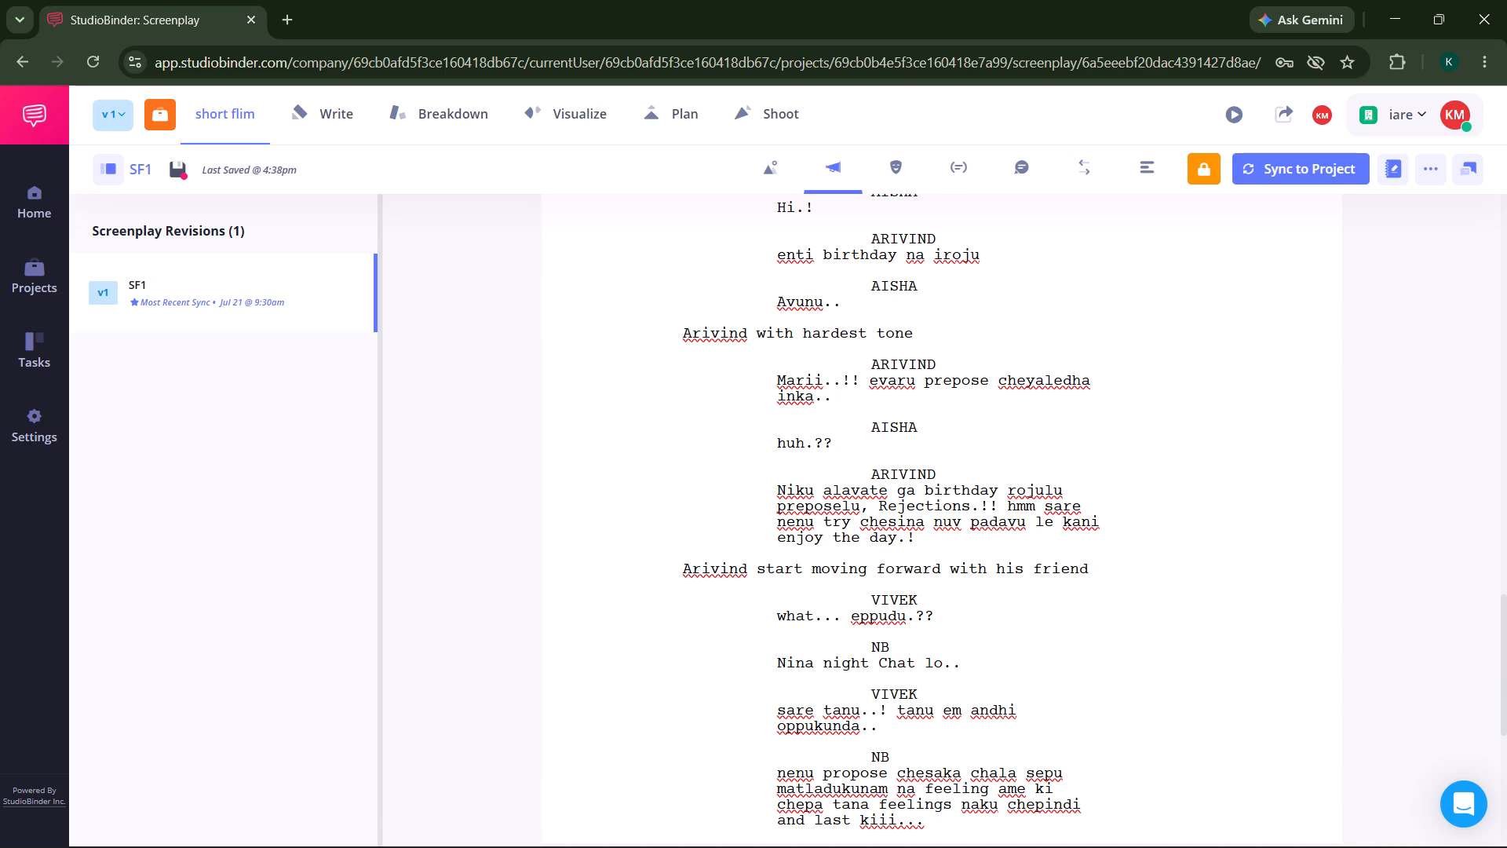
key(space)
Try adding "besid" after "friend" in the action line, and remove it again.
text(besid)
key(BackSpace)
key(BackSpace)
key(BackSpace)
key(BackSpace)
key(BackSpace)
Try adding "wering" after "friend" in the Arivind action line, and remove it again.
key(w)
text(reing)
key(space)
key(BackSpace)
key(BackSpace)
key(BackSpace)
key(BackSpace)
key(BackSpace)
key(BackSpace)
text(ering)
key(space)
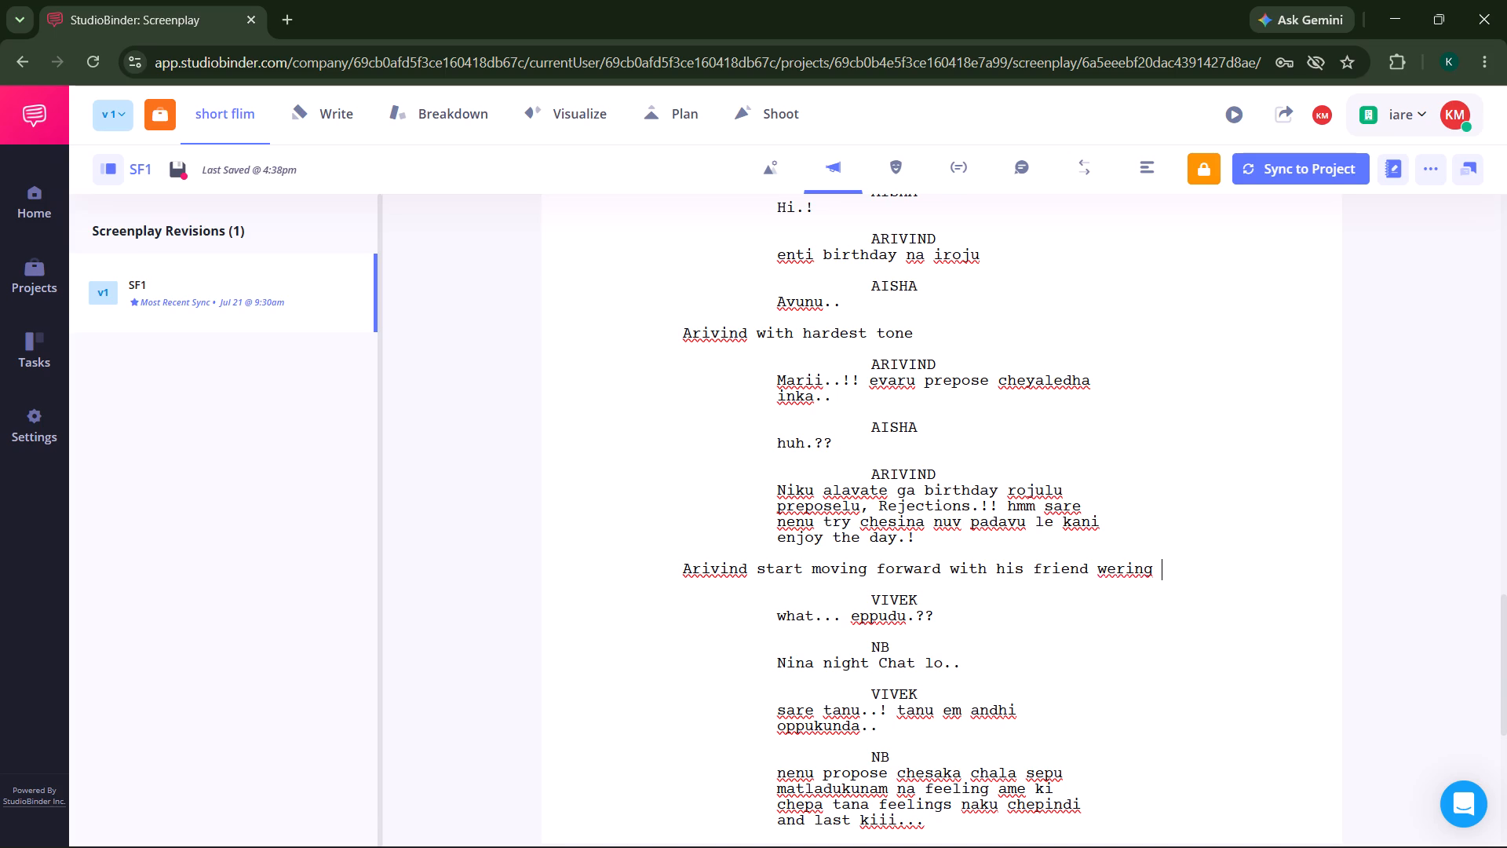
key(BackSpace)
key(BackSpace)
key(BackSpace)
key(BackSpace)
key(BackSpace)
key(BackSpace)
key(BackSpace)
Extend the action line after "with his friend" with "with keeping his rigth hand in his shoulder".
text(wi)
text(th keeping his)
key(space)
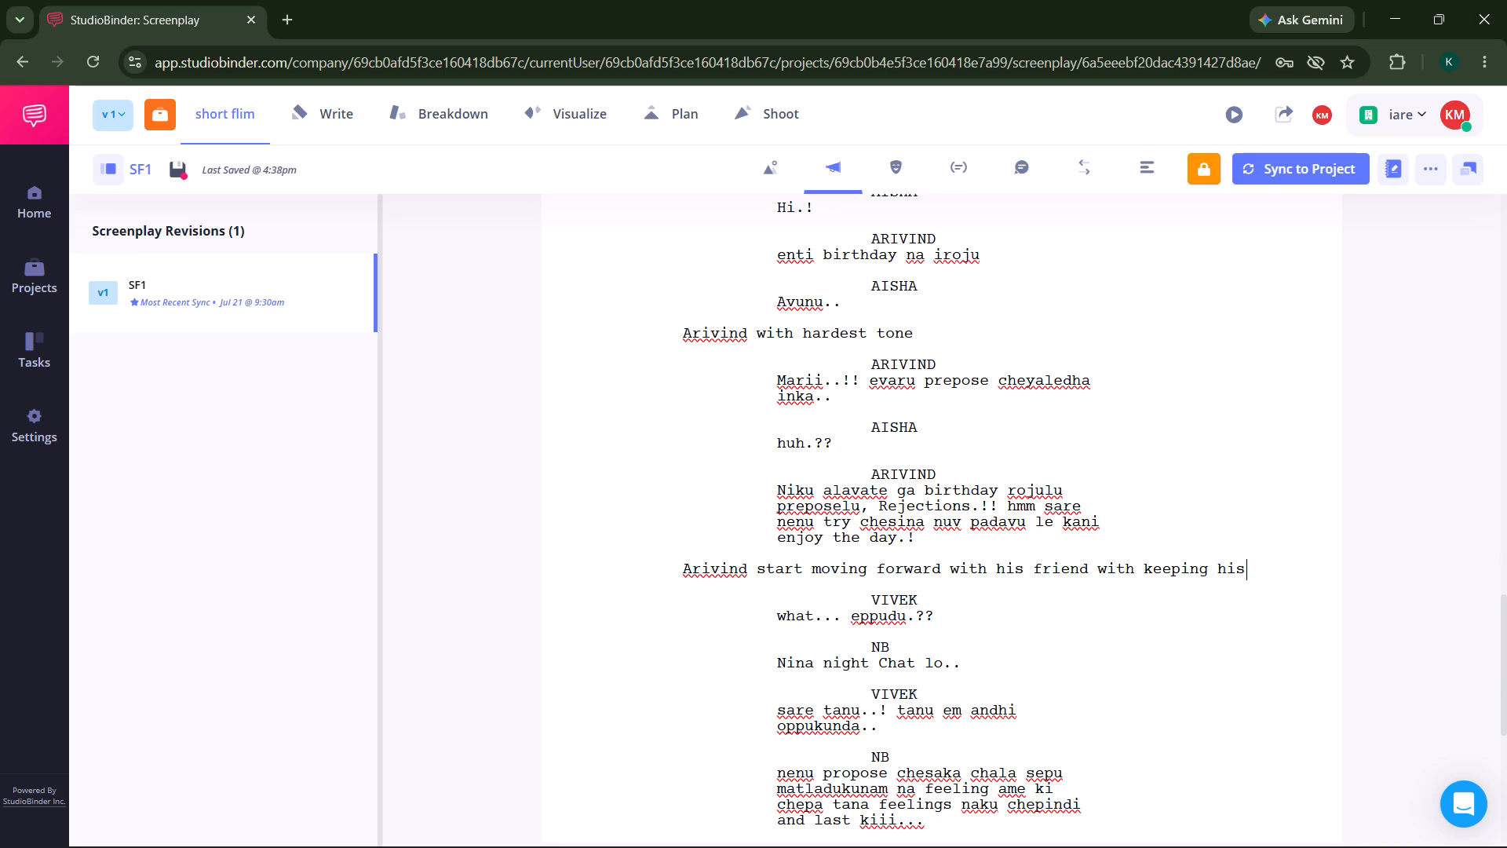
text(rigth hand in)
key(space)
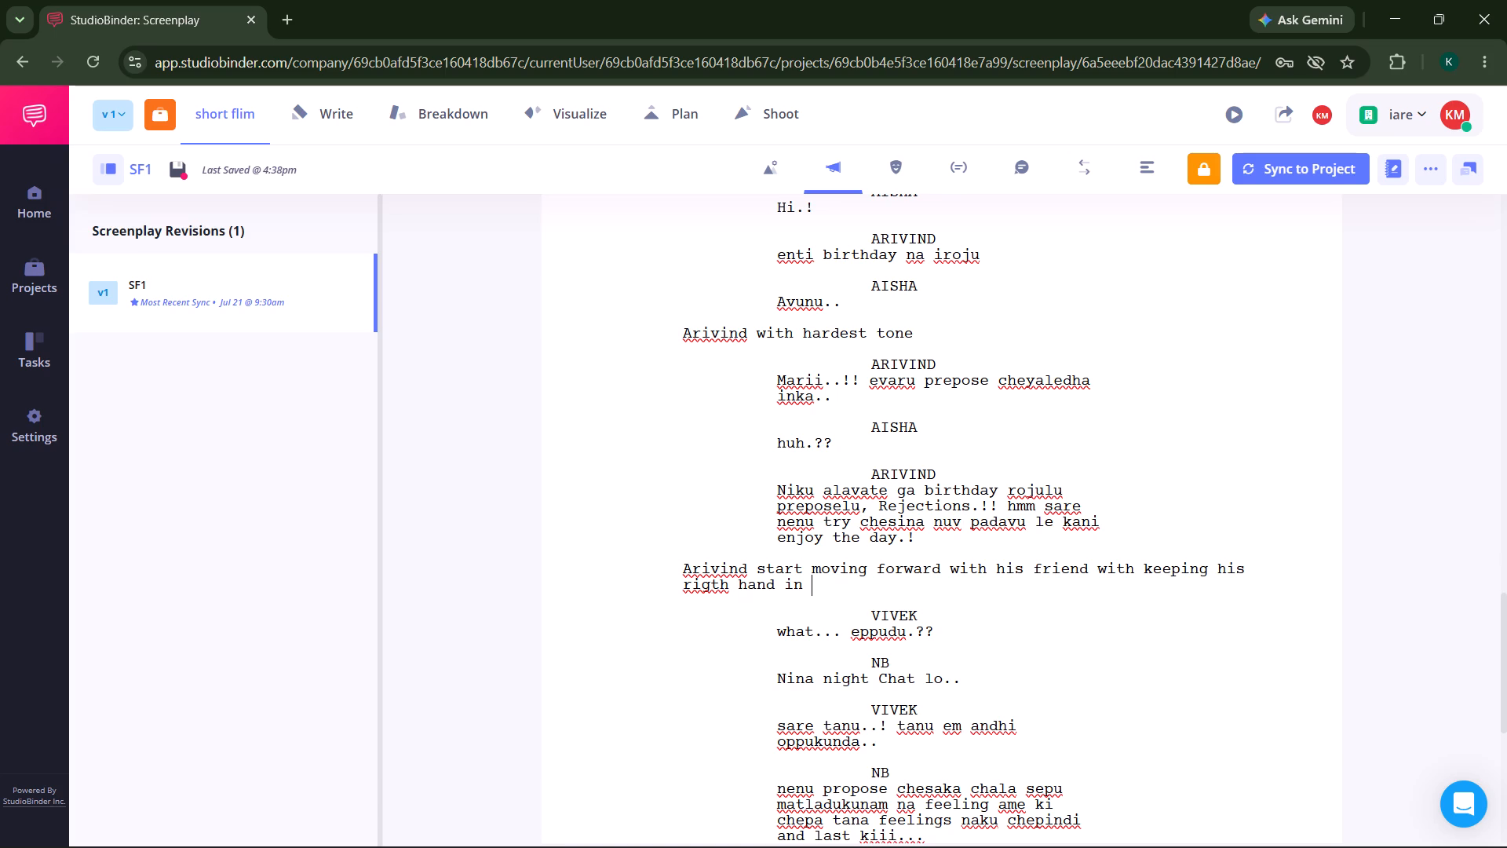
text(his shou,d)
key(BackSpace)
key(BackSpace)
text(lder)
key(space)
key(BackSpace)
Change "in" to "on" before "his shoulder" in the Arivind action line.
key(Left)
key(Left)
key(Left)
key(Left)
key(Left)
key(Left)
key(Left)
key(Left)
key(Left)
key(Left)
key(Left)
key(Left)
key(Left)
key(BackSpace)
key(BackSpace)
text(on)
key(Right)
key(Right)
key(Right)
key(Right)
key(Right)
key(Right)
key(Right)
key(Right)
key(Right)
key(Right)
key(Right)
key(Right)
key(Right)
Correct the misspelled "rigth" in the Arivind action line to "right".
scroll(1008, 584, up, 1)
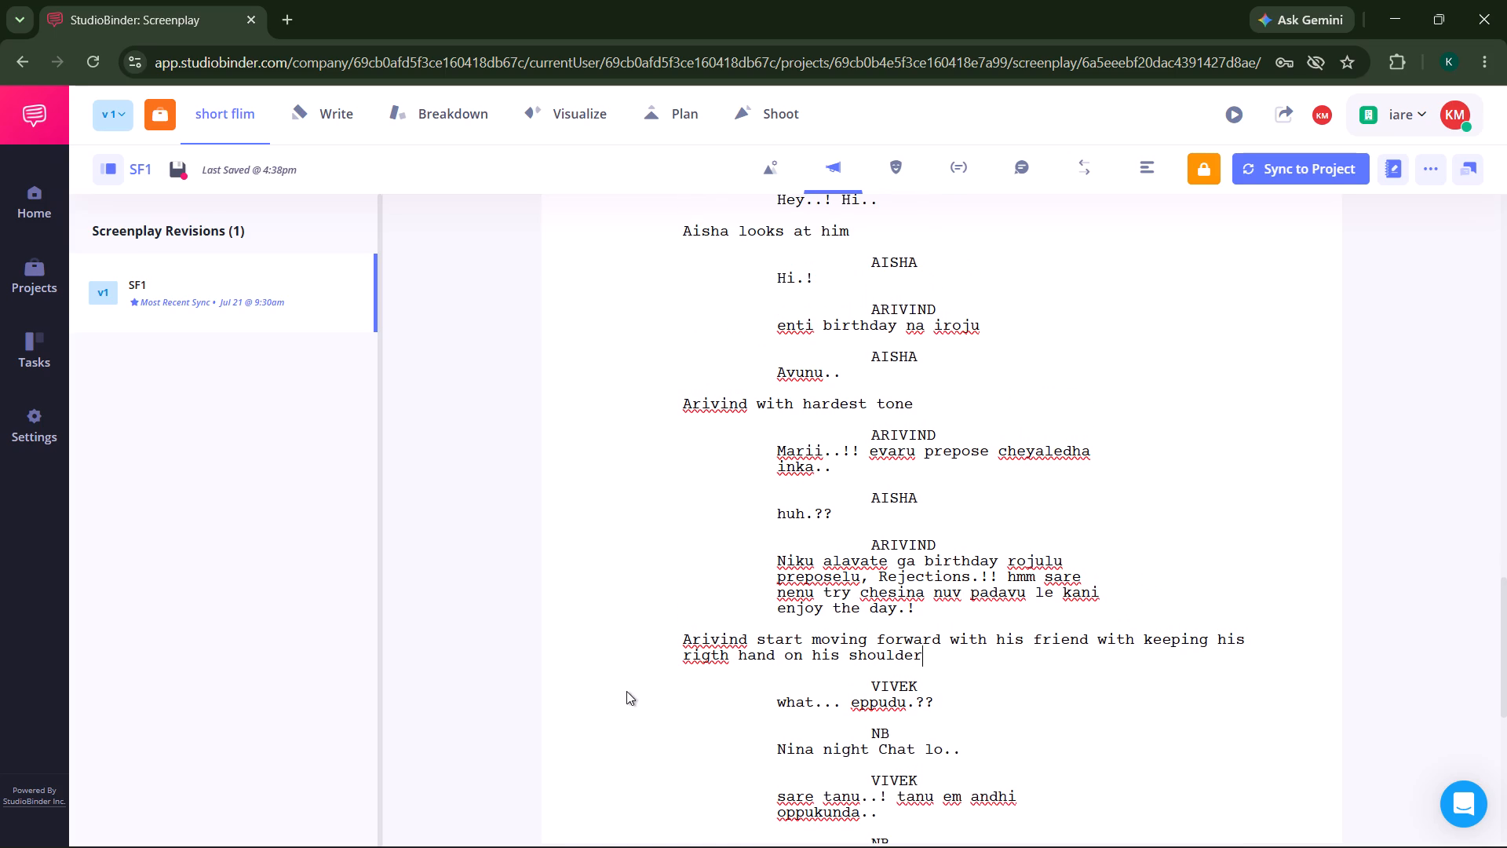
click(725, 657)
key(BackSpace)
key(BackSpace)
key(BackSpace)
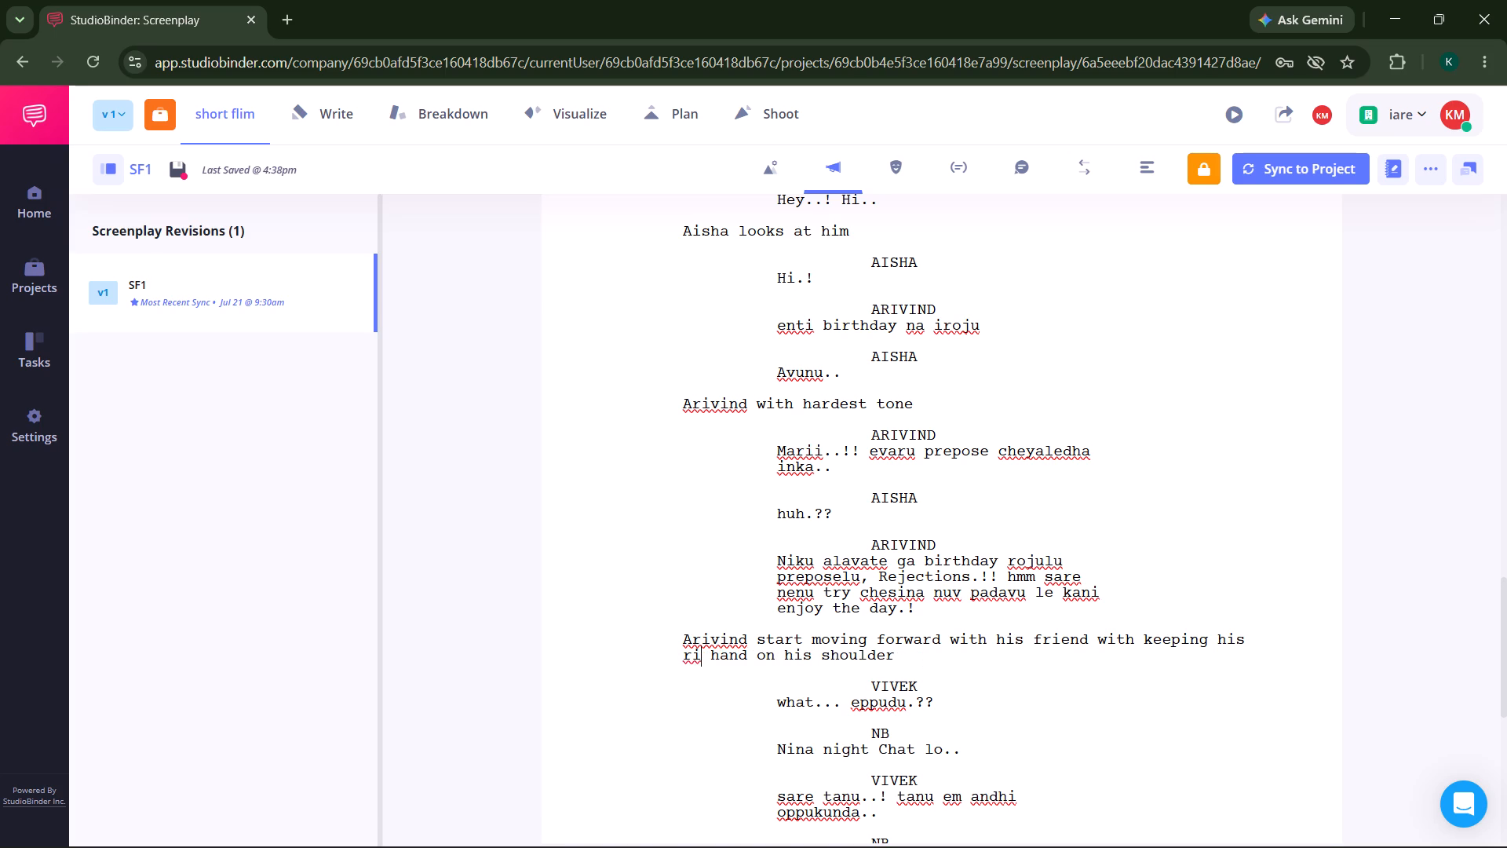
text(ght)
key(space)
key(BackSpace)
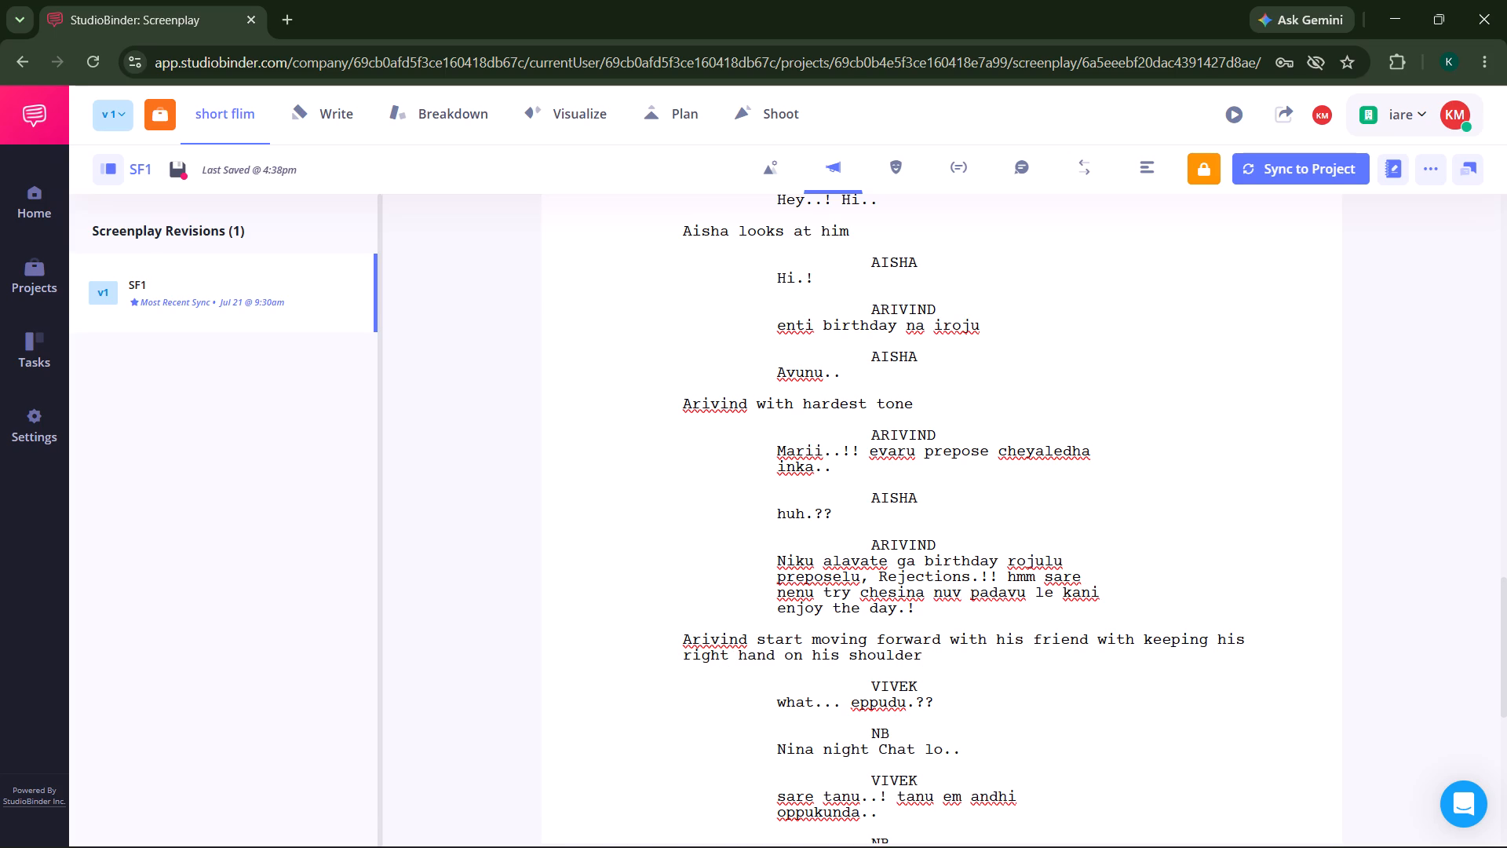
key(Right)
key(Right)
key(Right)
key(Right)
key(Right)
key(Right)
key(Right)
key(Right)
key(Right)
key(Right)
key(Right)
key(Right)
key(Right)
key(Right)
key(Right)
key(Right)
key(Right)
key(Right)
key(Right)
key(Right)
key(space)
key(BackSpace)
Insert an action line below Aisha's "huh.??" dialogue beginning with "Arivind's friend comes".
scroll(708, 684, down, 1)
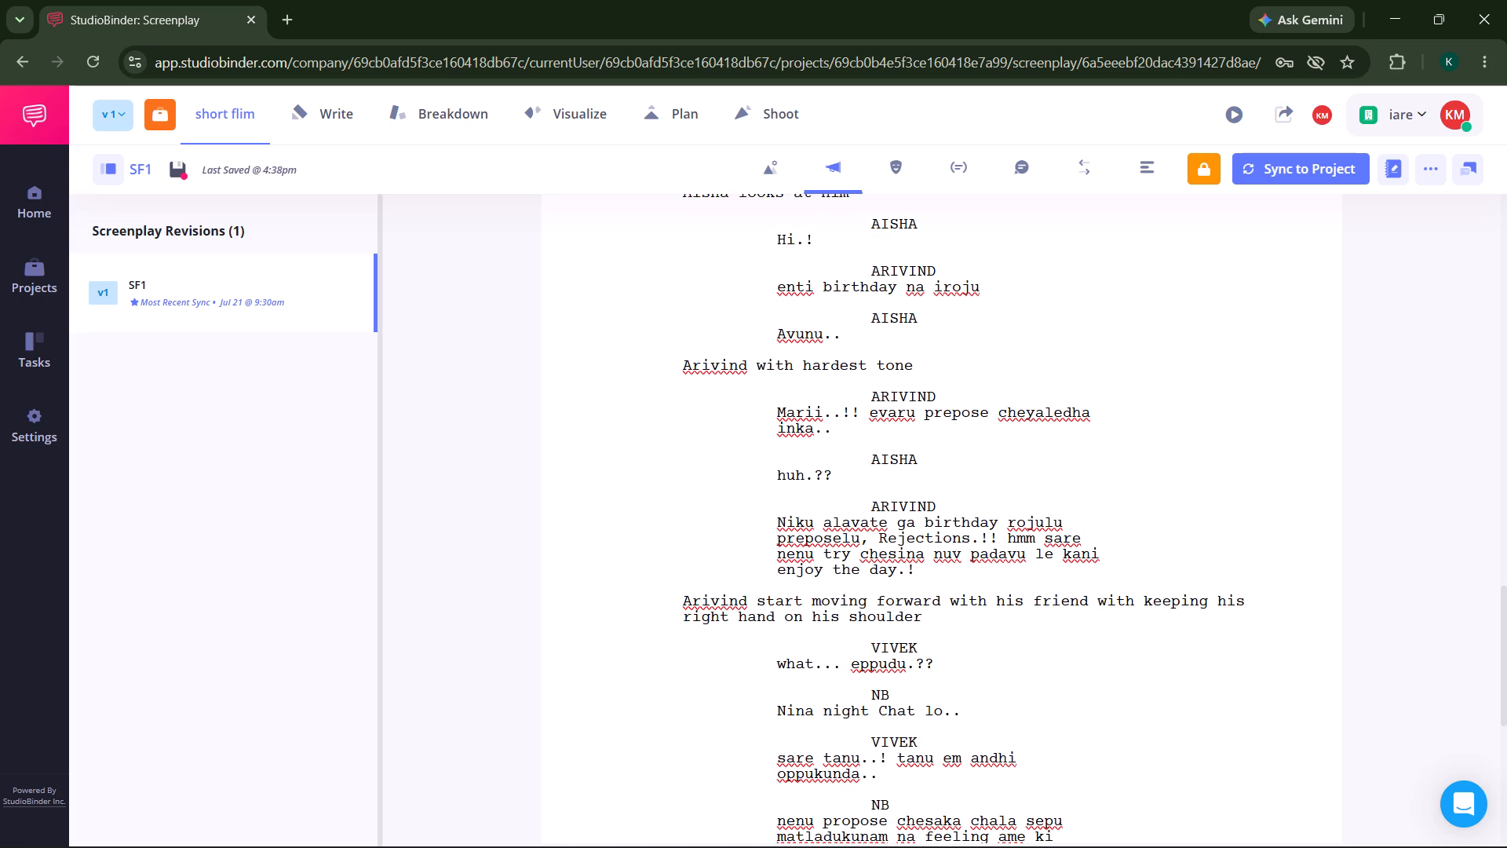
scroll(929, 504, up, 1)
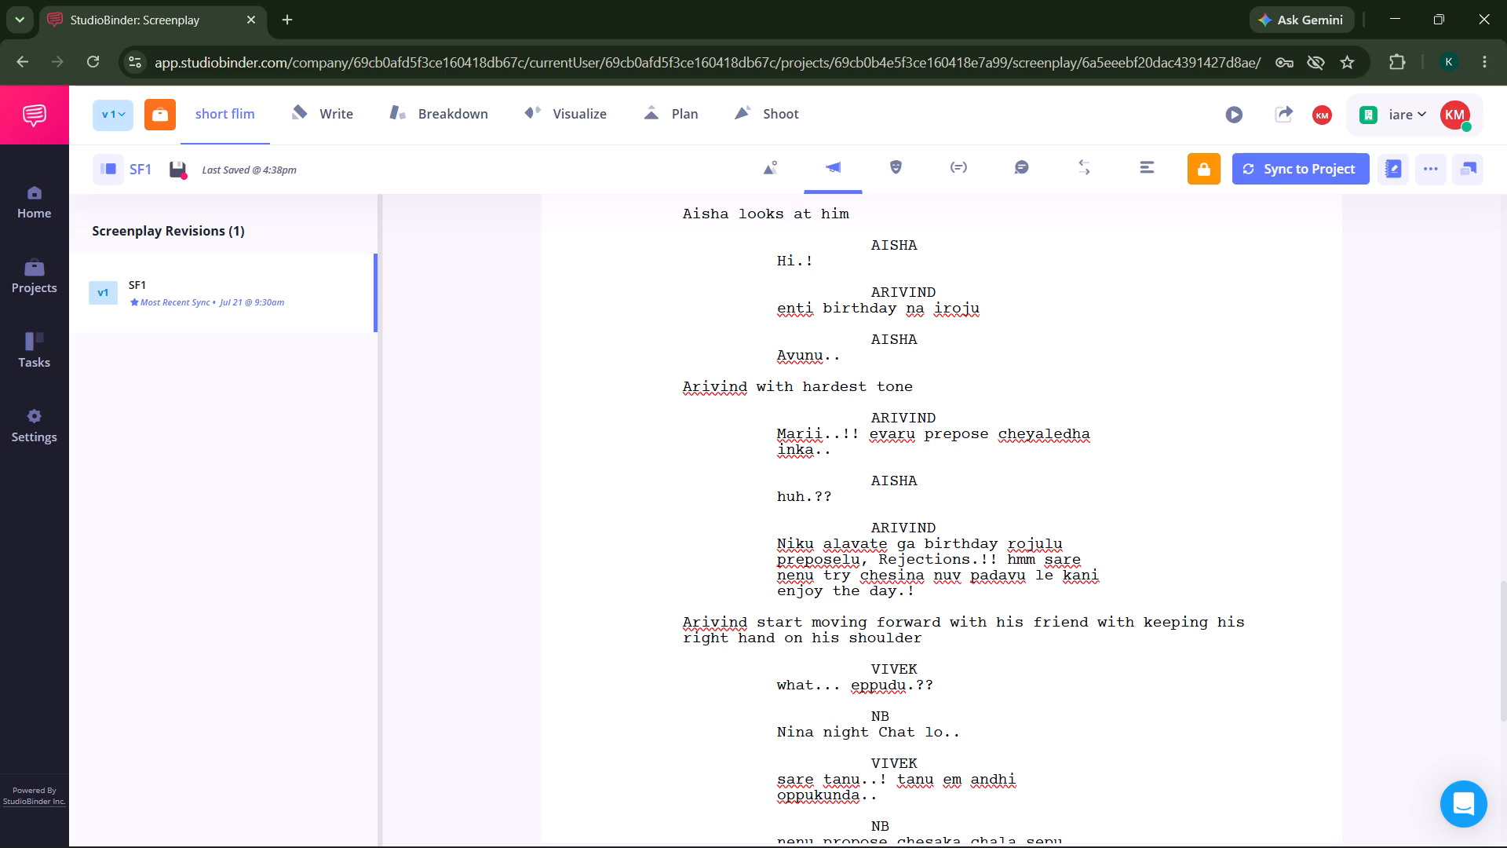
click(867, 495)
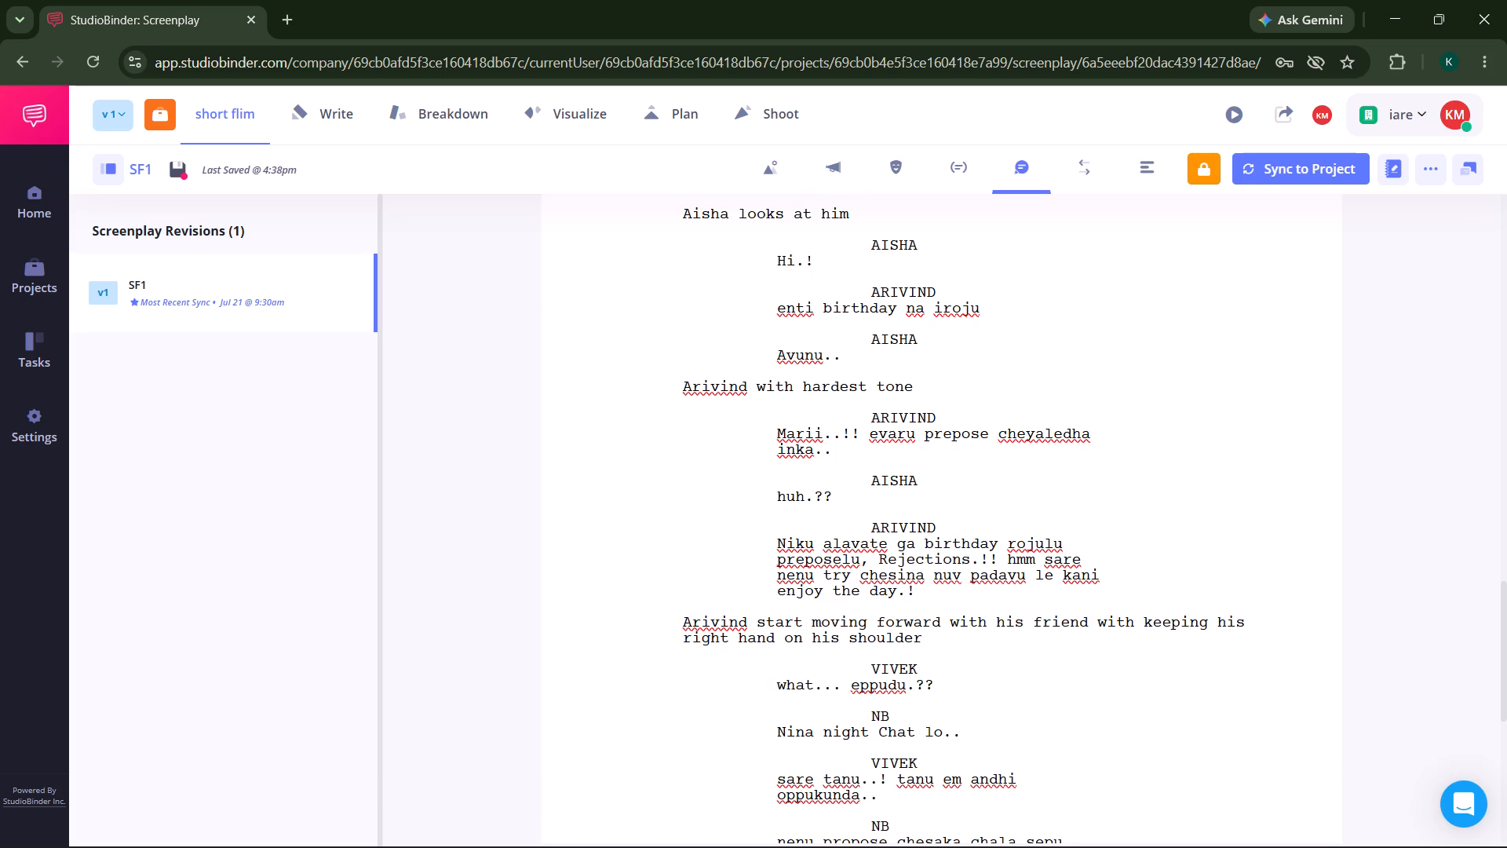
key(Return)
key(Tab)
key(BackSpace)
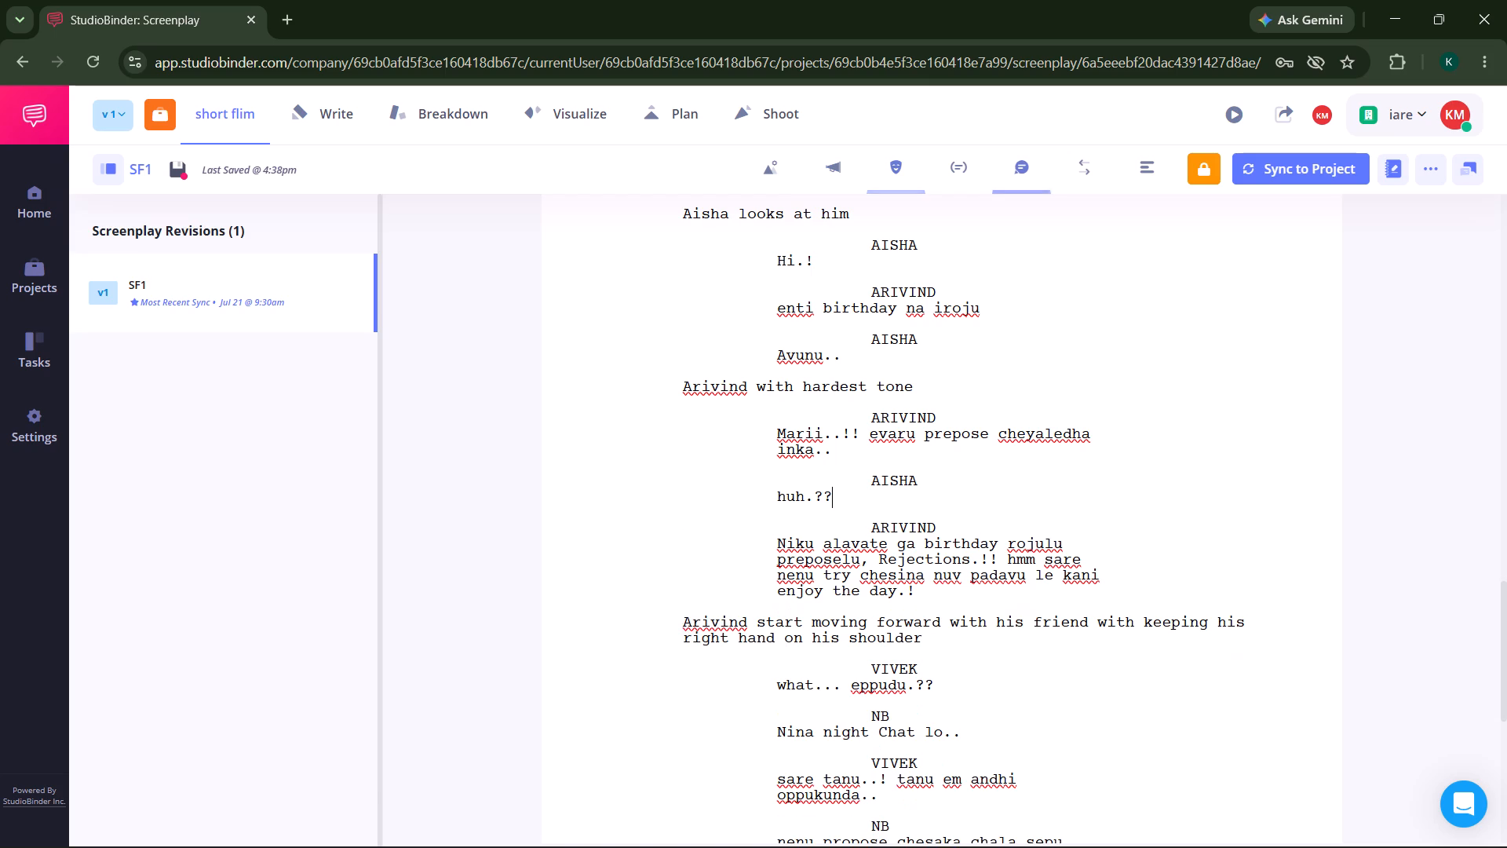
key(Return)
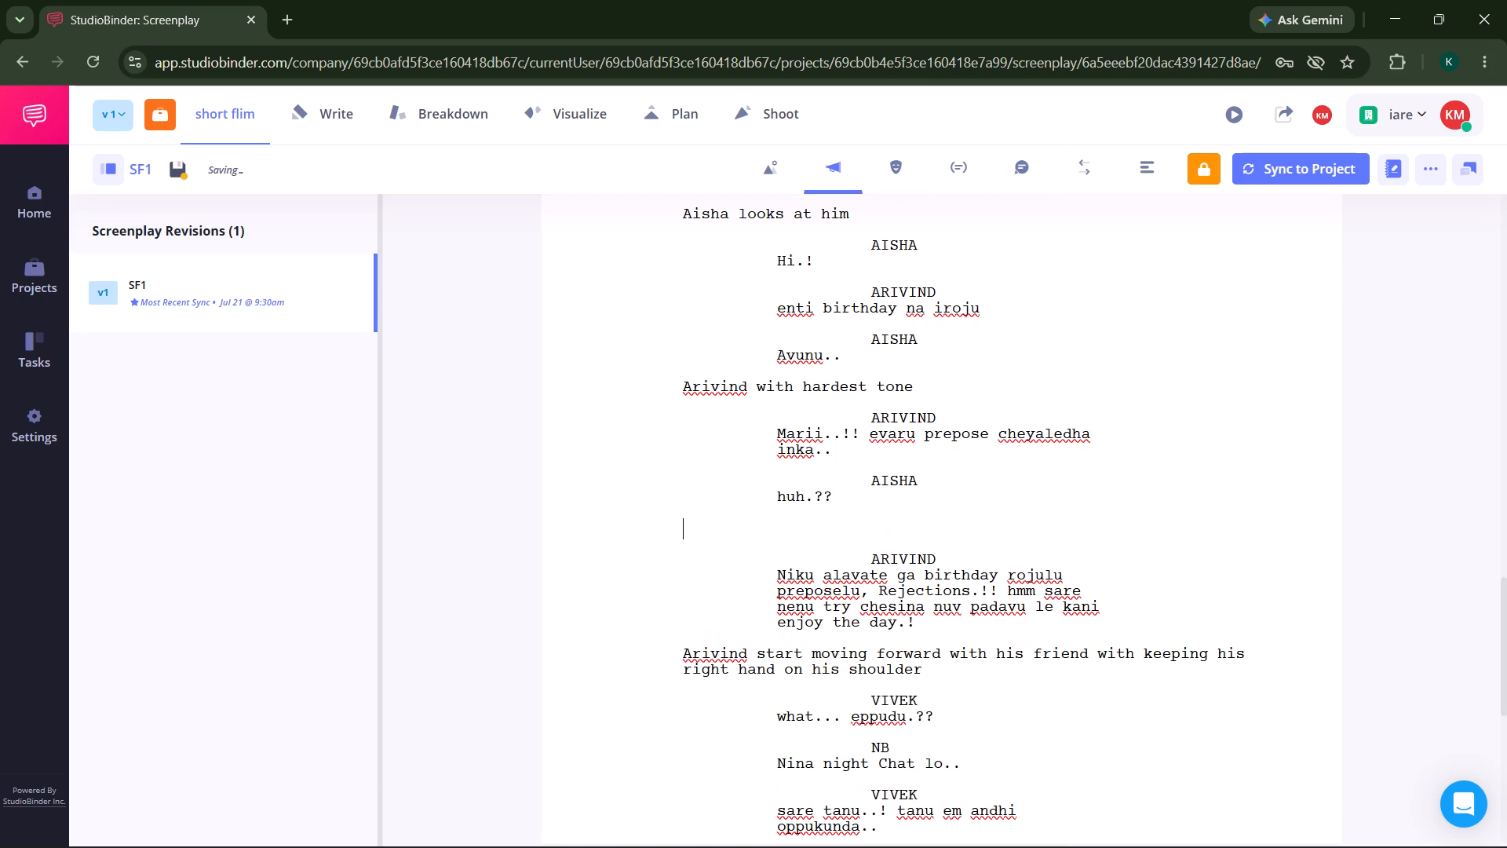
key(BackSpace)
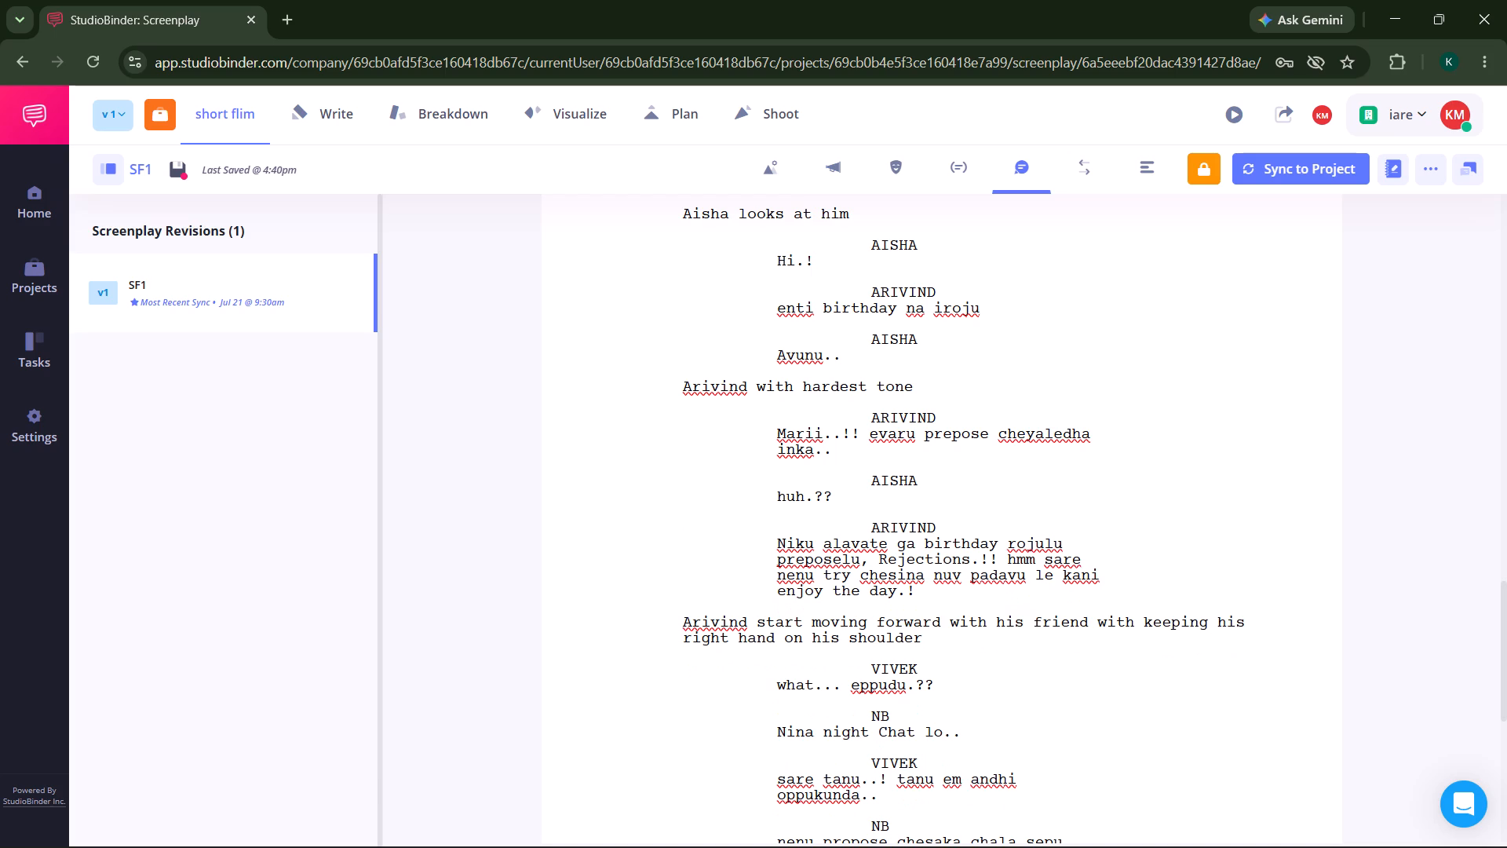
key(Return)
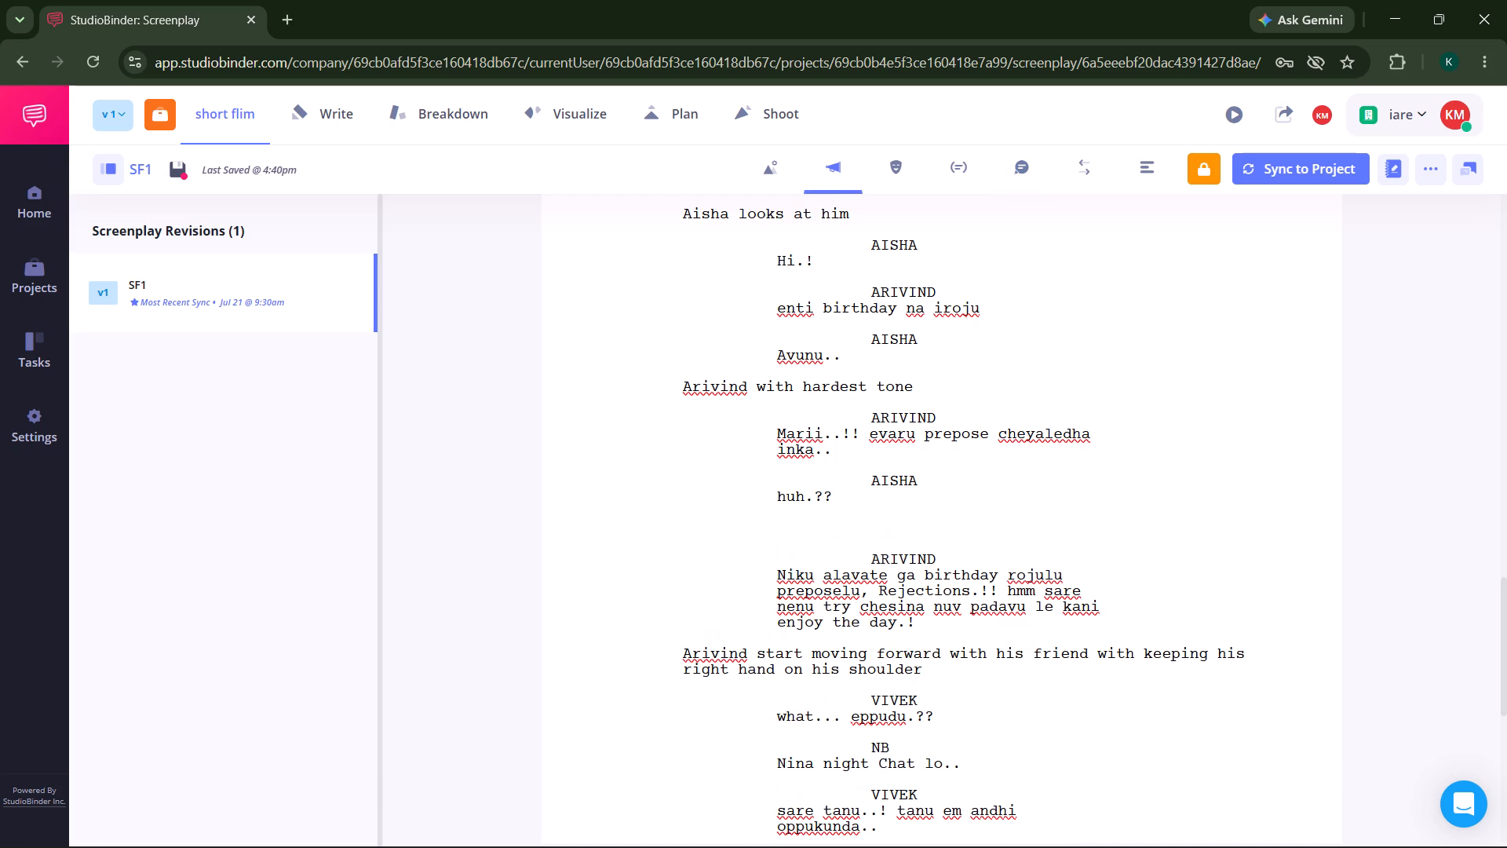
text(Arivind)
key(space)
key(BackSpace)
text('s)
key(space)
text(friends)
key(space)
key(BackSpace)
key(BackSpace)
key(space)
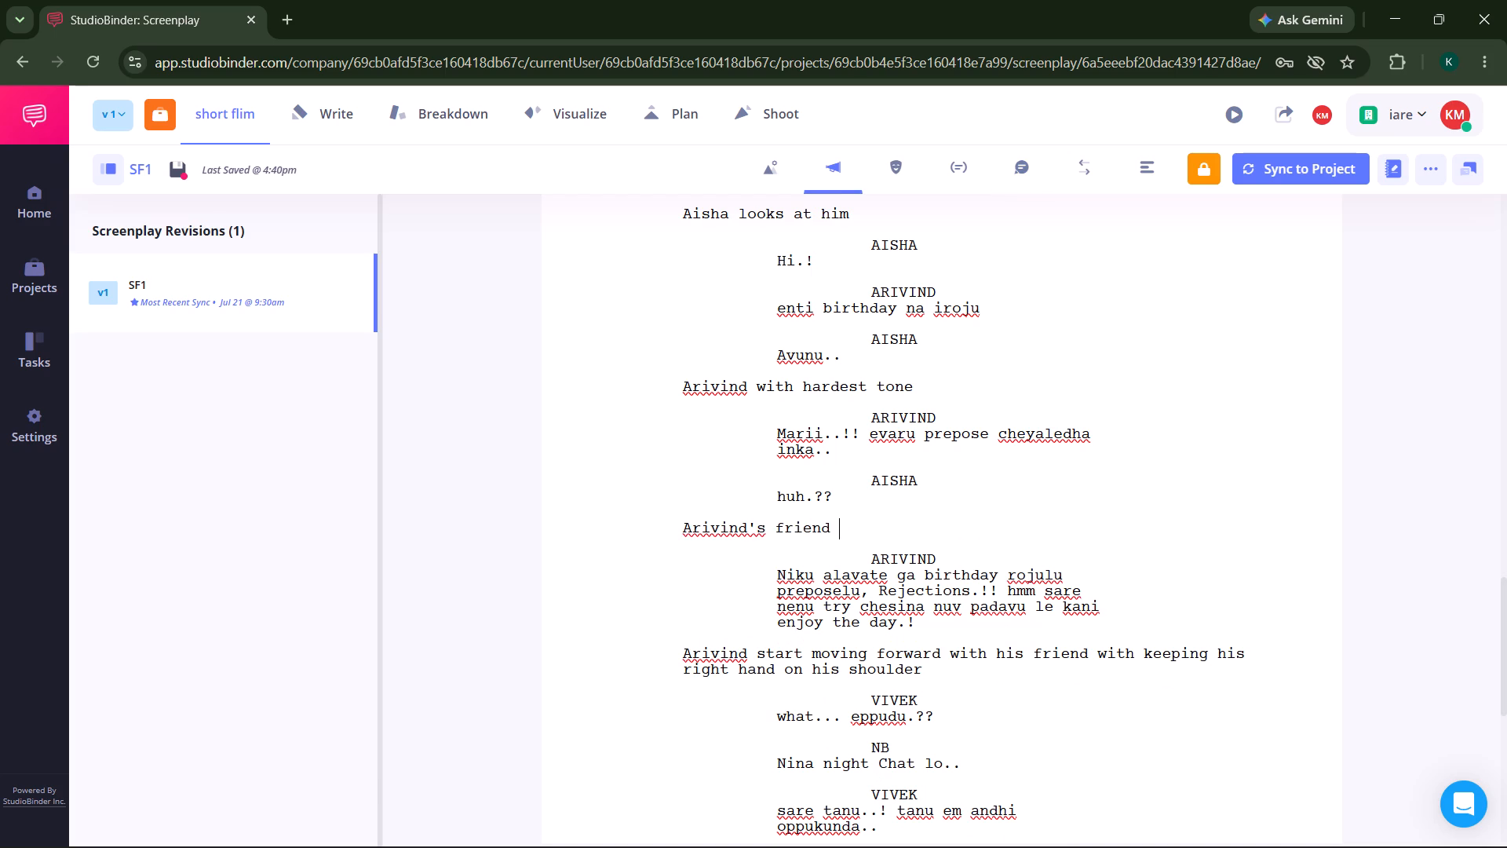
text(comes)
key(space)
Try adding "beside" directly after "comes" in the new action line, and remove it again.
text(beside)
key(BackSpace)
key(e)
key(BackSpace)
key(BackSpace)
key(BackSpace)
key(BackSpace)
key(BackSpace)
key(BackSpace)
Continue the new action line after "comes" with "and stands beside him".
text(and h)
key(BackSpace)
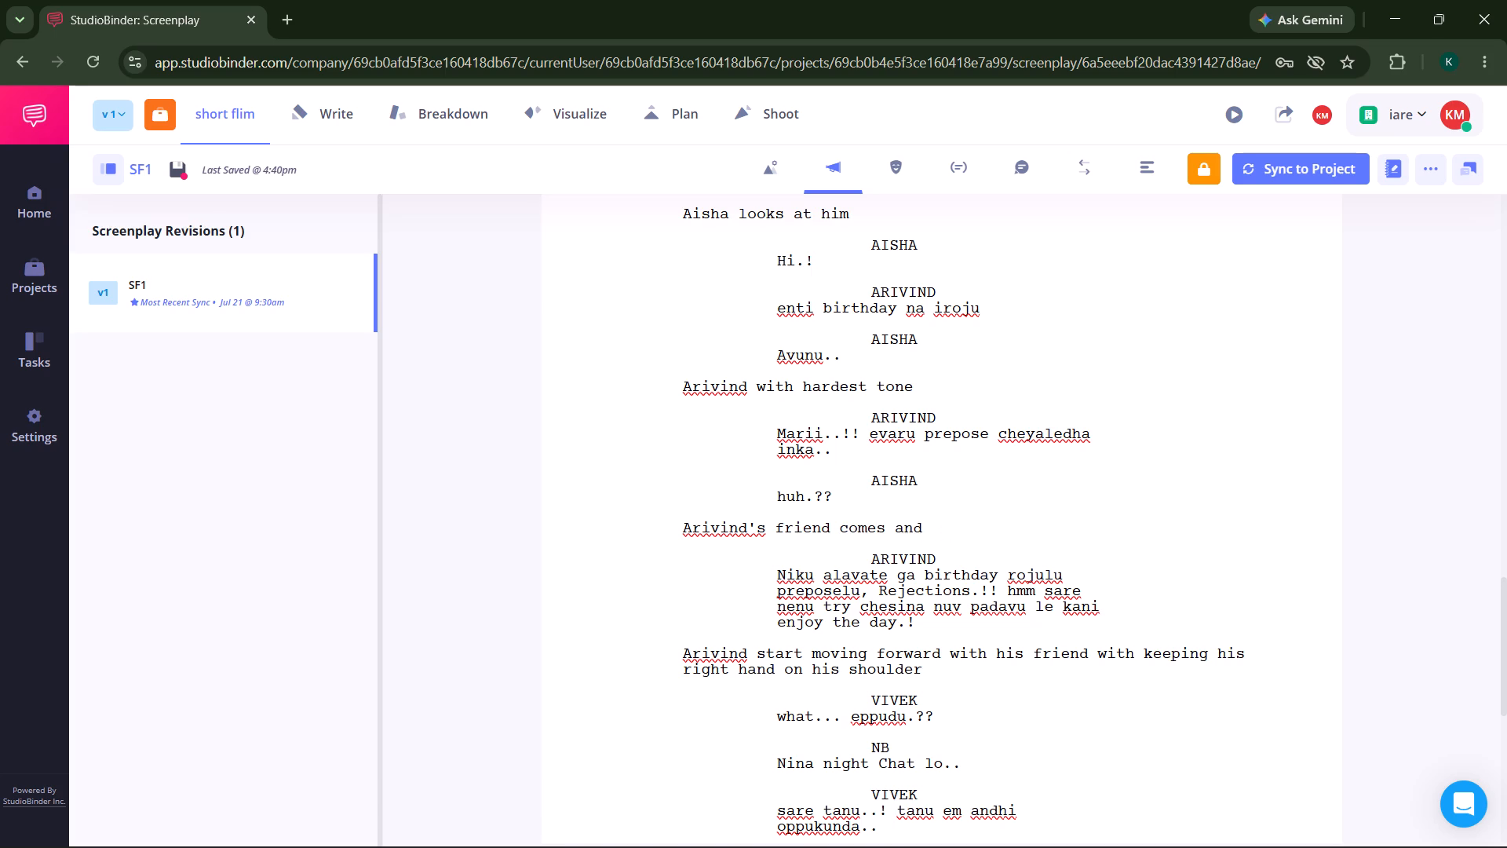
text(stands beside)
key(space)
text(hikm)
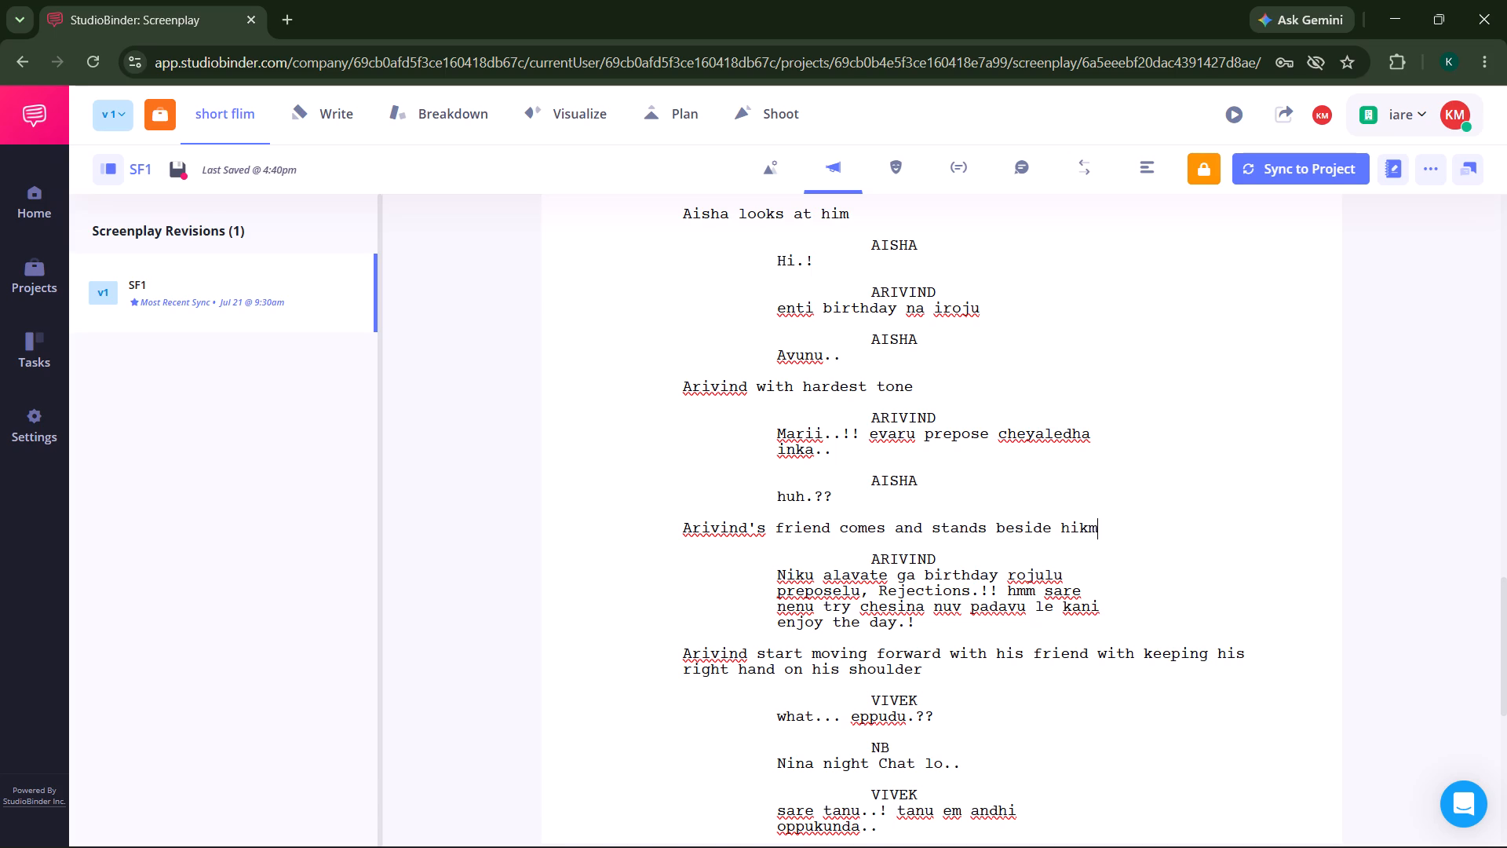
key(BackSpace)
key(BackSpace)
text(m)
Continue the action line about Arivind's friend after "beside him" with "looking at Aisha and looking around".
key(space)
text(looking at Aisj)
key(BackSpace)
text(ha and)
key(space)
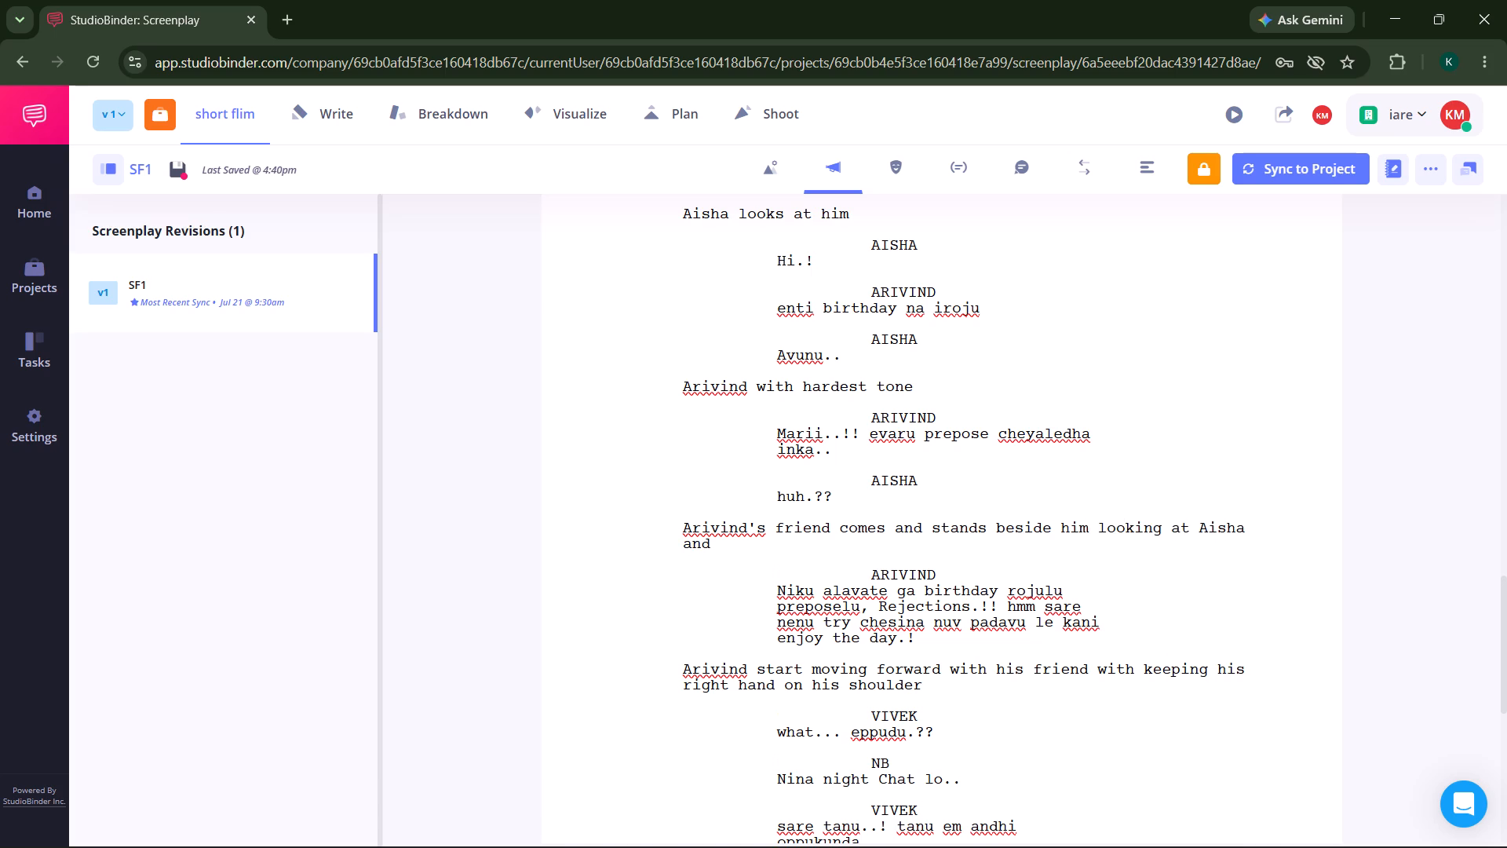
text(looking)
key(space)
text(around)
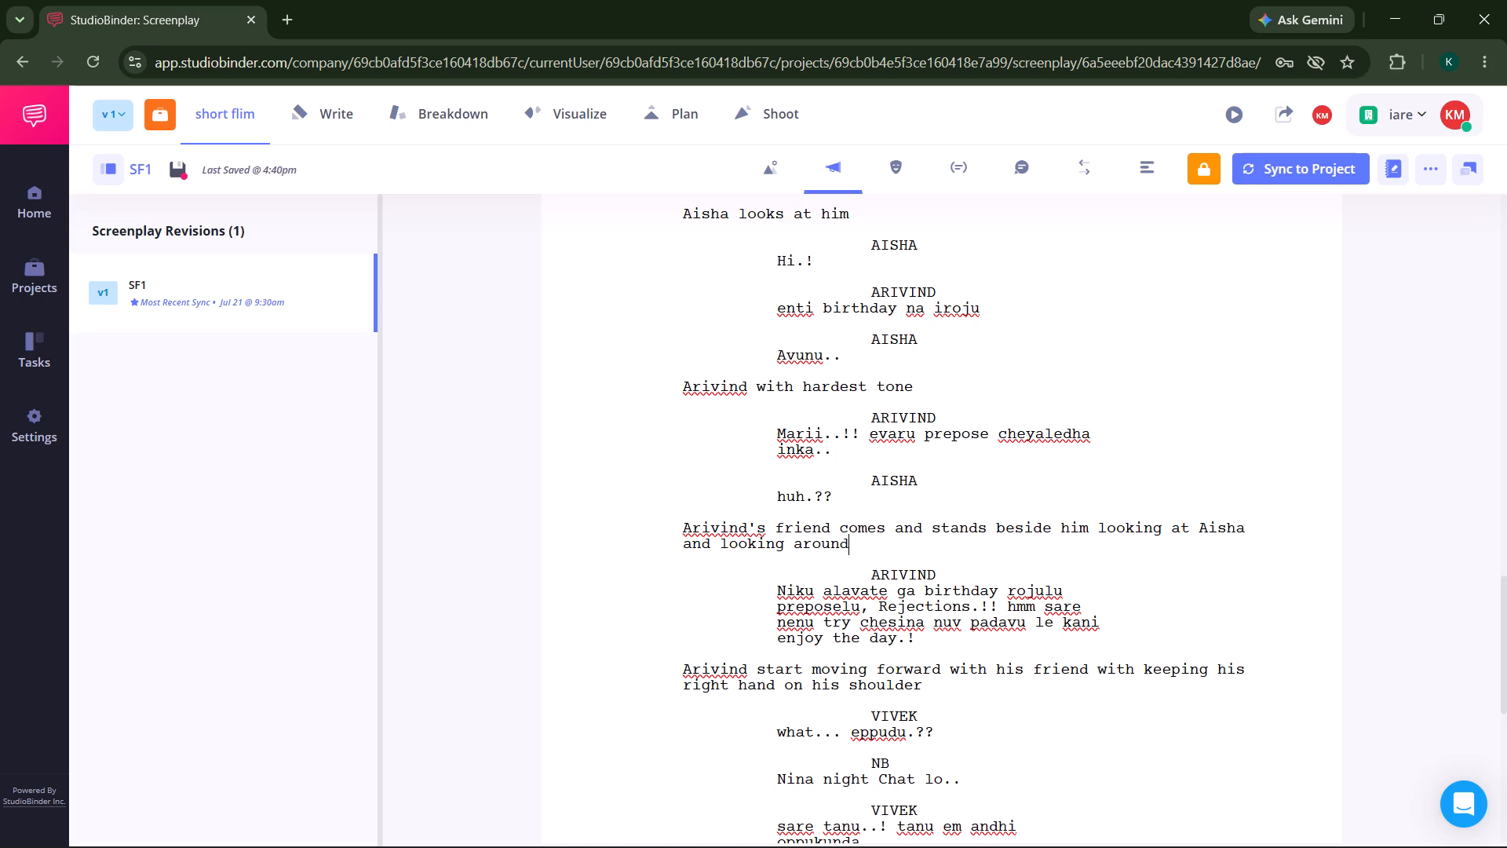
Insert a "CUT TO:" transition below Aisha's "huh.??" dialogue.
click(845, 493)
key(Return)
key(Tab)
key(Tab)
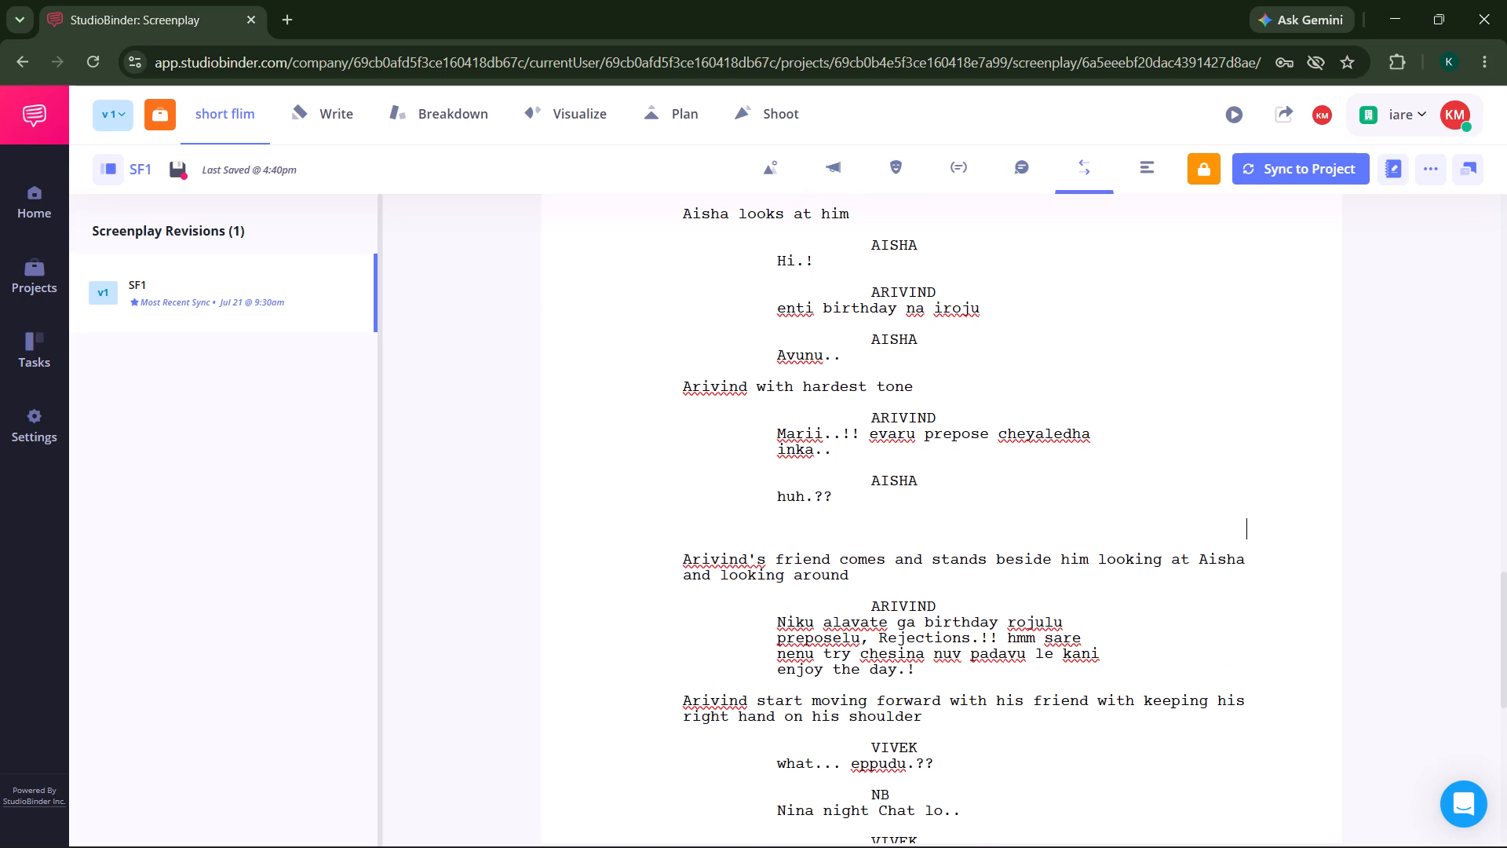
key(c)
key(Tab)
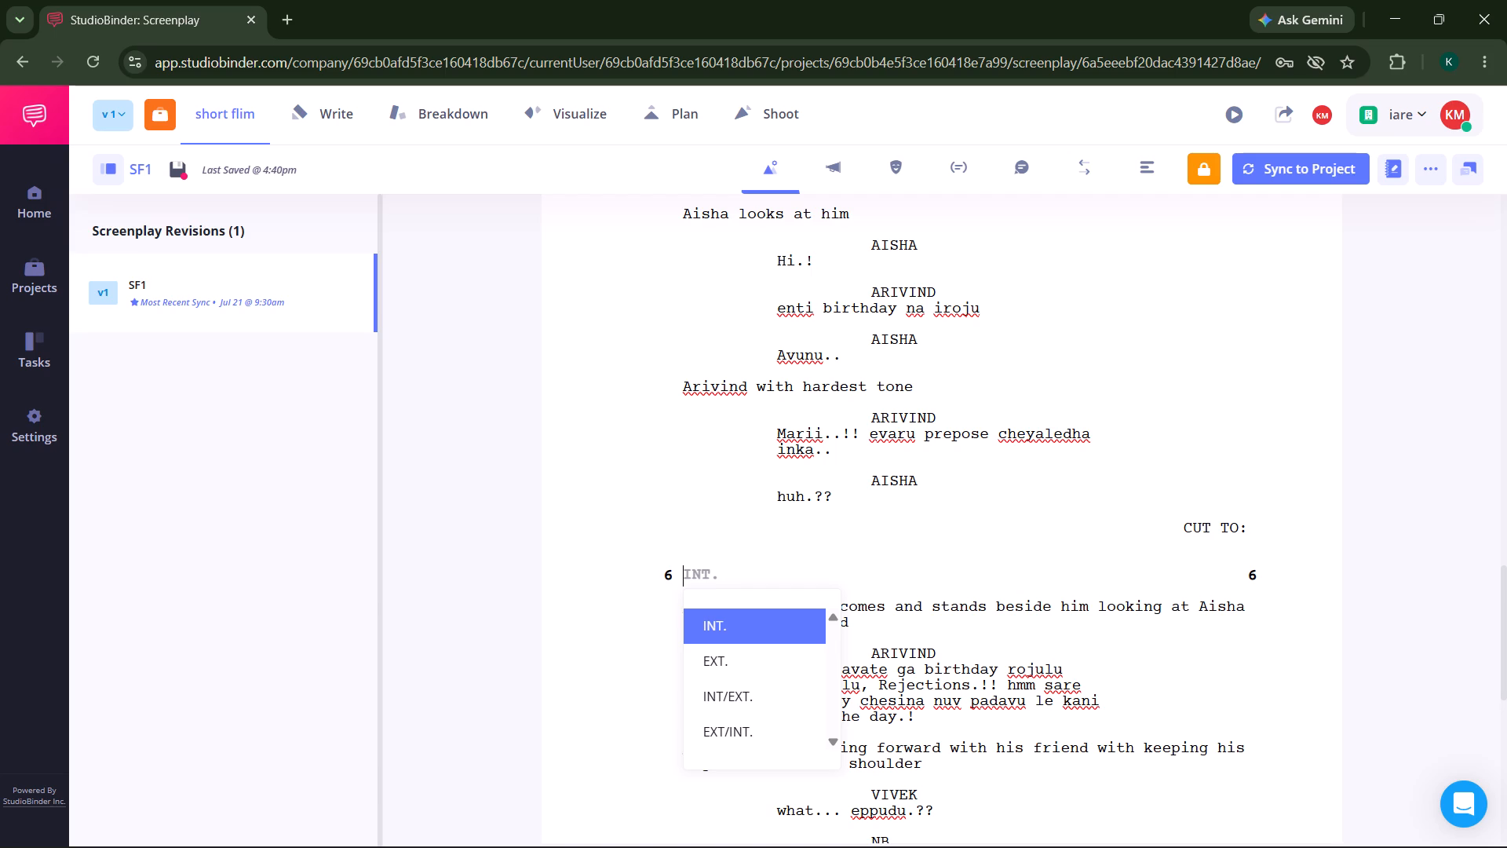
Fill in the scene 6 heading as "INT. COLLEGE_LAB - SAME TIME".
key(Tab)
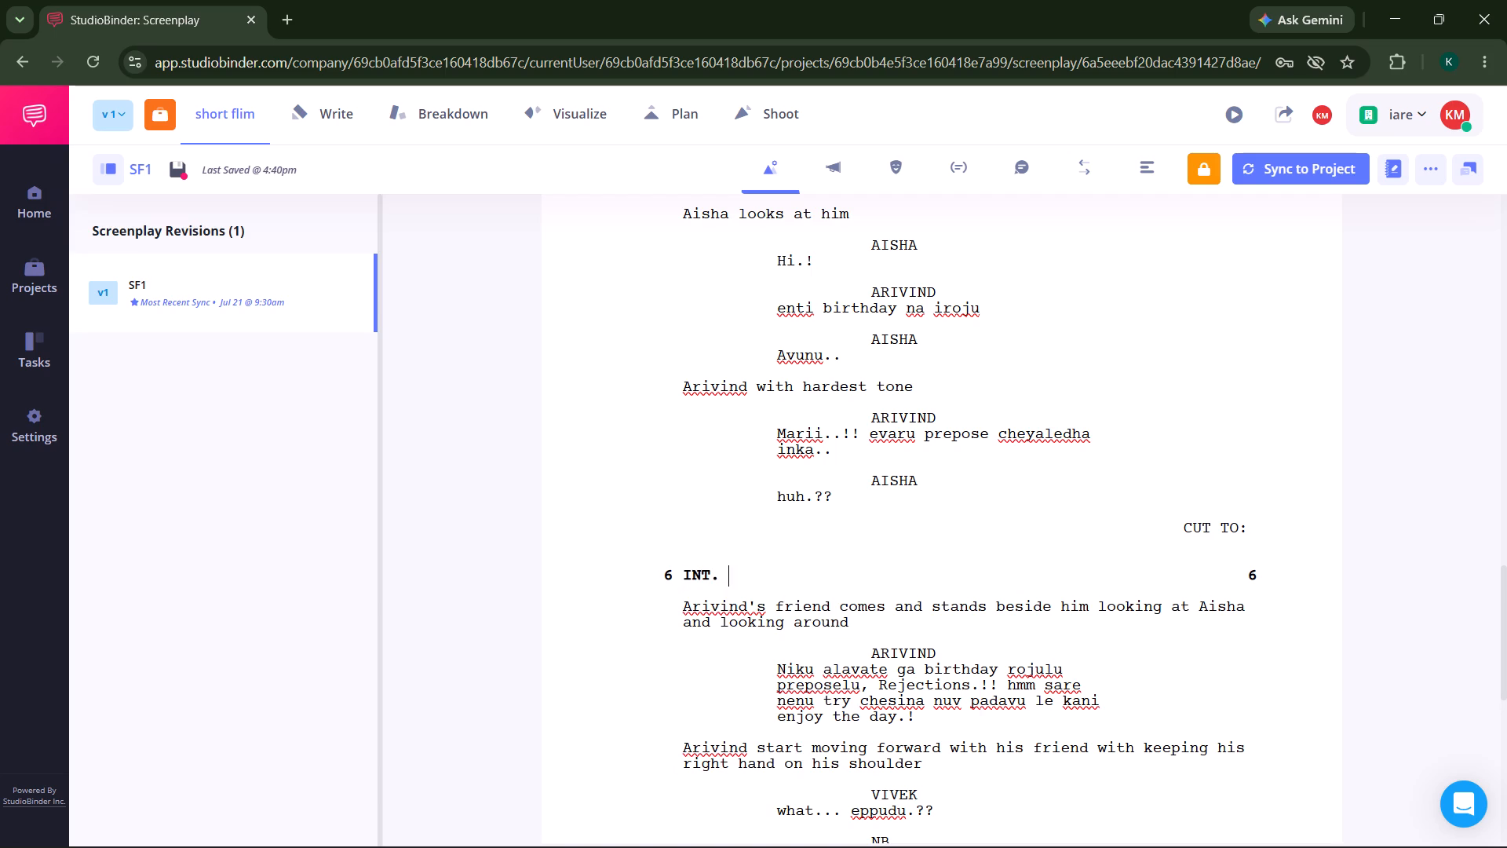
key(c)
key(Down)
key(Tab)
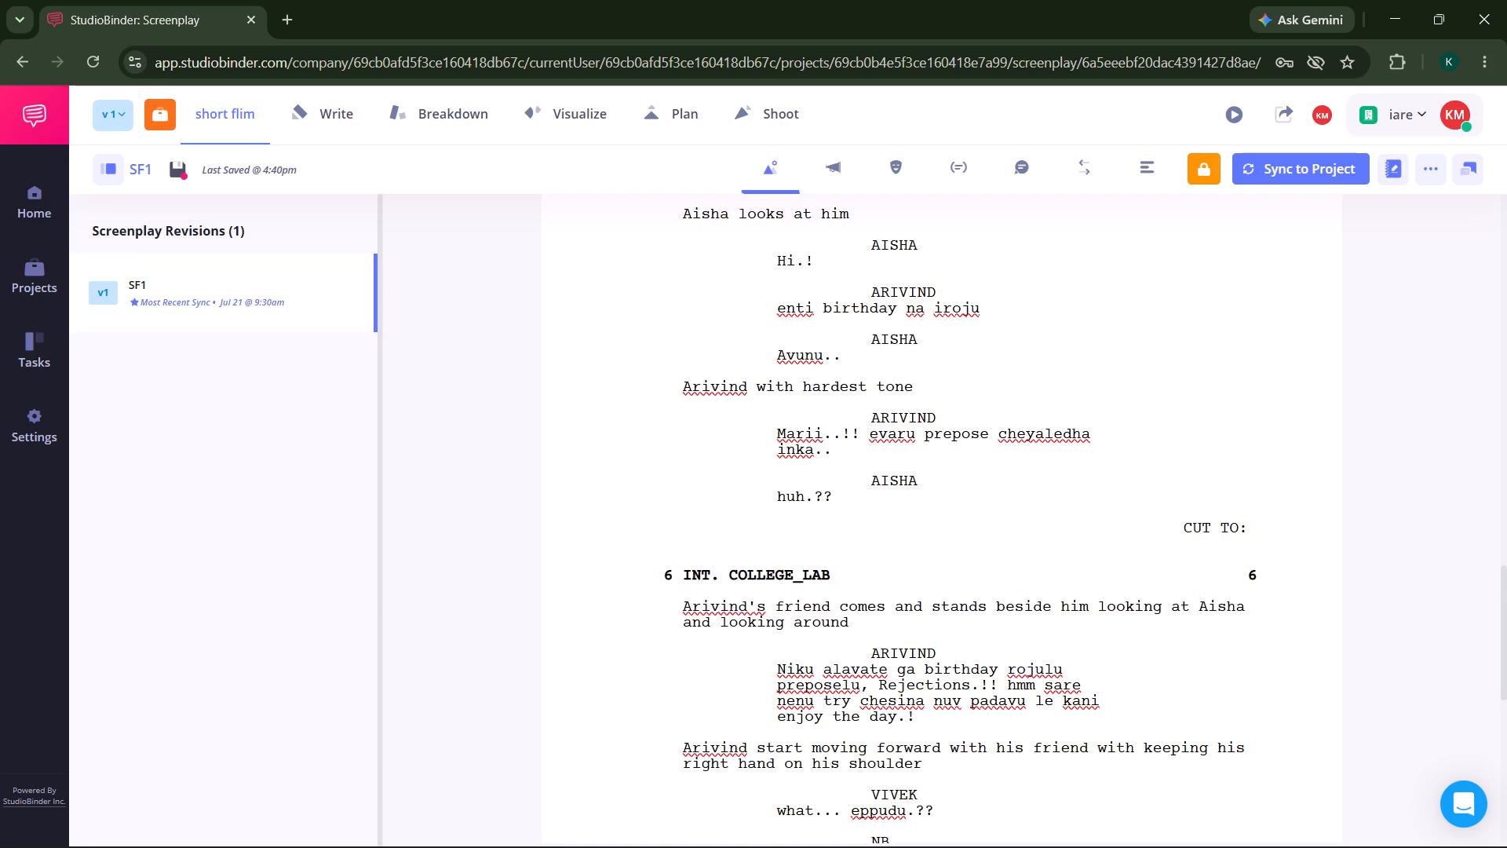
key(space)
text(- sa)
key(Tab)
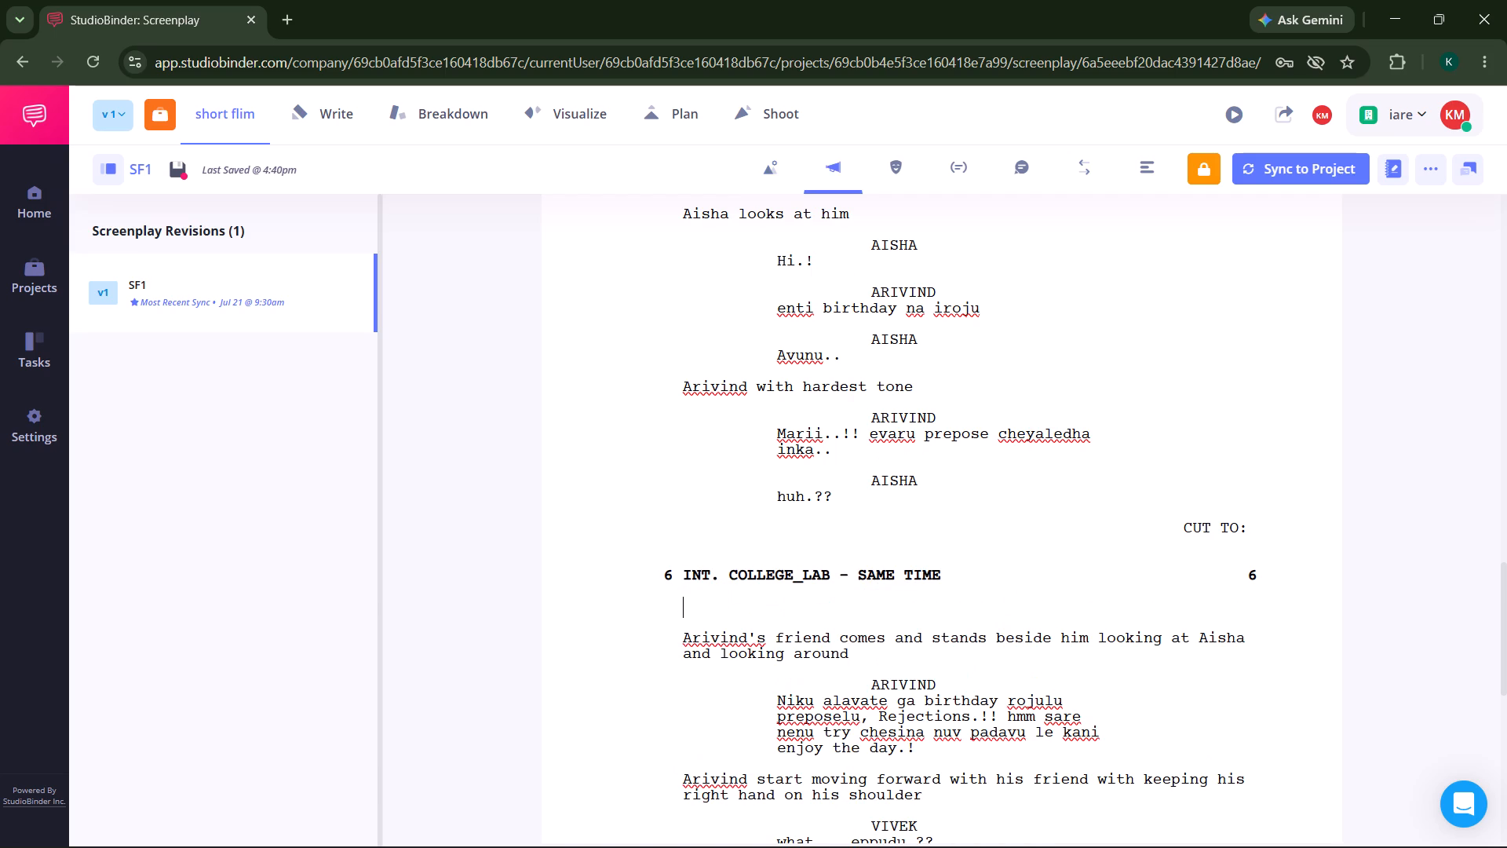
Cut the passage from "Arivind's friend comes" through "right hand on his shoulder" out of scene 6 and remove the leftover blank line.
scroll(845, 493, down, 2)
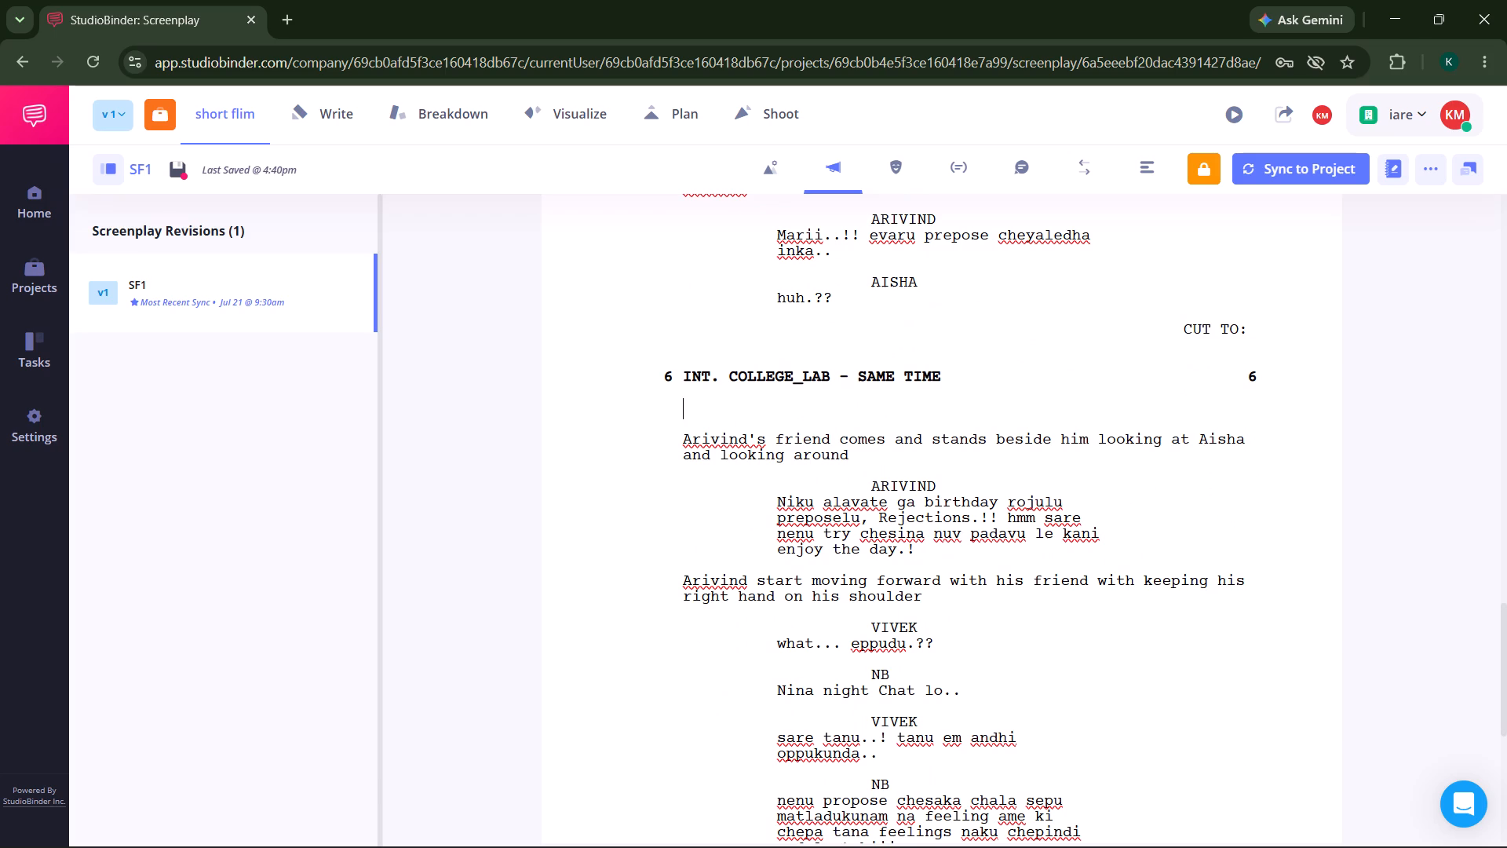
drag(954, 598, 894, 568)
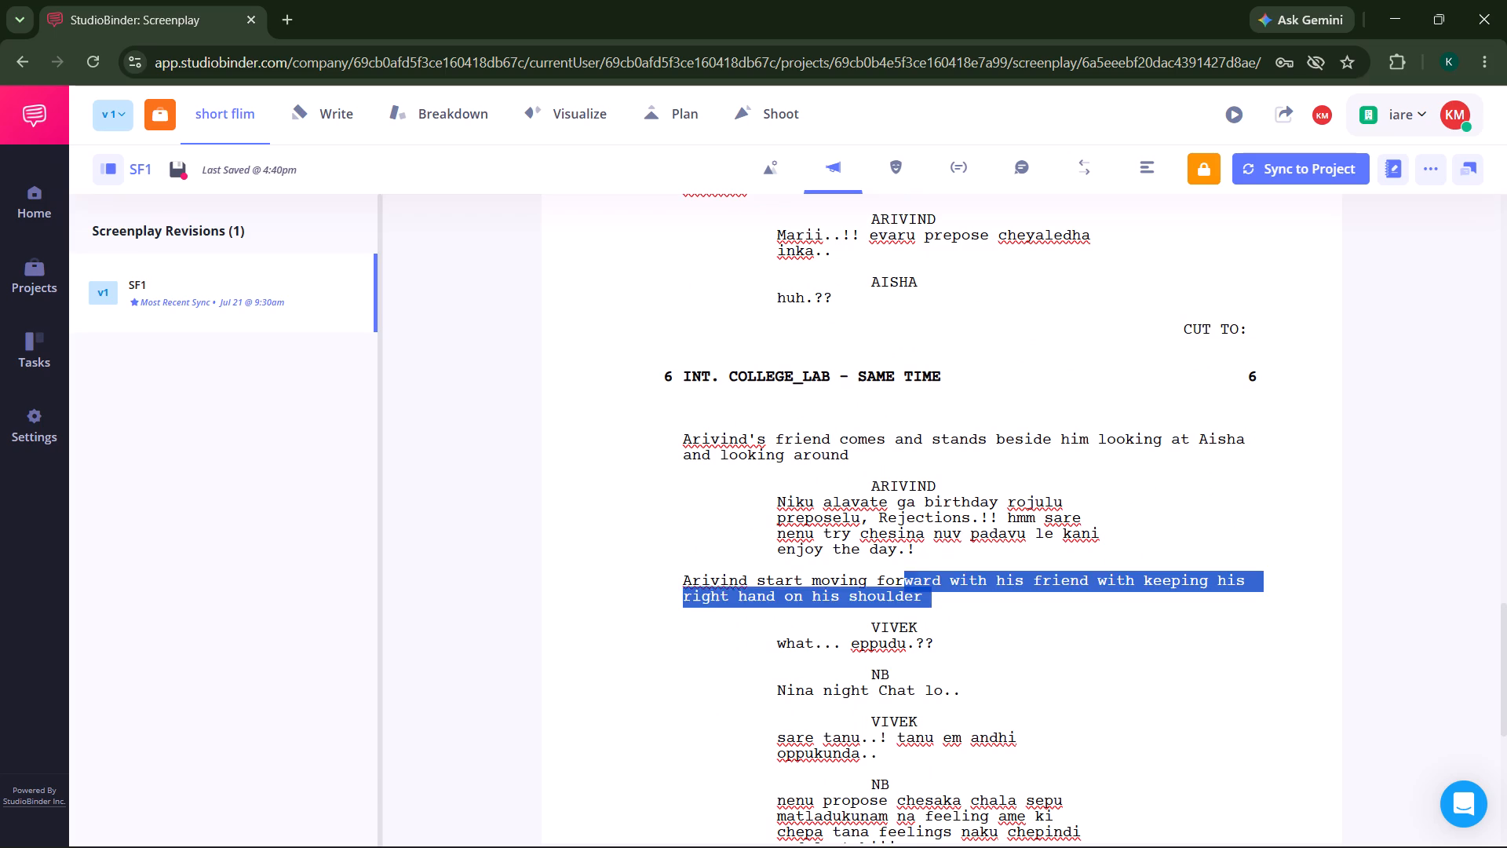
drag(894, 568, 680, 440)
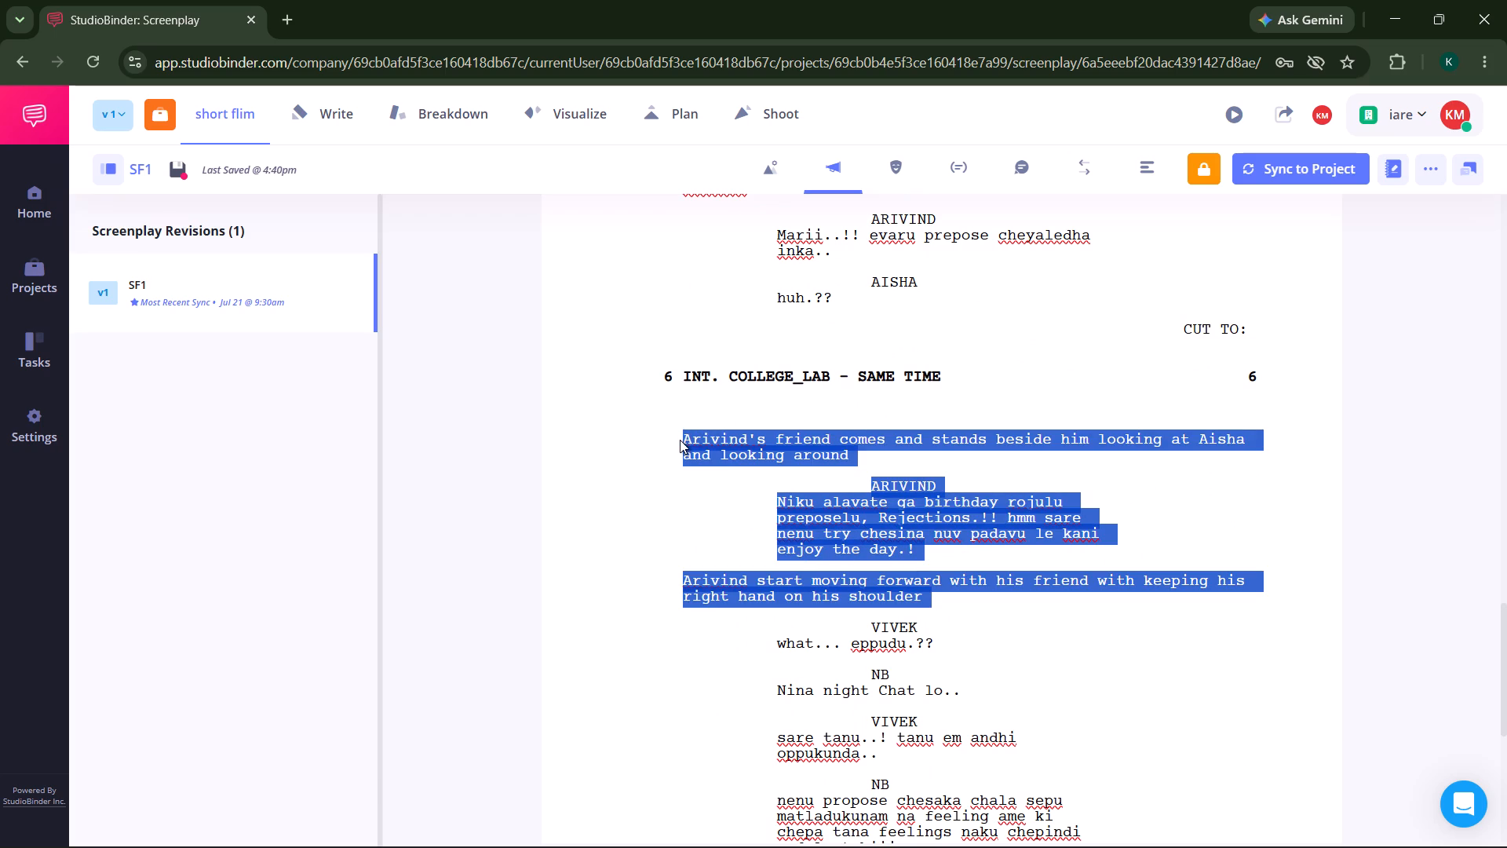
drag(680, 440, 863, 558)
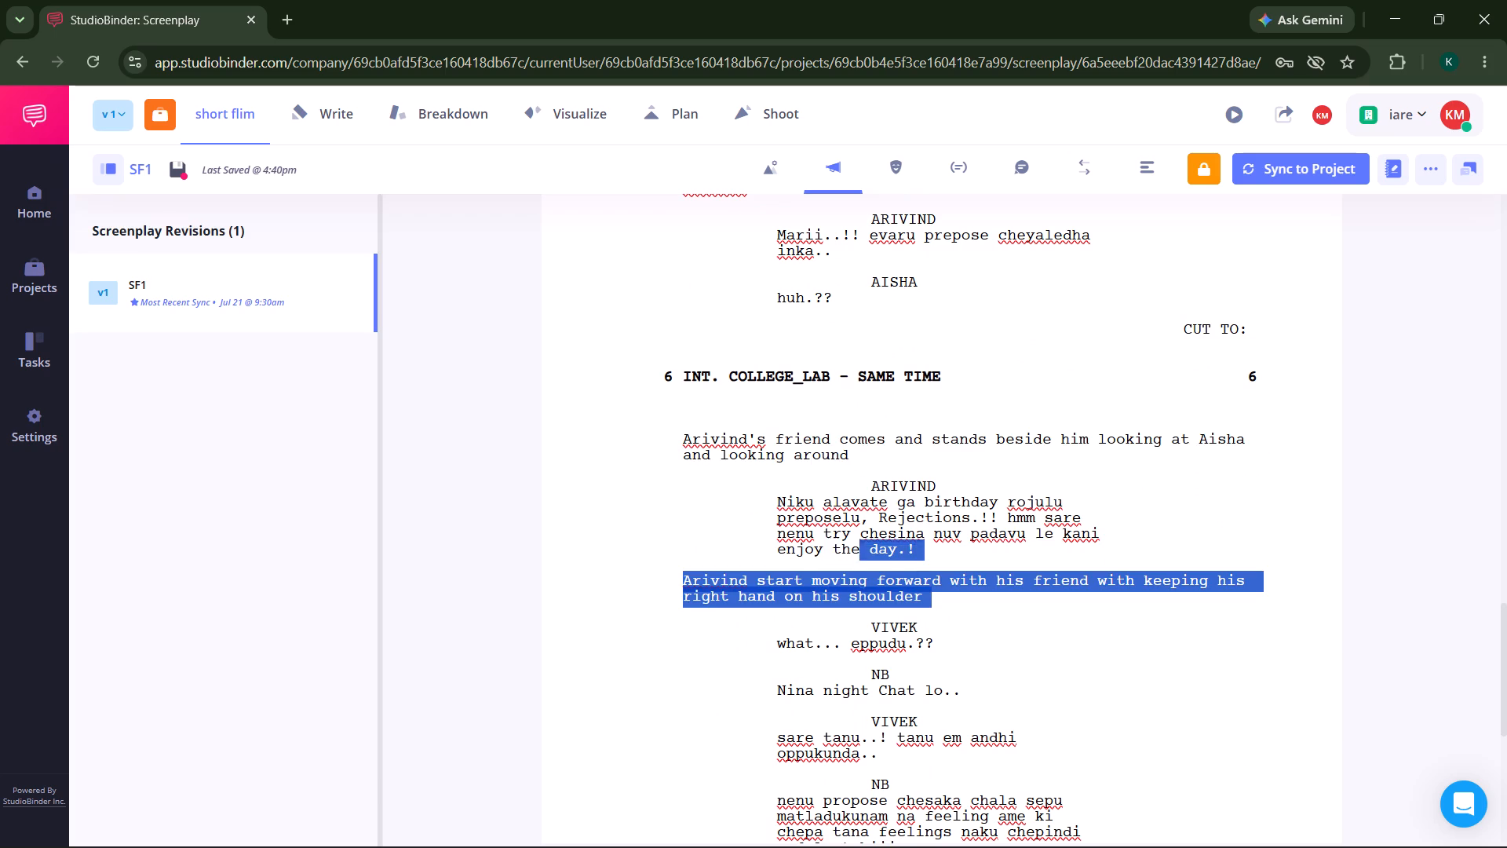
drag(863, 558, 673, 443)
key(ctrl+x)
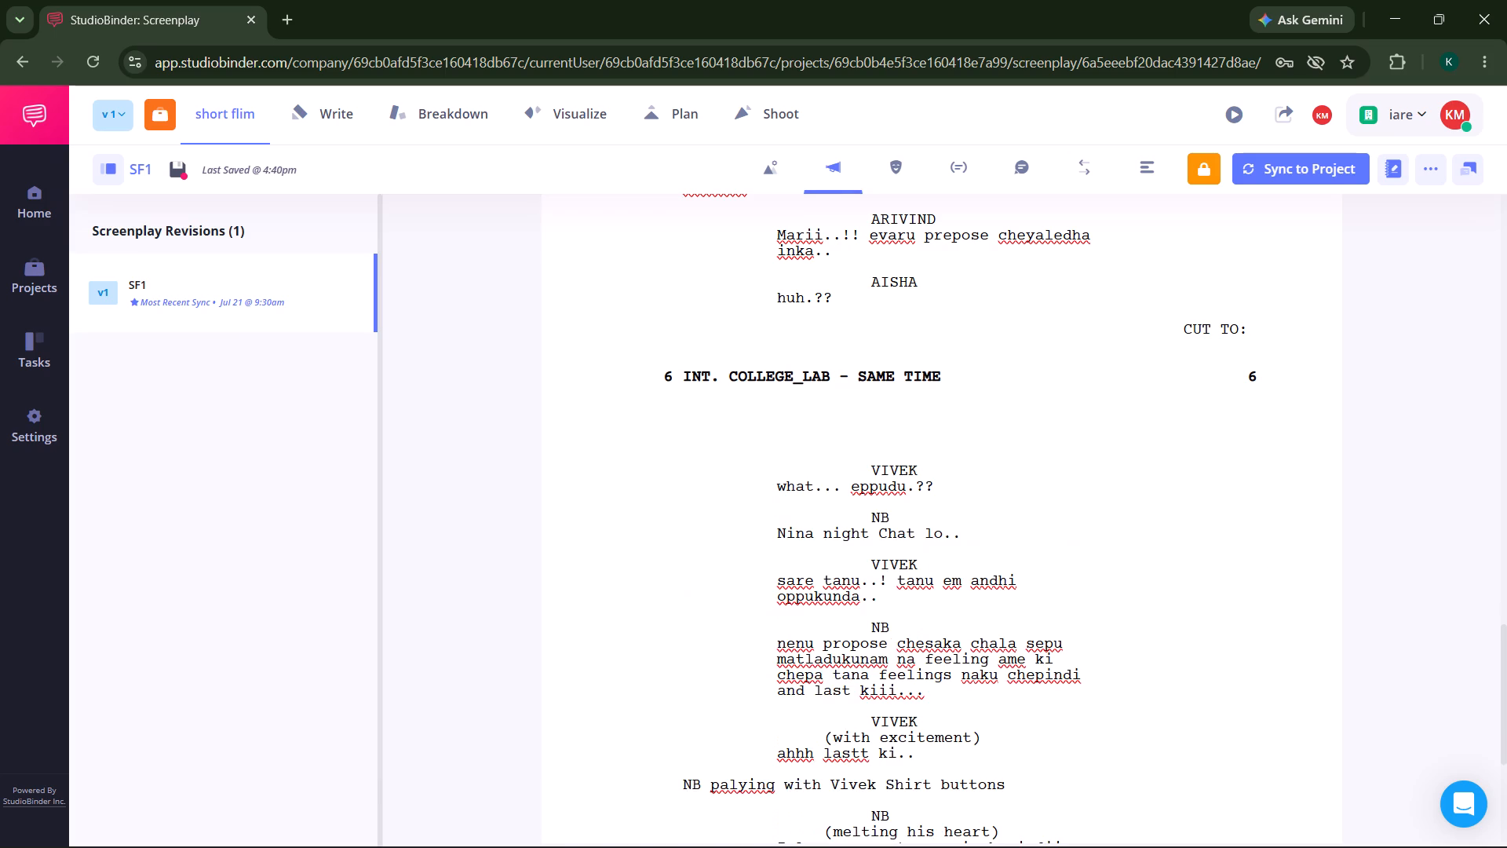
key(plus)
key(BackSpace)
key(BackSpace)
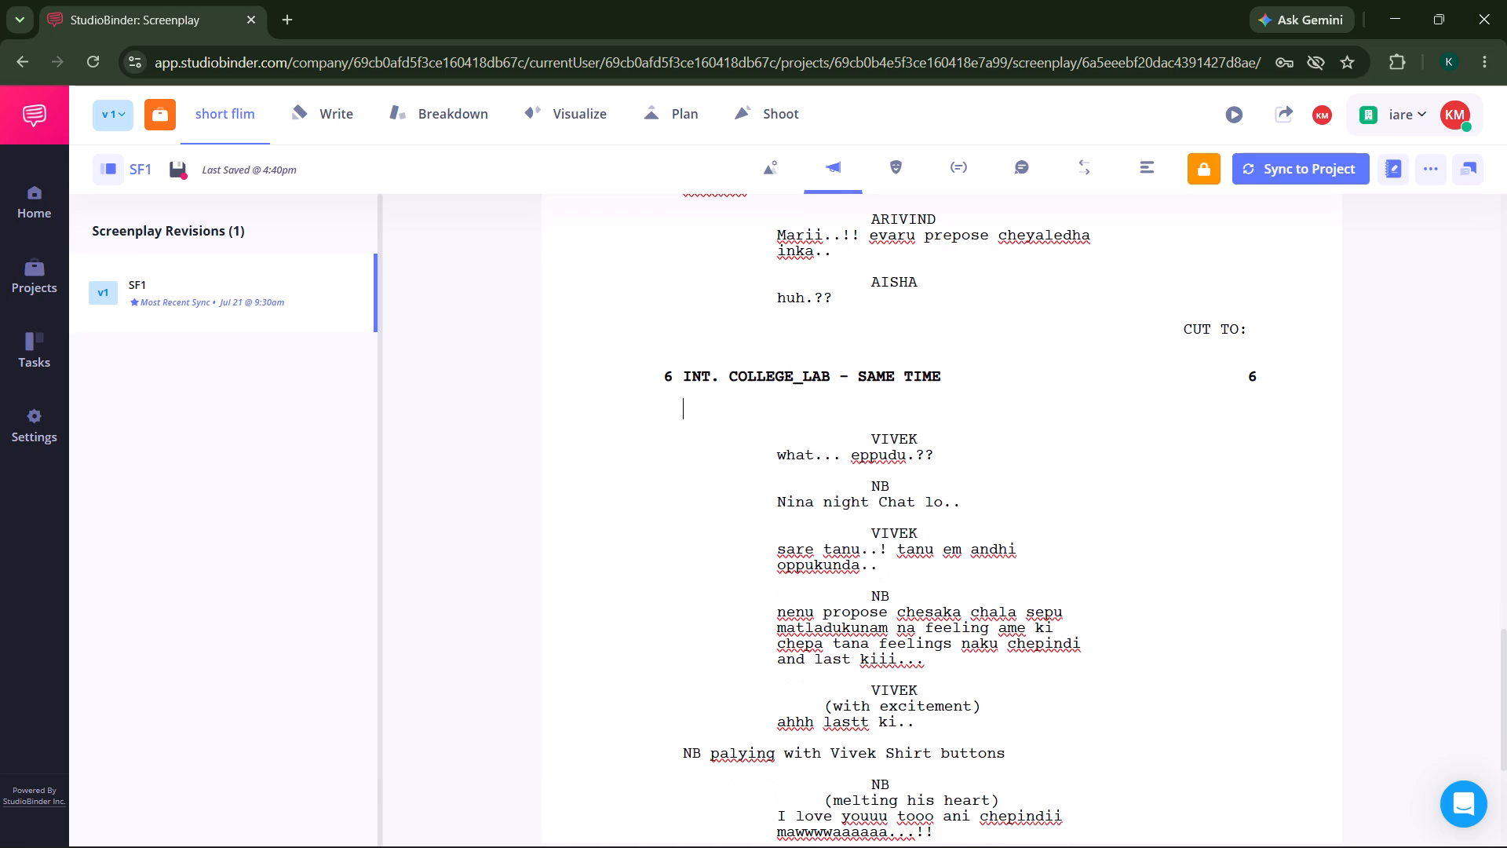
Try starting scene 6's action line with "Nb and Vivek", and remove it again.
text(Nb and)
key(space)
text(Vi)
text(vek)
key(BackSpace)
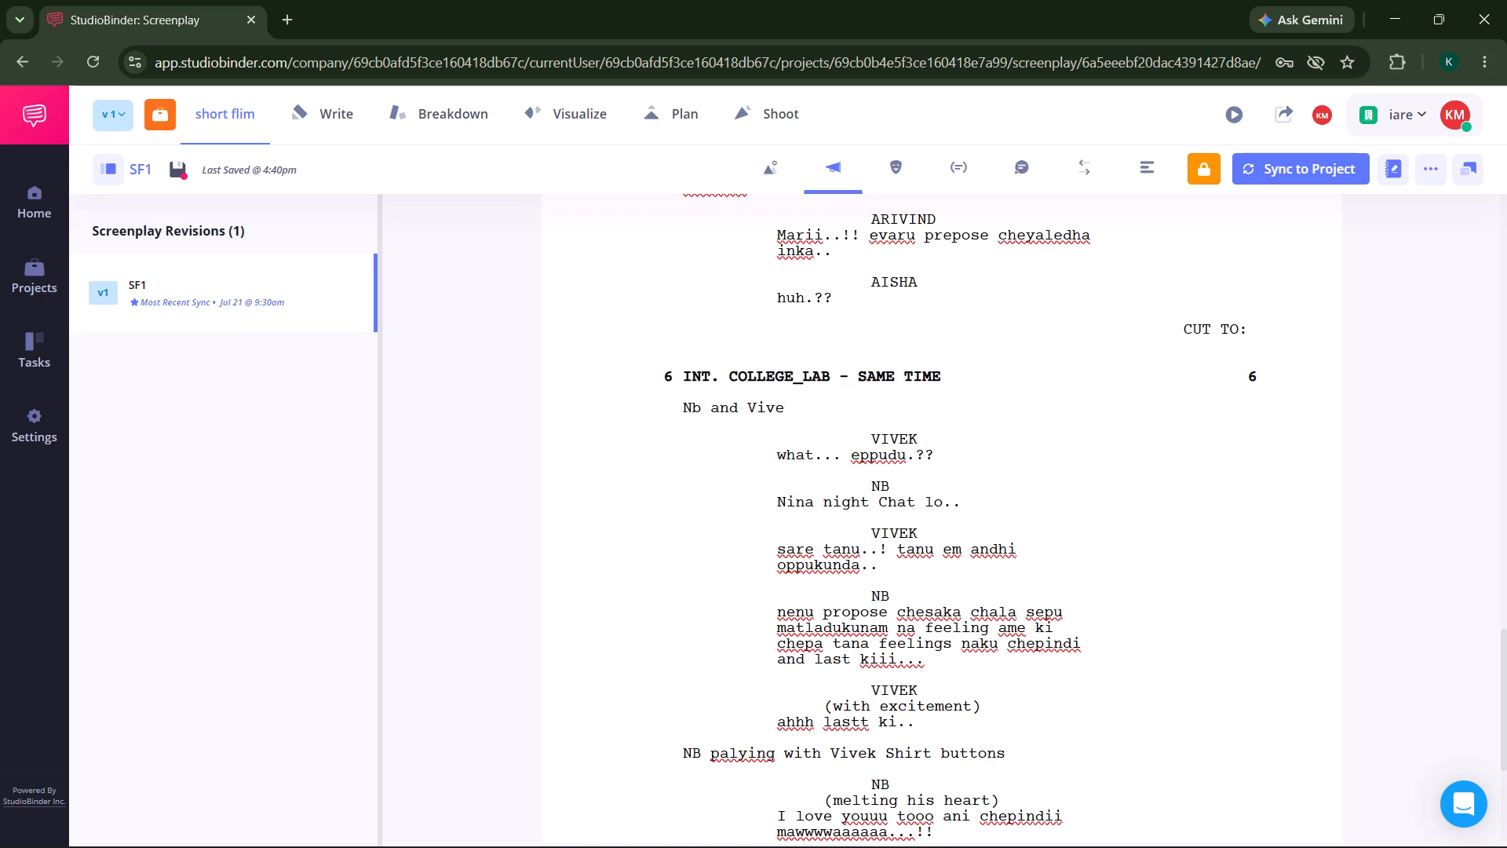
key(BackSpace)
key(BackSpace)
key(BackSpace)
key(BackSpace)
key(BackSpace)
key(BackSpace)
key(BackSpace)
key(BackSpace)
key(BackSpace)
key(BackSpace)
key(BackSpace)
Write the action line "Vivek looks at NB" under the scene 6 heading.
text(Vi)
key(b)
key(BackSpace)
text(vek)
key(space)
text(looks a)
text(t NB)
key(space)
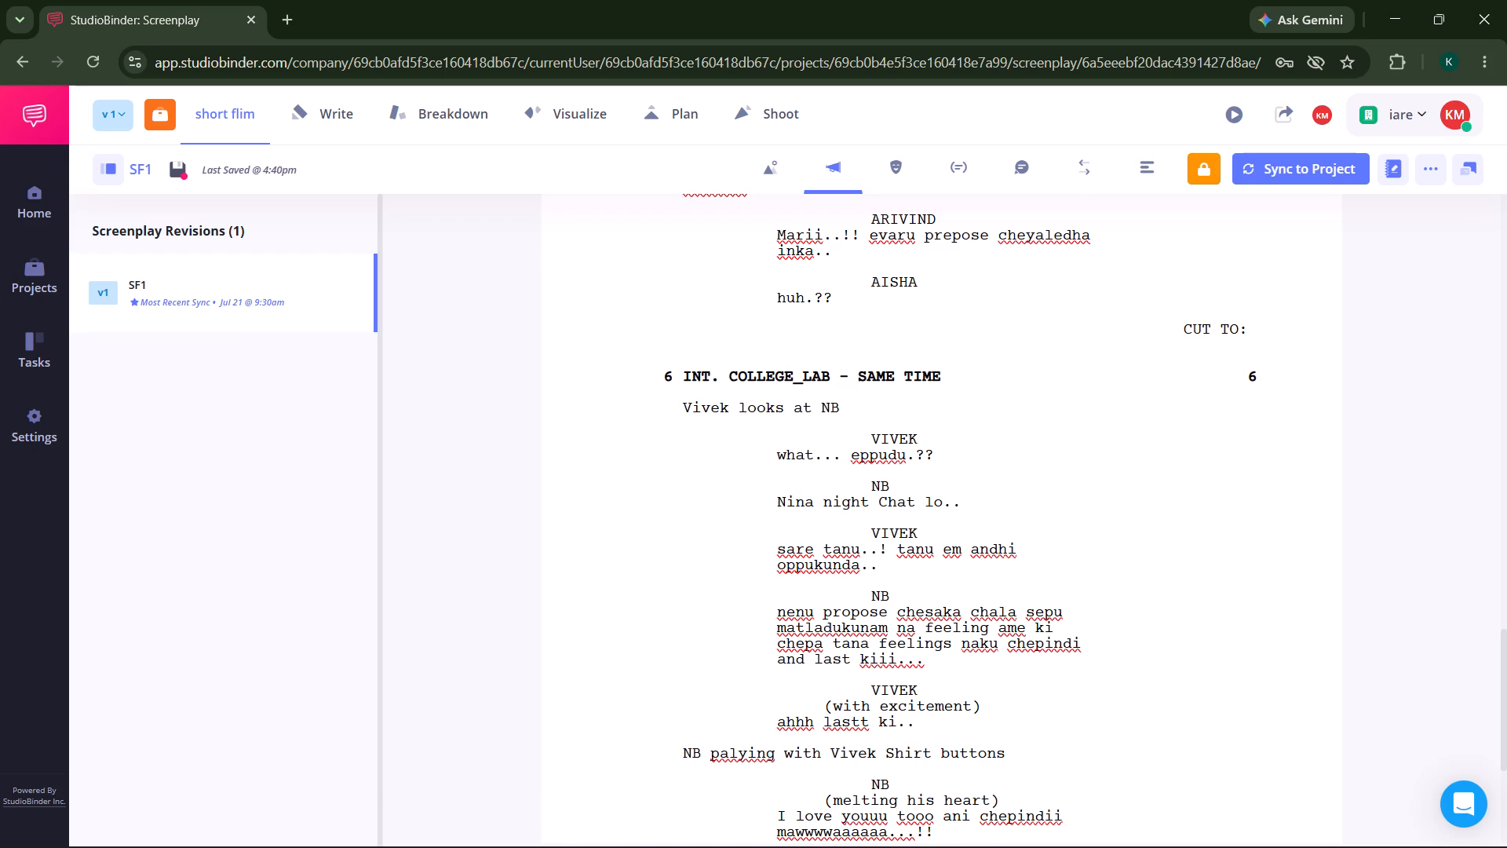
Insert a "CUT TO:" transition below the action line about NB playing with Vivek's shirt buttons.
scroll(786, 440, down, 1)
scroll(865, 494, down, 1)
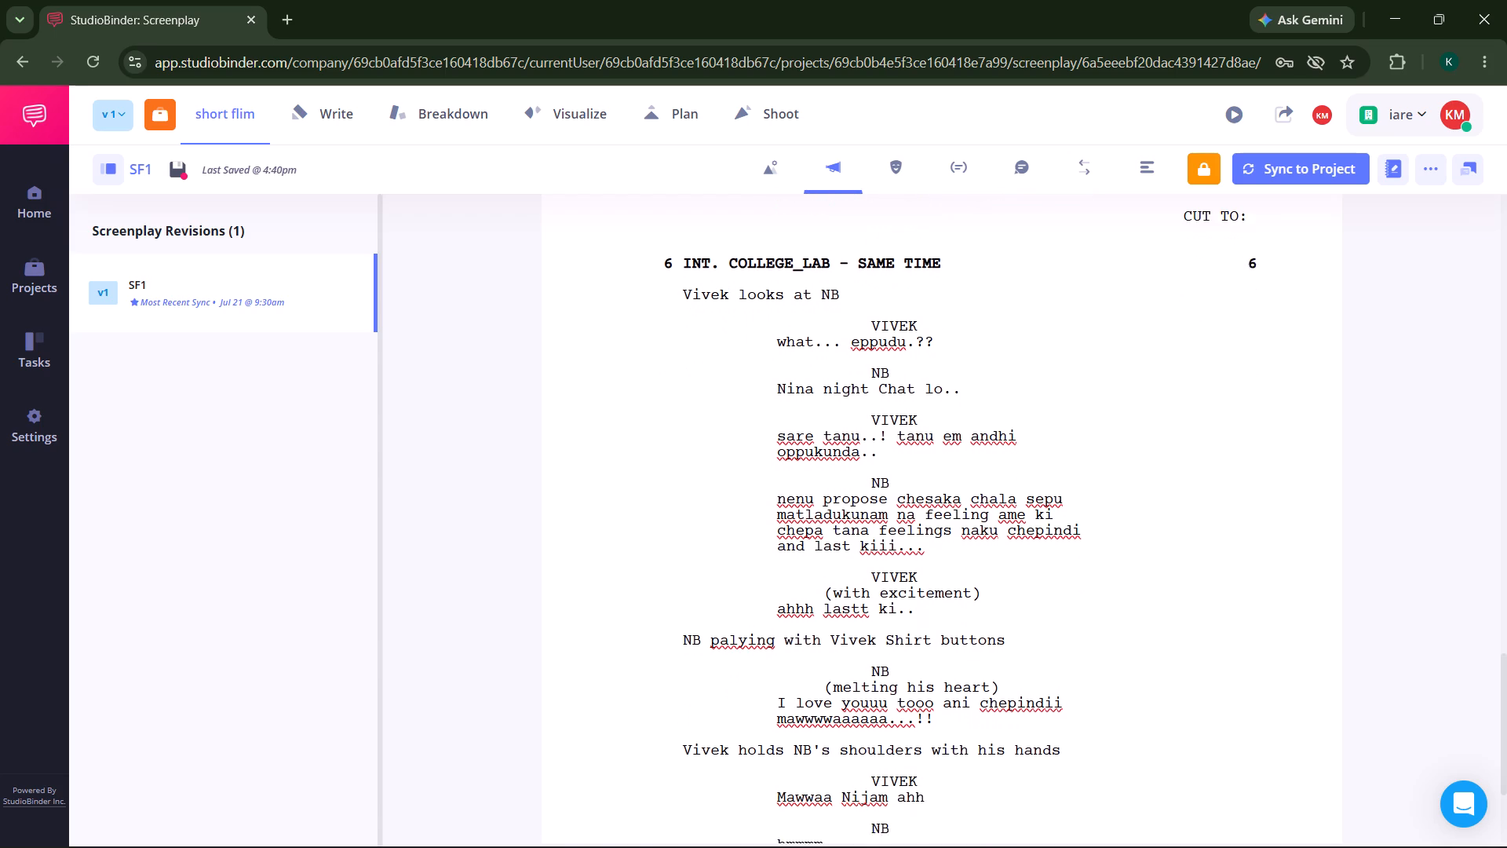
scroll(865, 494, down, 2)
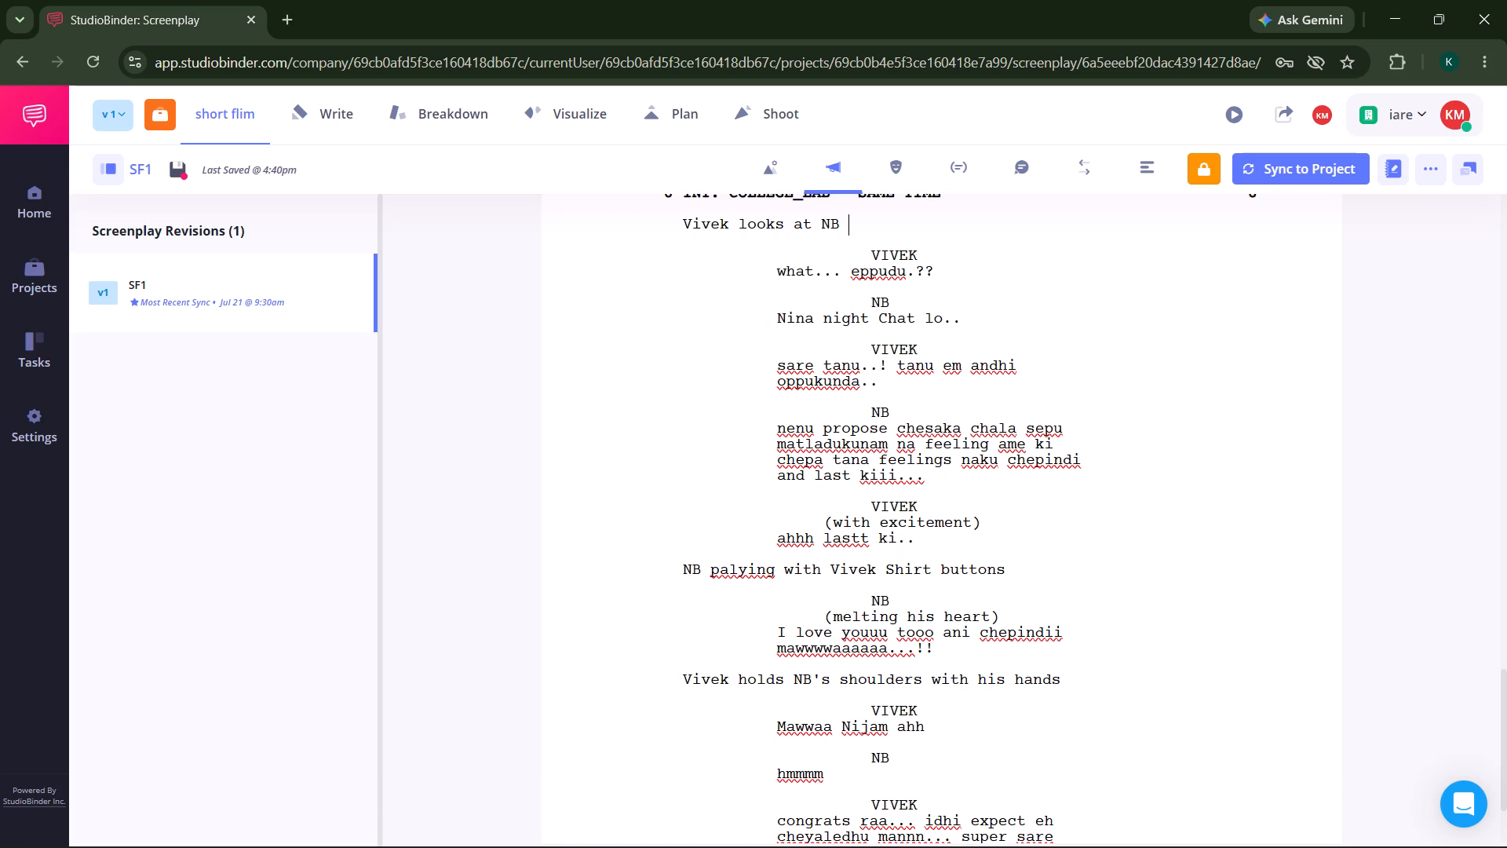
scroll(987, 528, down, 1)
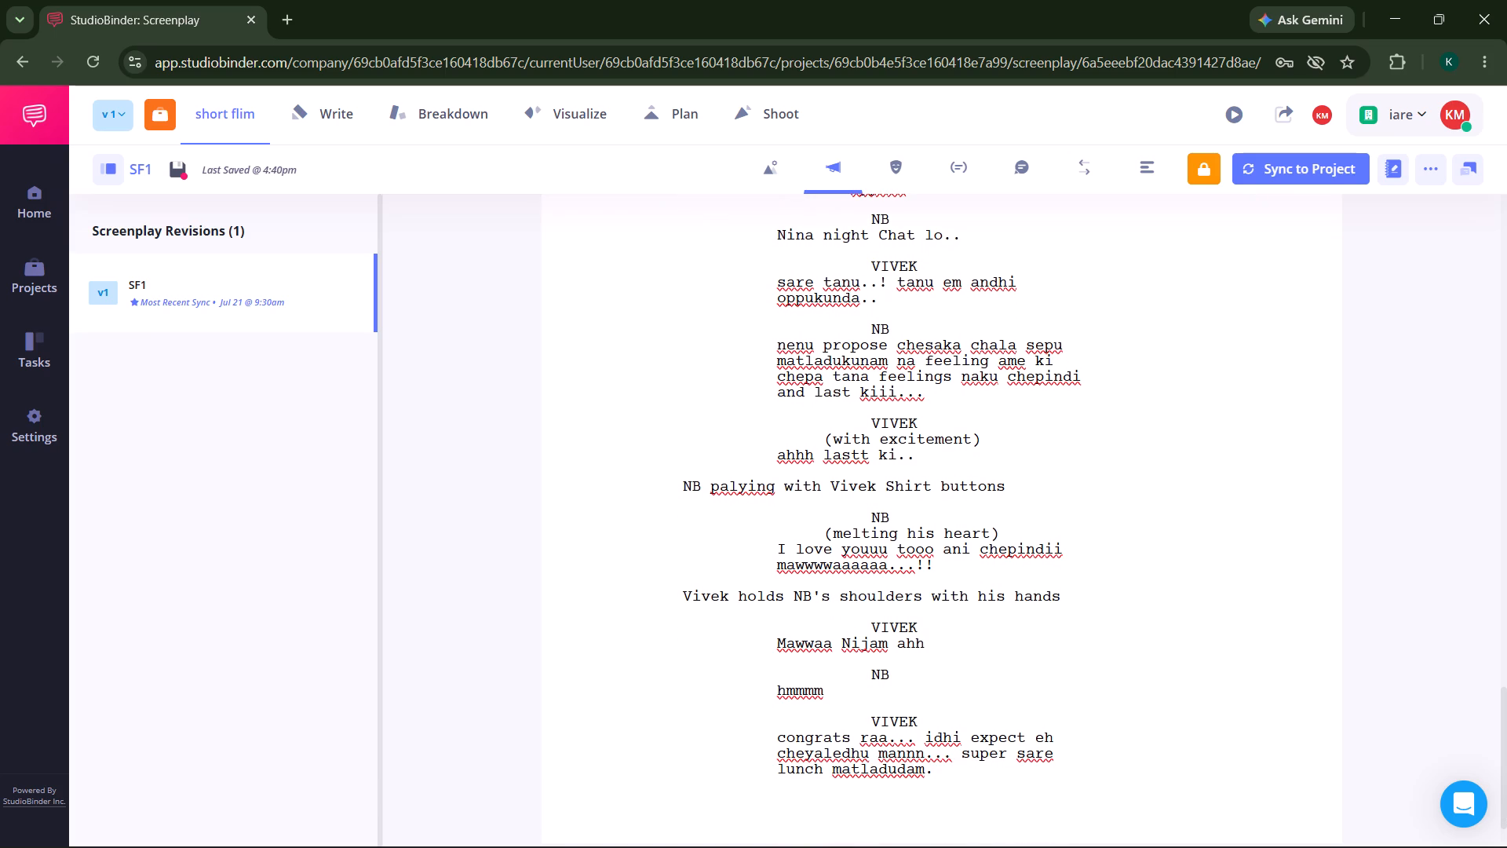
click(996, 465)
click(1031, 451)
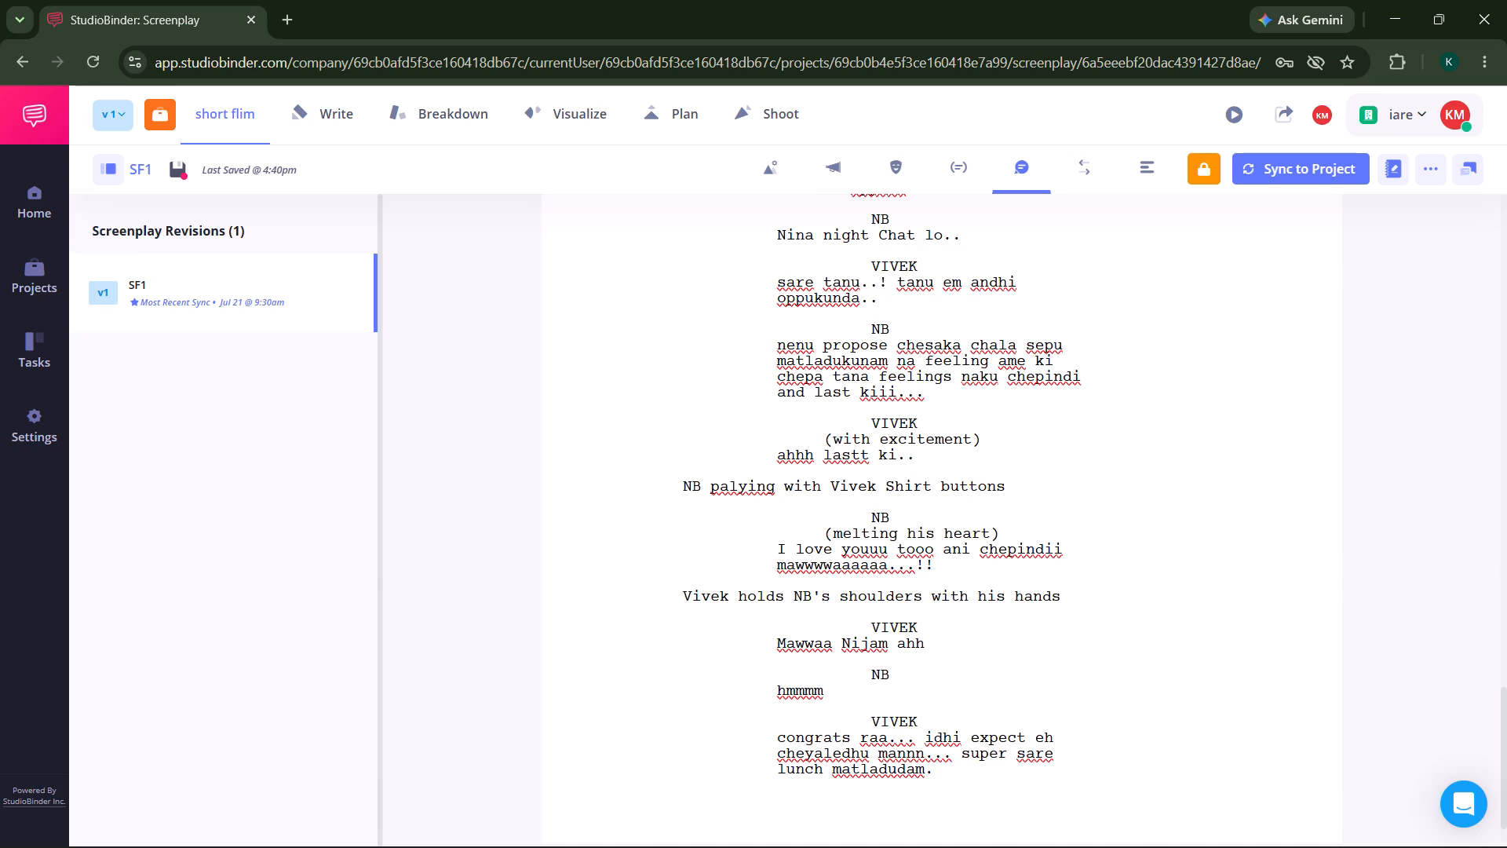
key(Down)
key(Right)
key(Right)
key(Right)
key(Right)
key(Right)
key(Right)
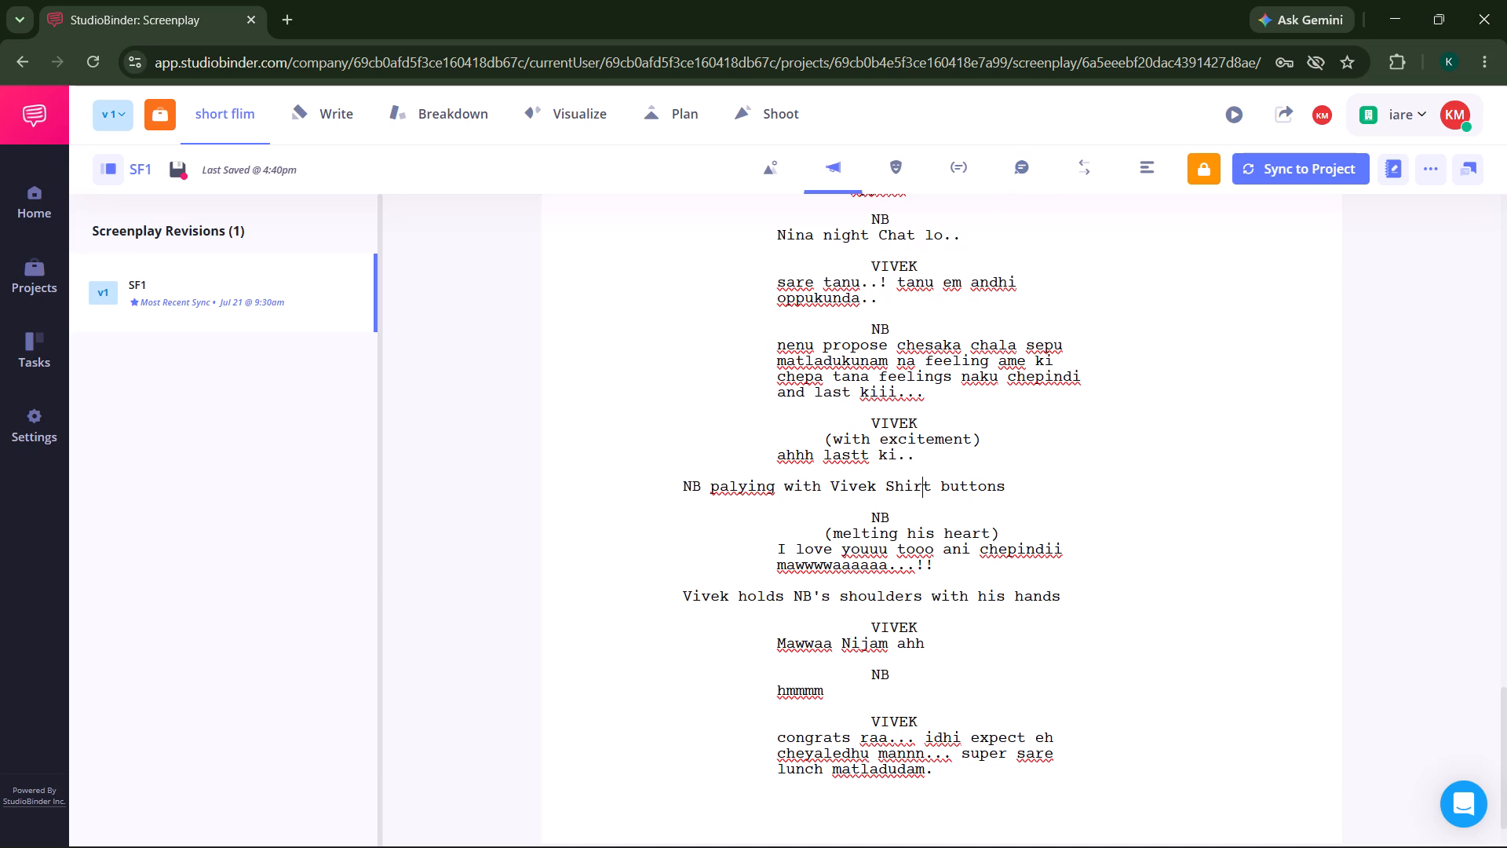
key(Right)
key(Right)
key(Right)
key(Right)
key(Return)
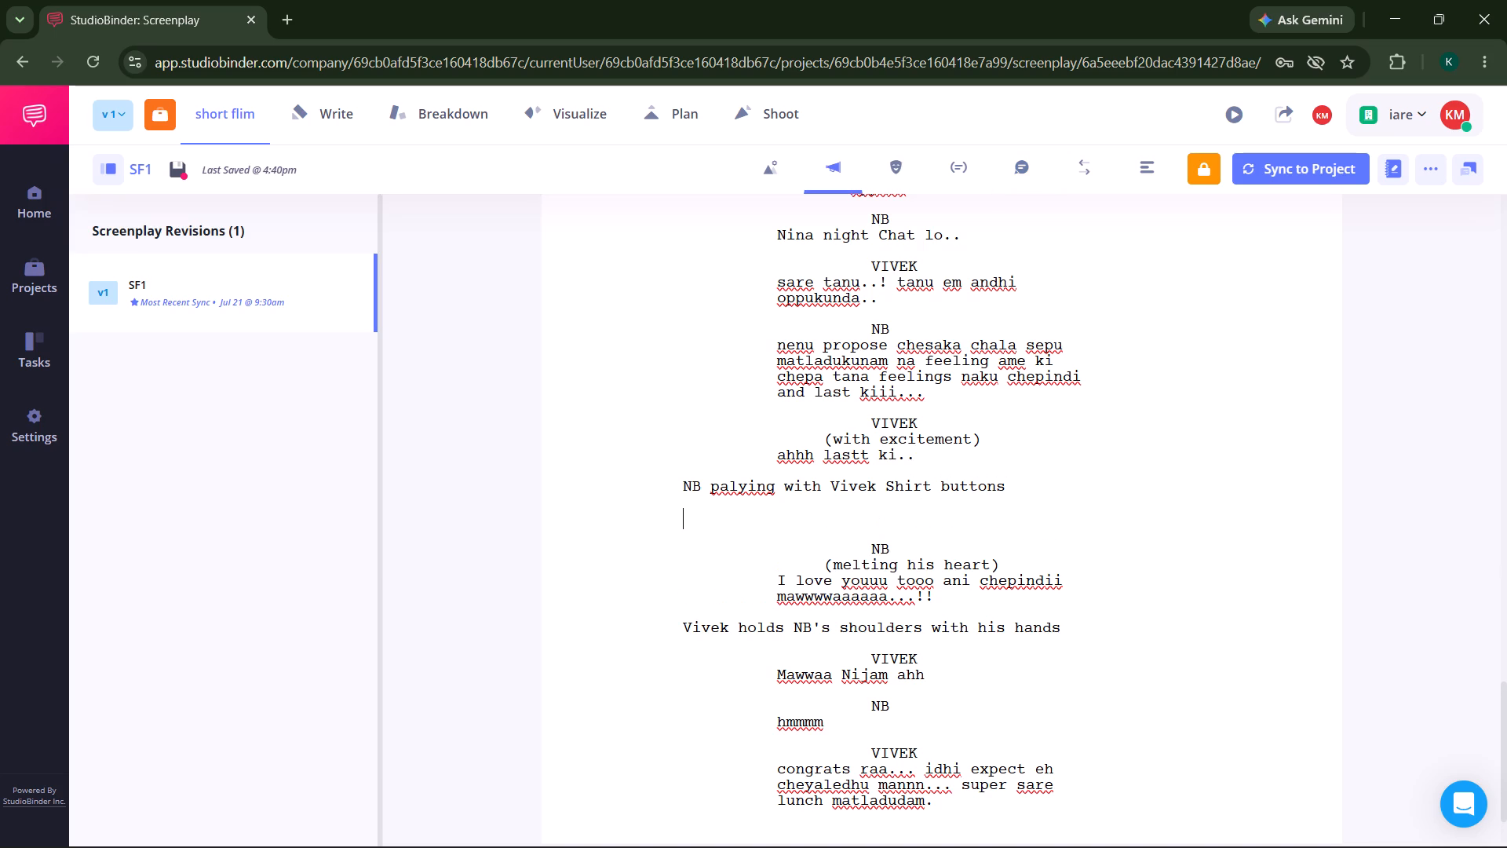
key(Tab)
key(Tab)
key(c)
key(Tab)
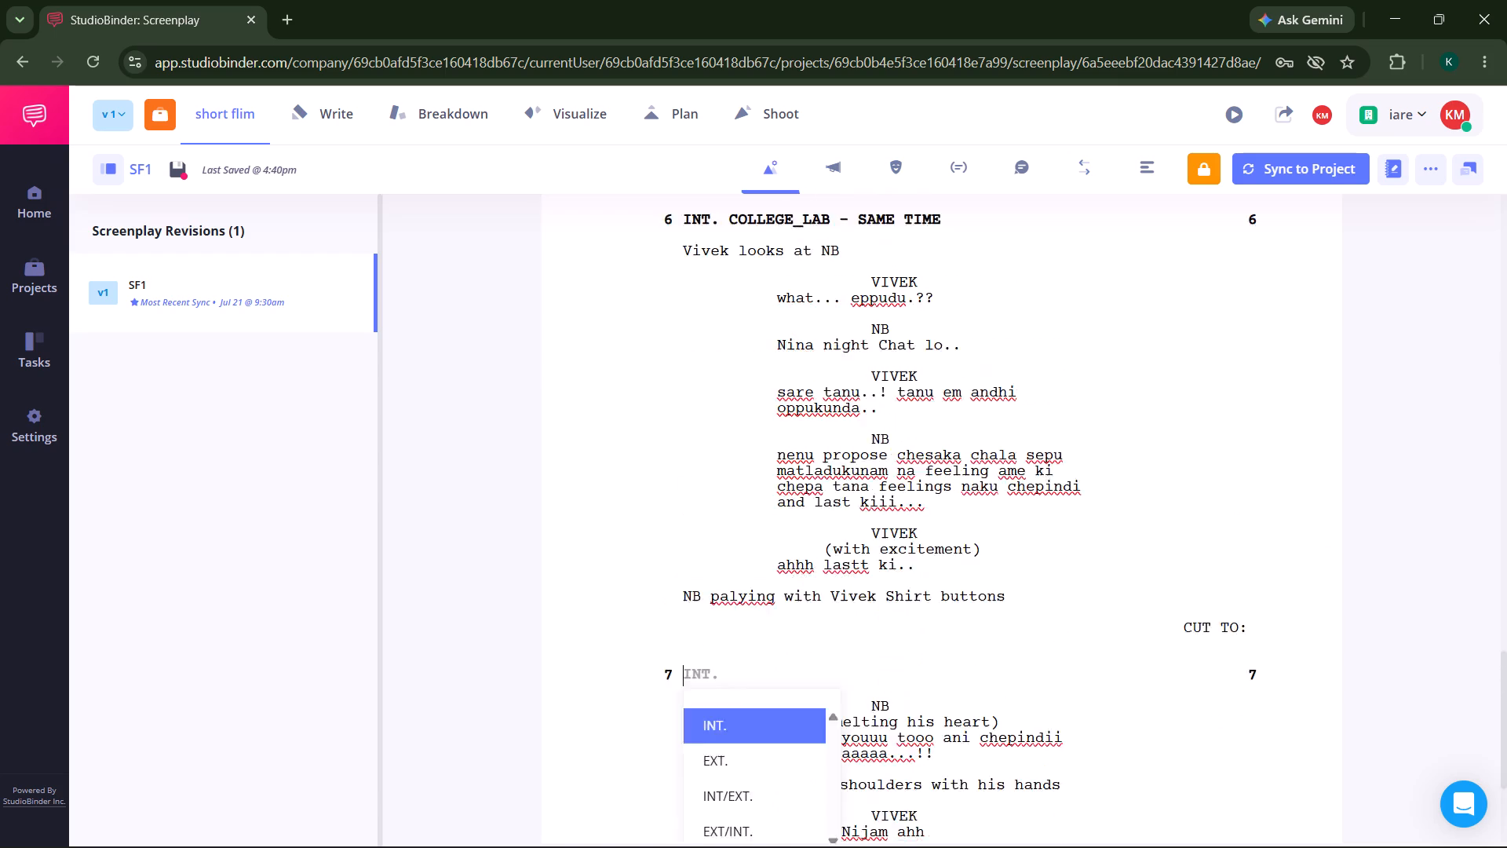
Fill in the scene 7 heading as "INT. COLLEGE_CLASSROOM_OUTSIDE - SAME TIME".
key(Tab)
key(space)
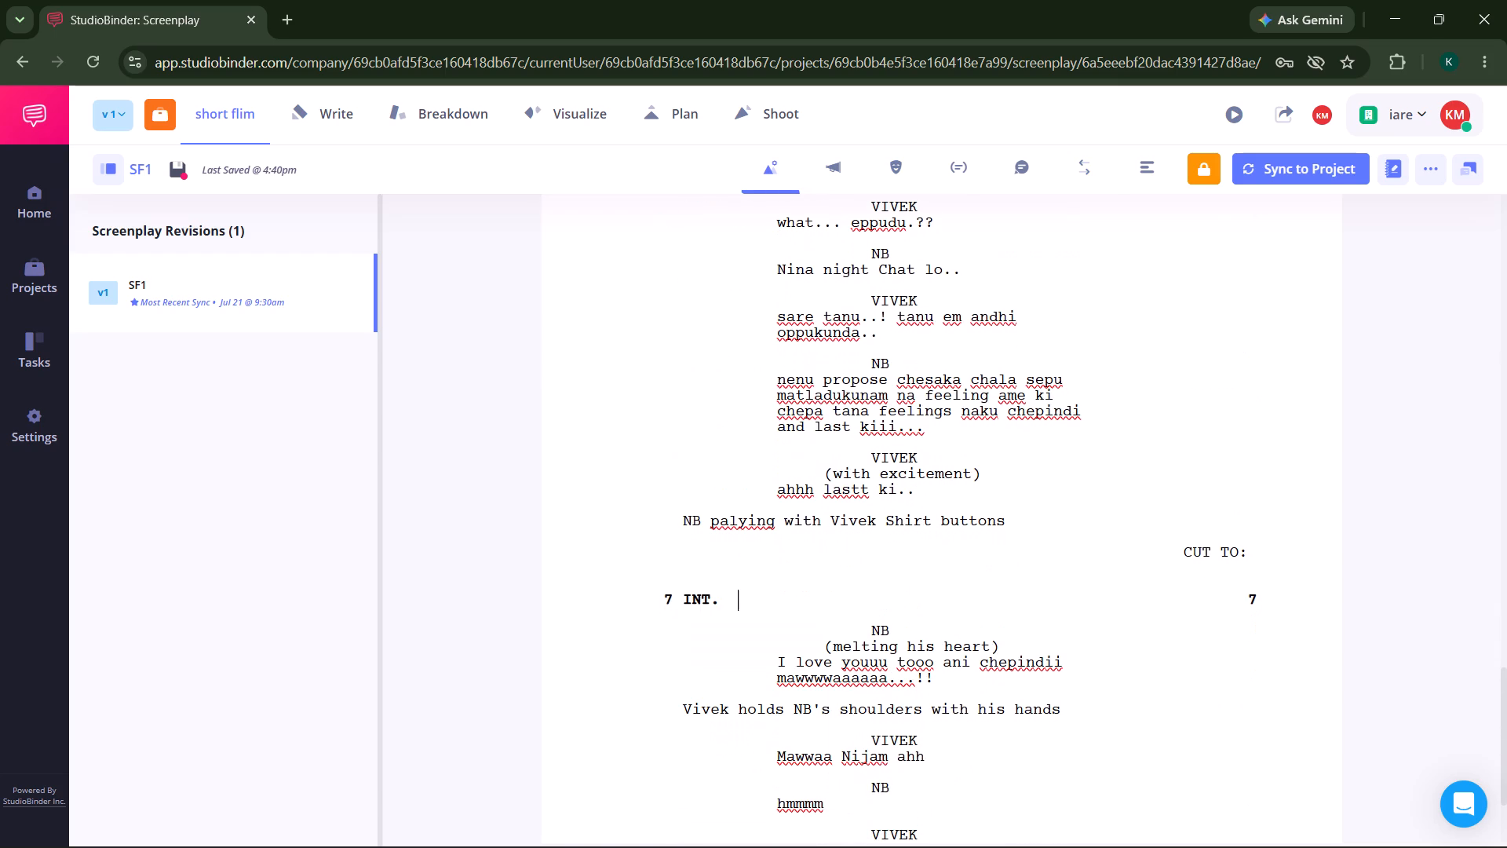
key(BackSpace)
key(c)
key(Tab)
key(space)
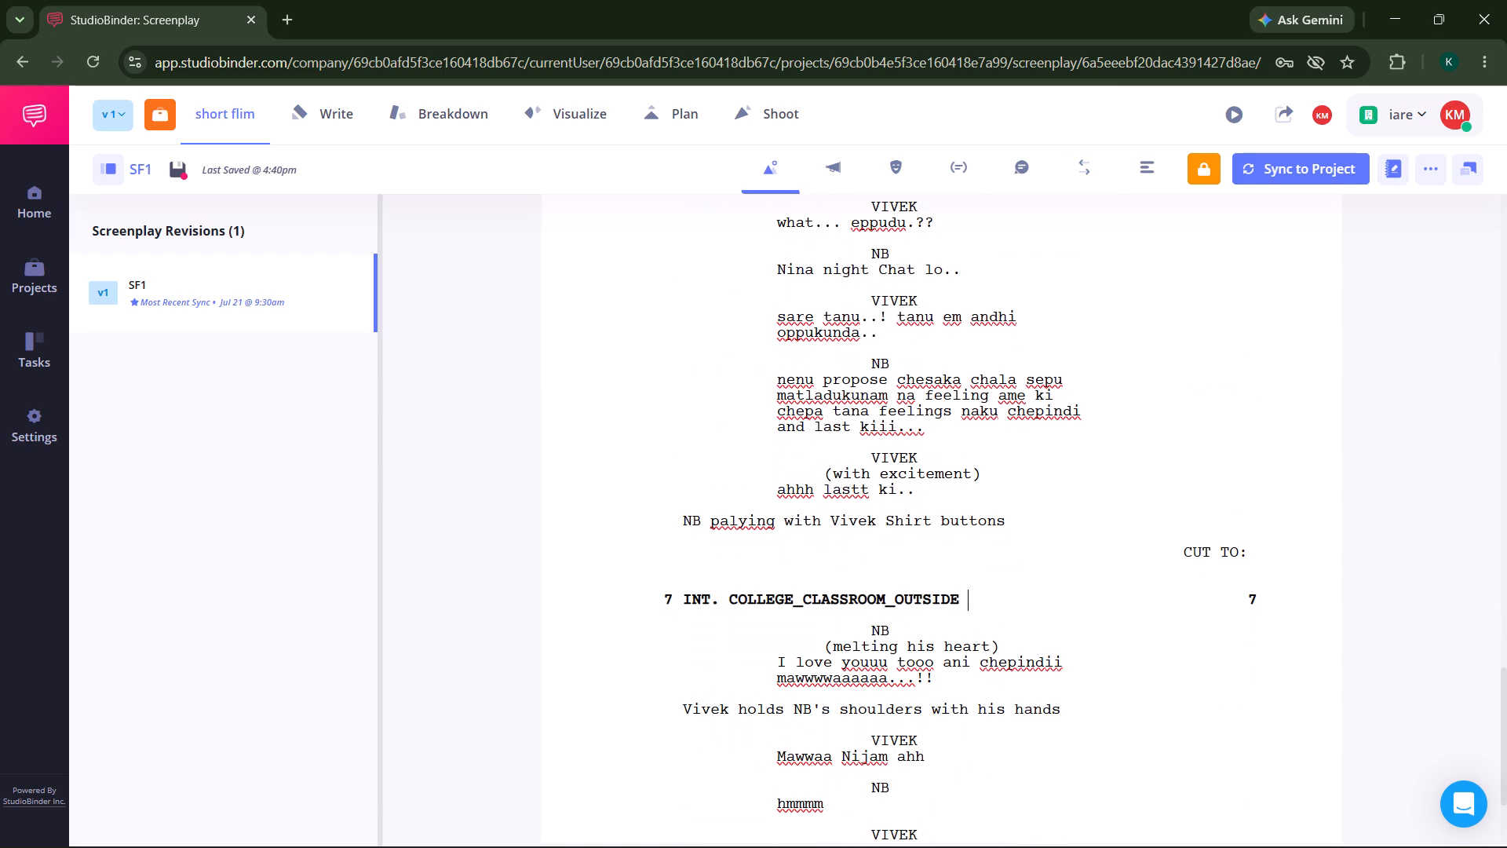
text(- sam)
key(Tab)
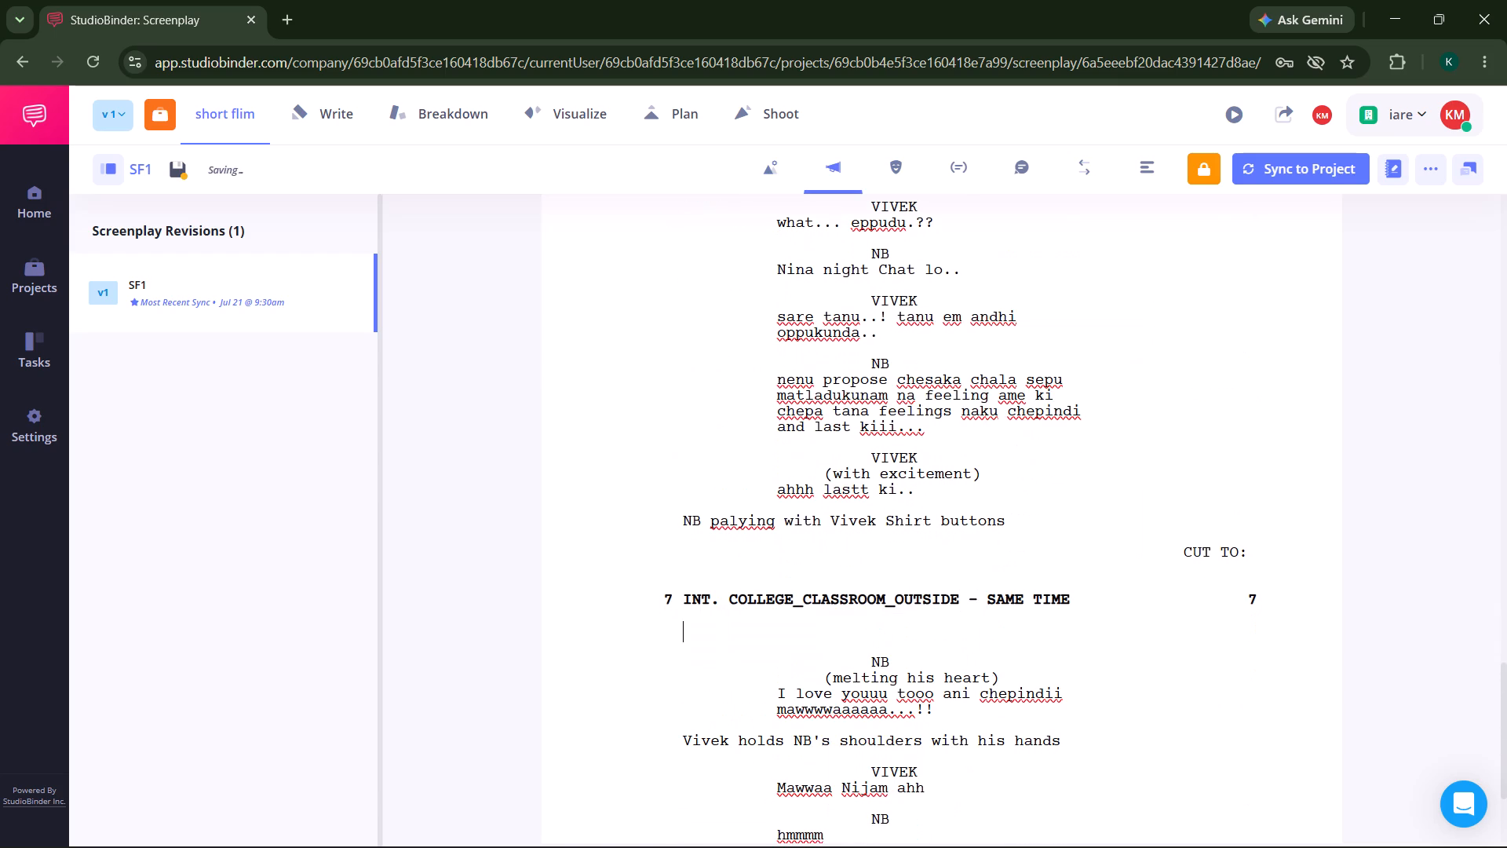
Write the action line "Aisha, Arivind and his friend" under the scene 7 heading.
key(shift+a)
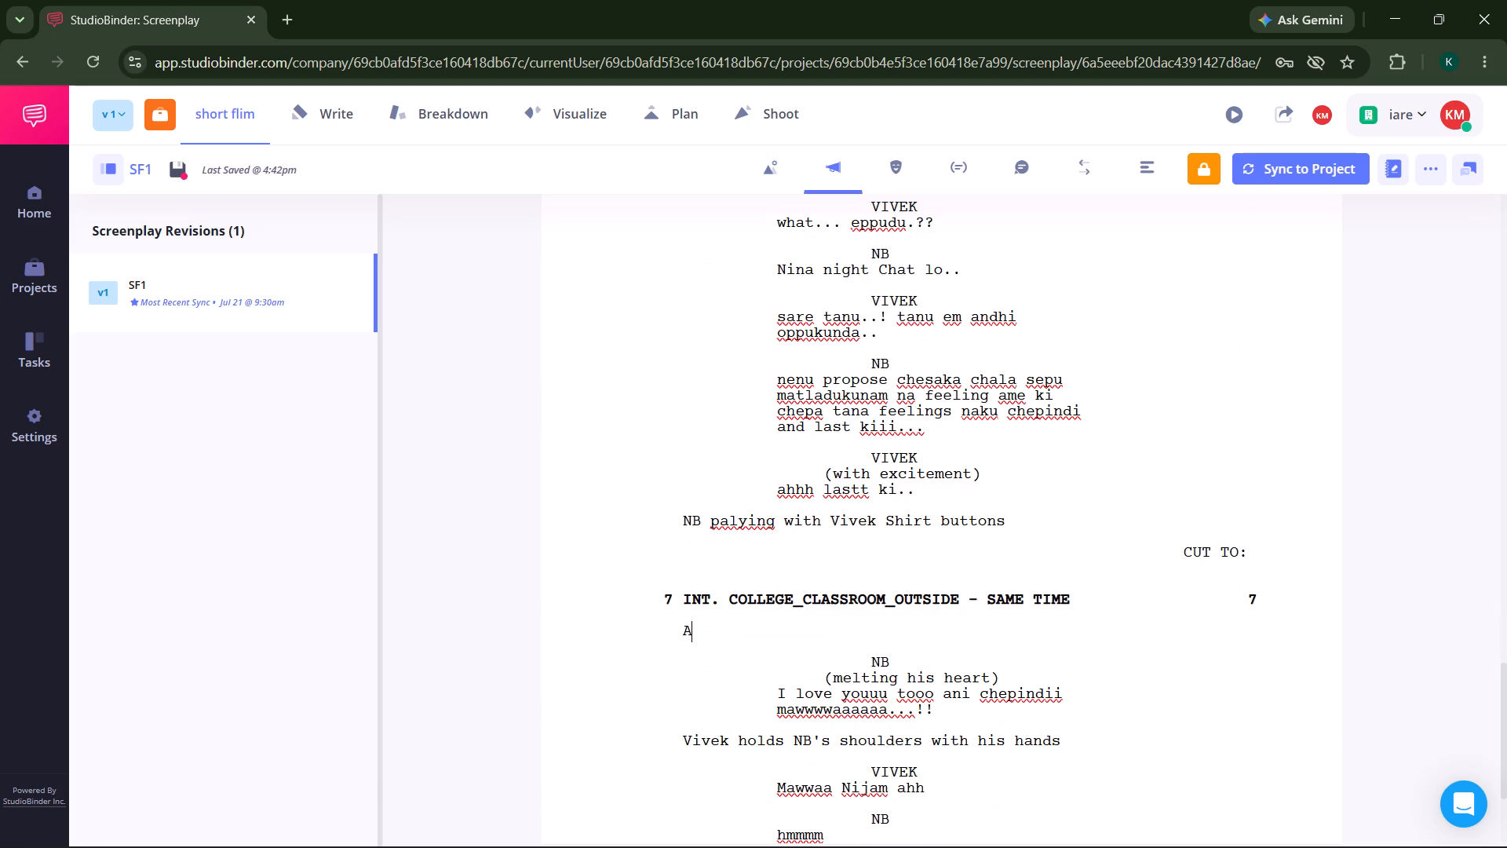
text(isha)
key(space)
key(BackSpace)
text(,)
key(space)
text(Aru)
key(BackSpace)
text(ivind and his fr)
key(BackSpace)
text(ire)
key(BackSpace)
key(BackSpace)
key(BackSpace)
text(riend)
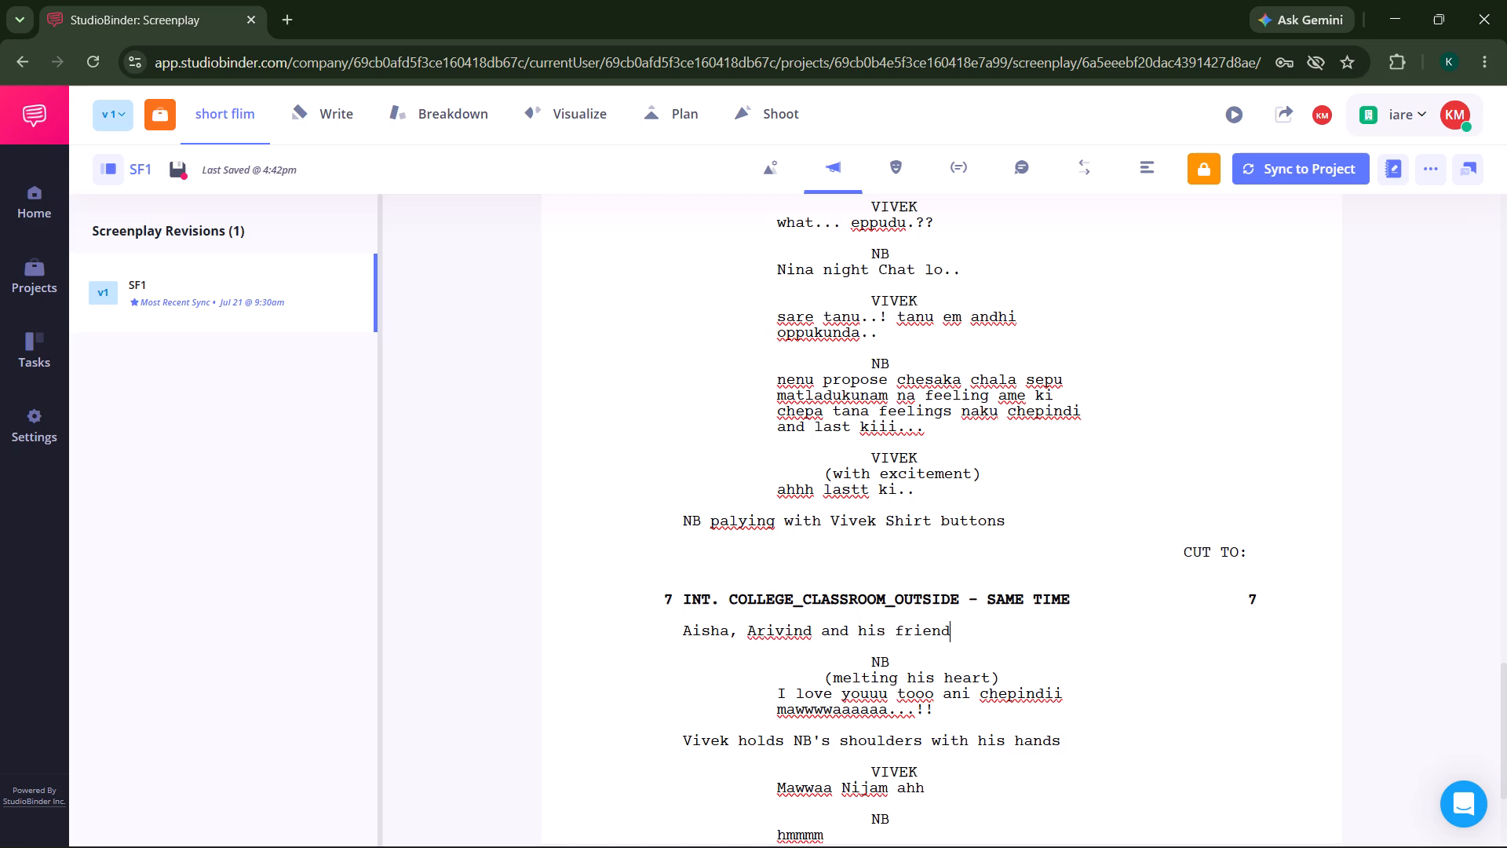
Paste the copied Arivind passage into scene 7, from his friend standing beside him to Arivind moving forward with him.
key(Return)
key(ctrl+v)
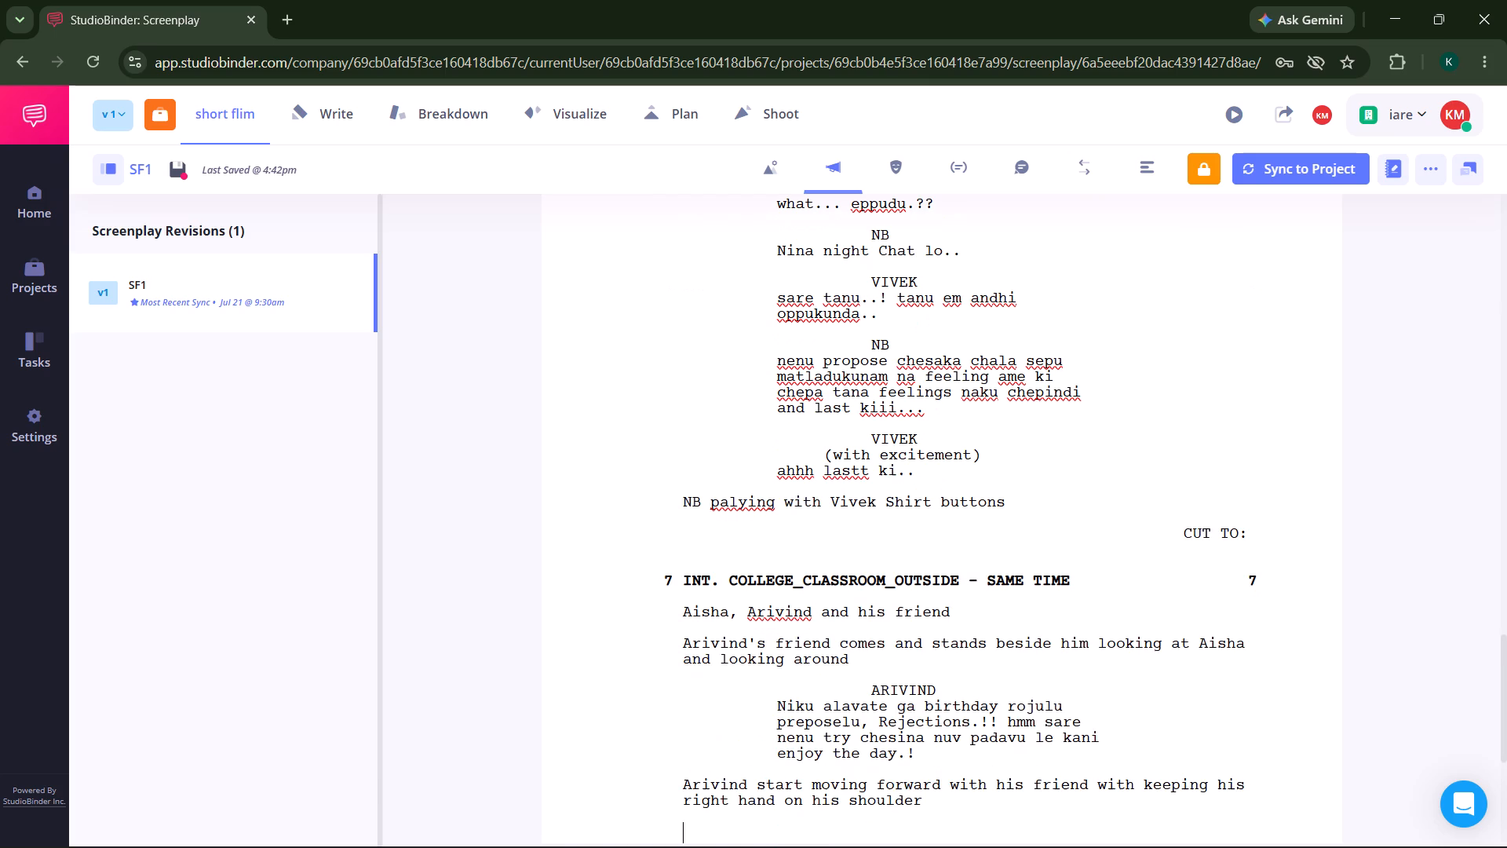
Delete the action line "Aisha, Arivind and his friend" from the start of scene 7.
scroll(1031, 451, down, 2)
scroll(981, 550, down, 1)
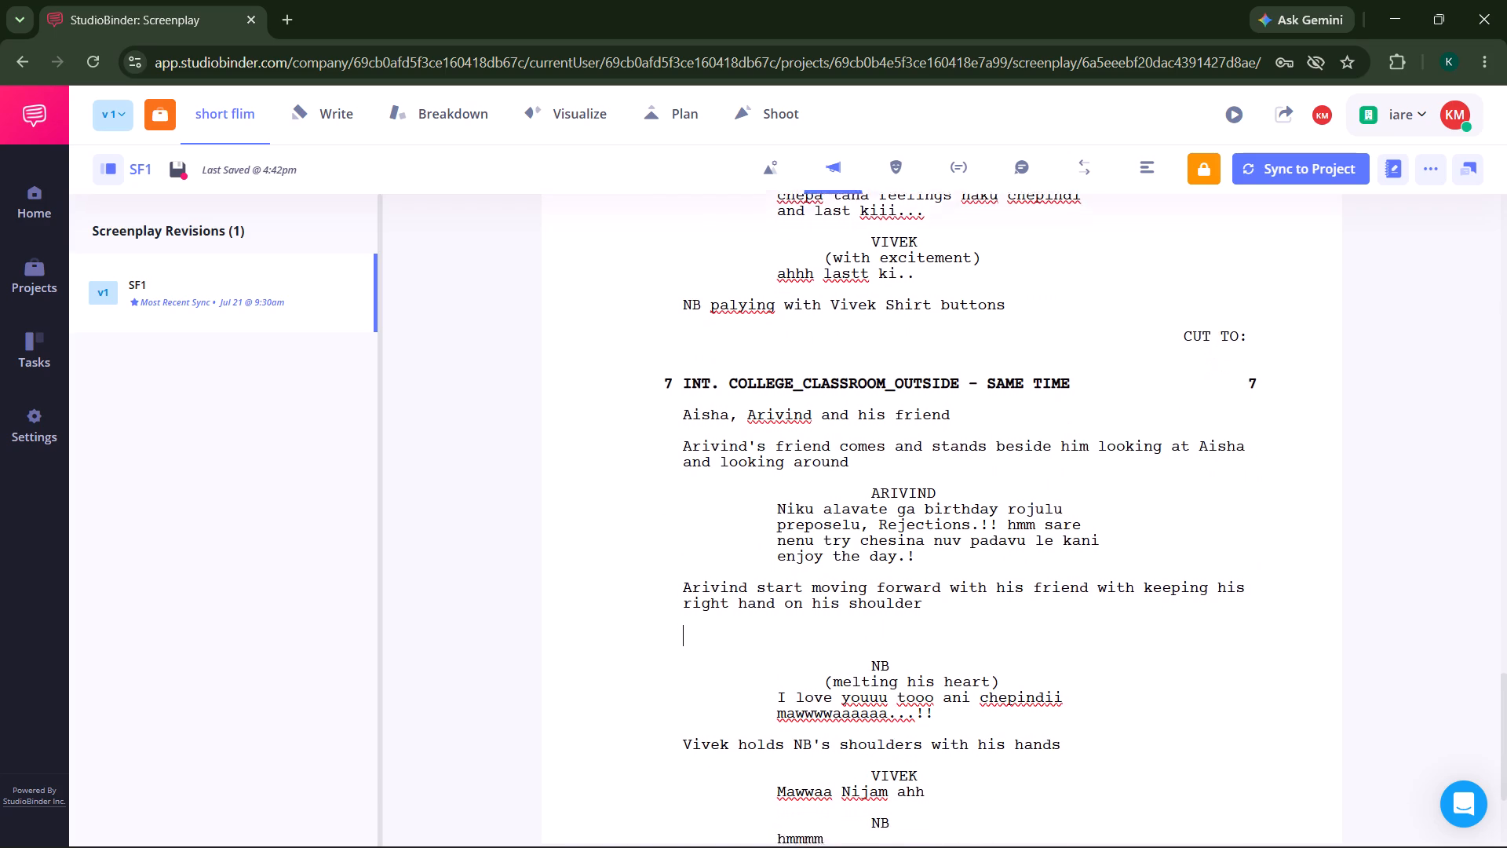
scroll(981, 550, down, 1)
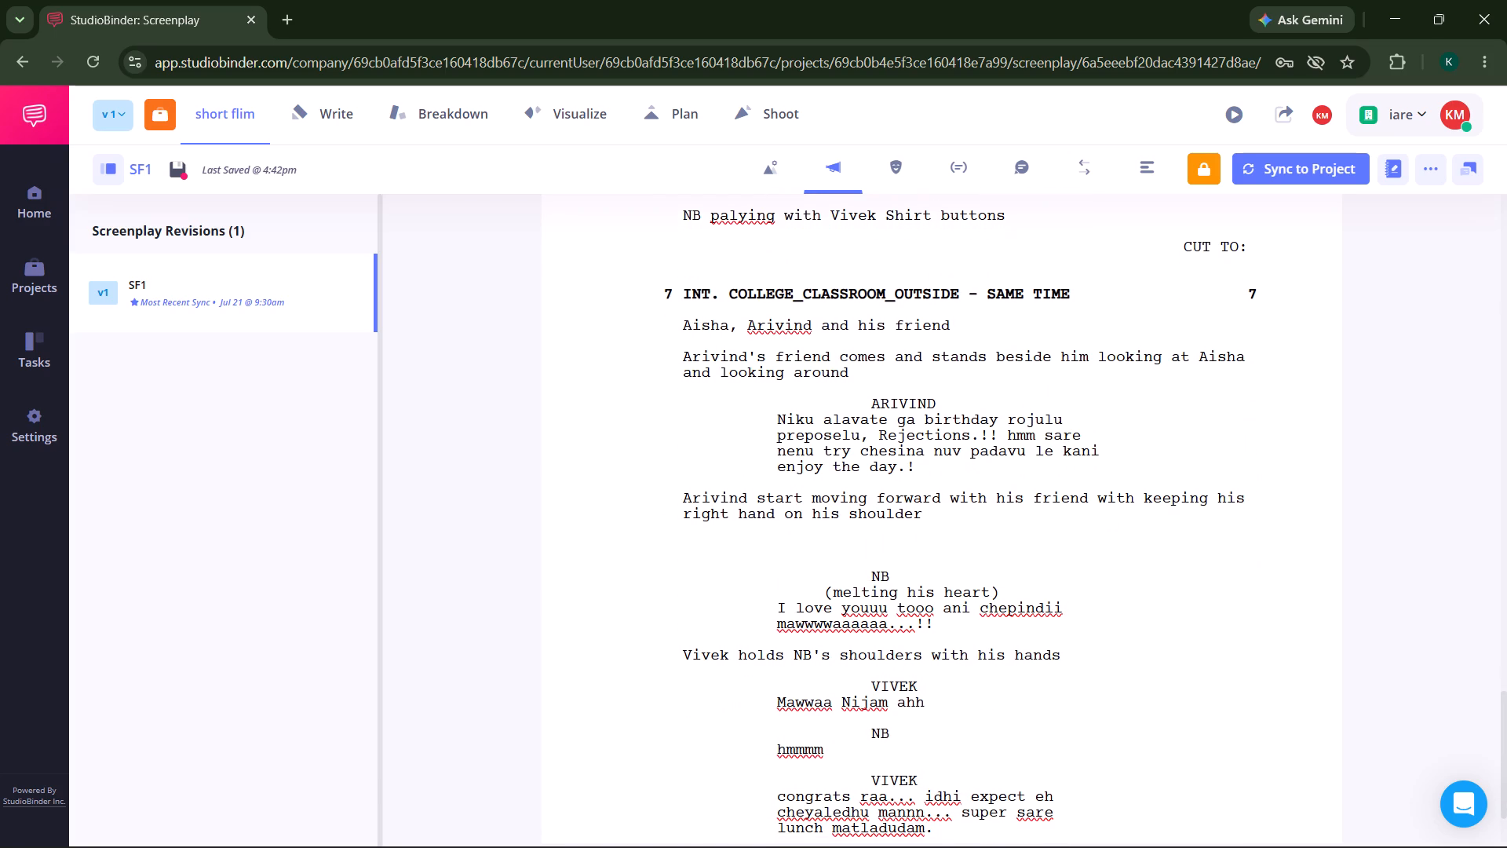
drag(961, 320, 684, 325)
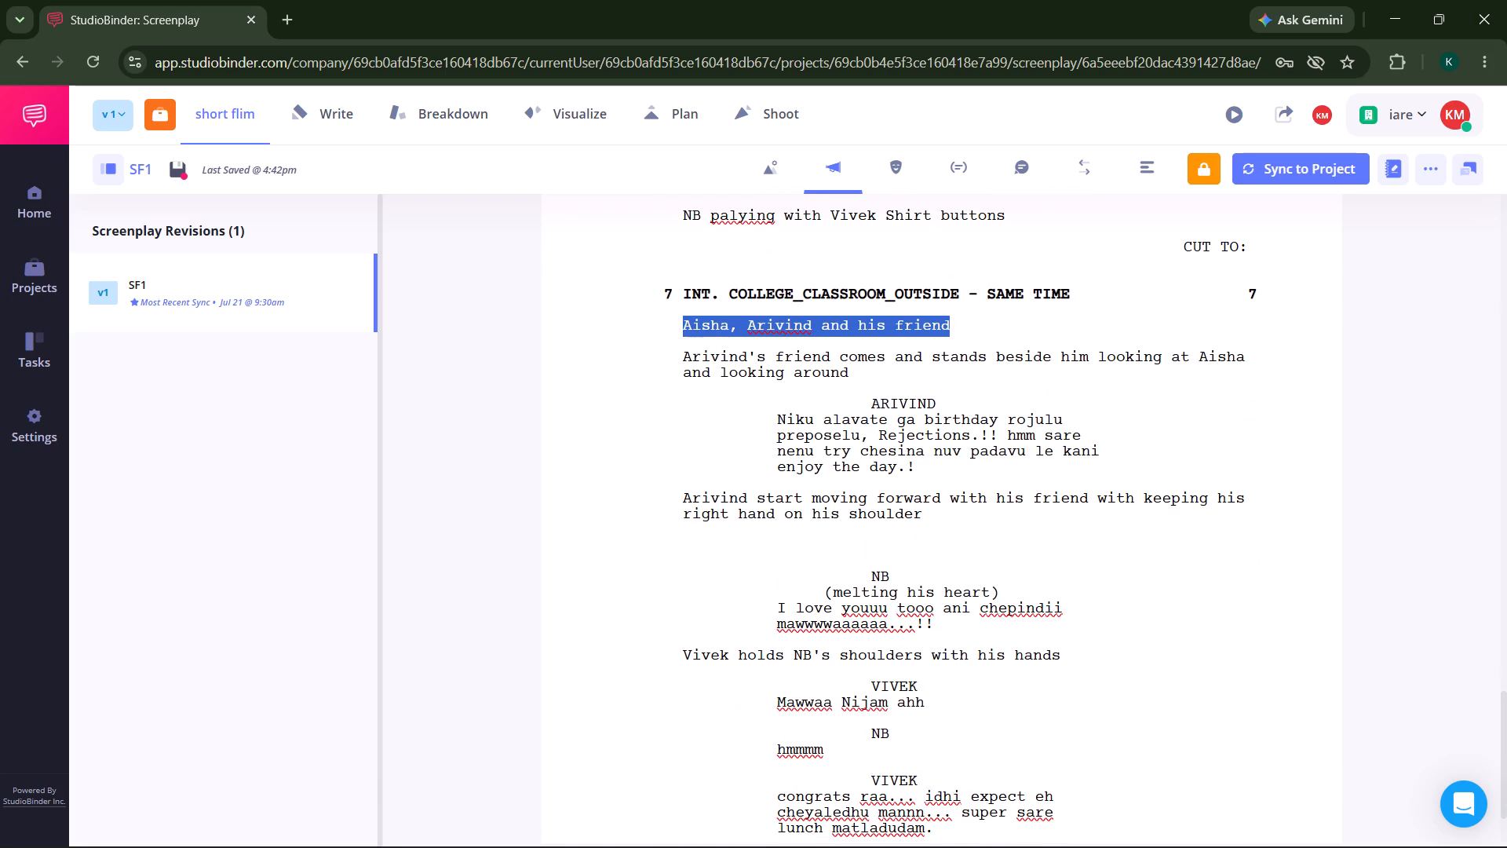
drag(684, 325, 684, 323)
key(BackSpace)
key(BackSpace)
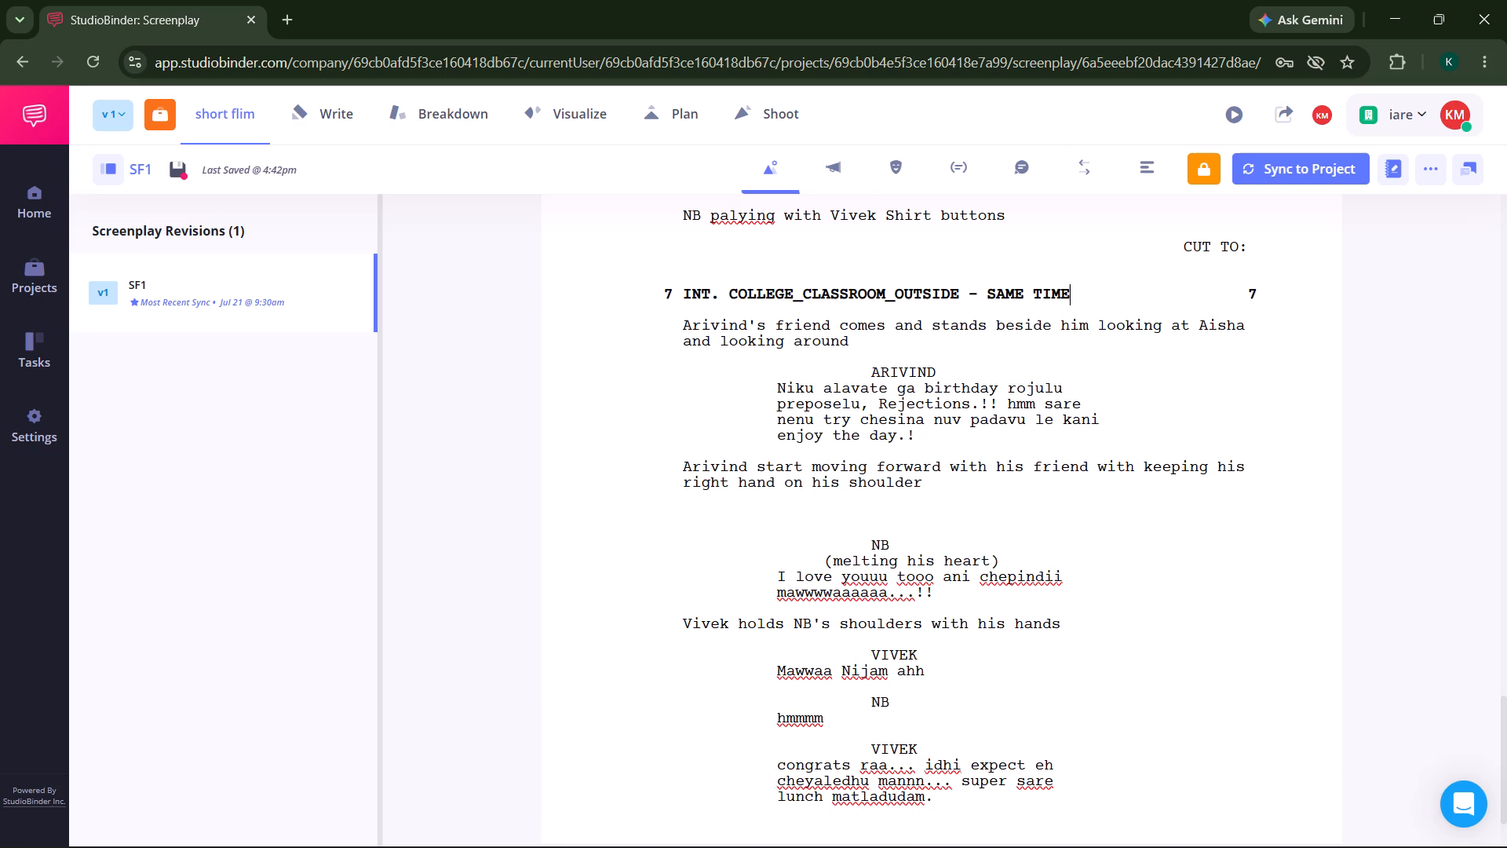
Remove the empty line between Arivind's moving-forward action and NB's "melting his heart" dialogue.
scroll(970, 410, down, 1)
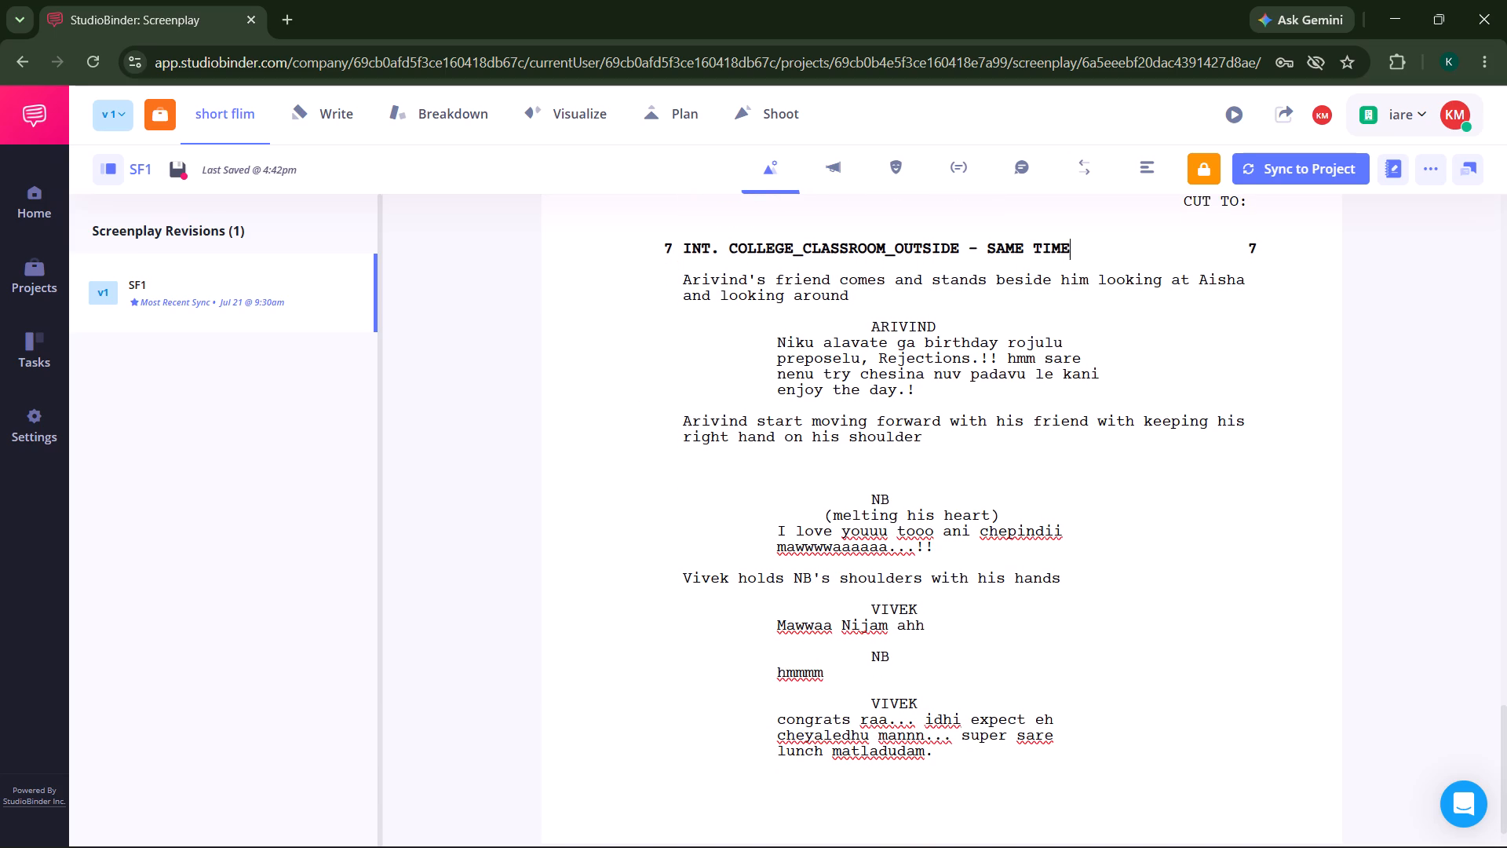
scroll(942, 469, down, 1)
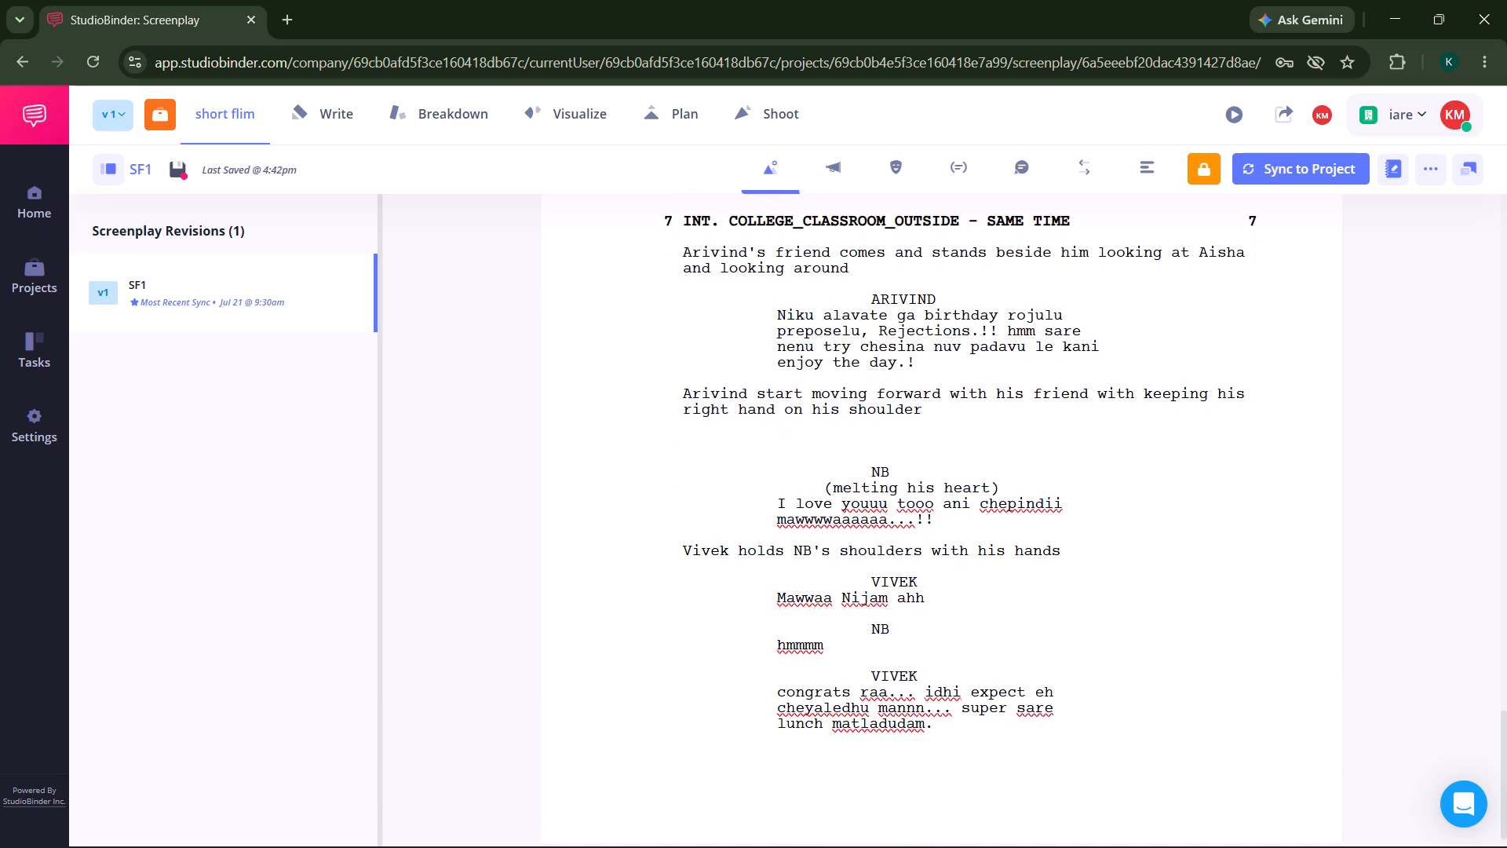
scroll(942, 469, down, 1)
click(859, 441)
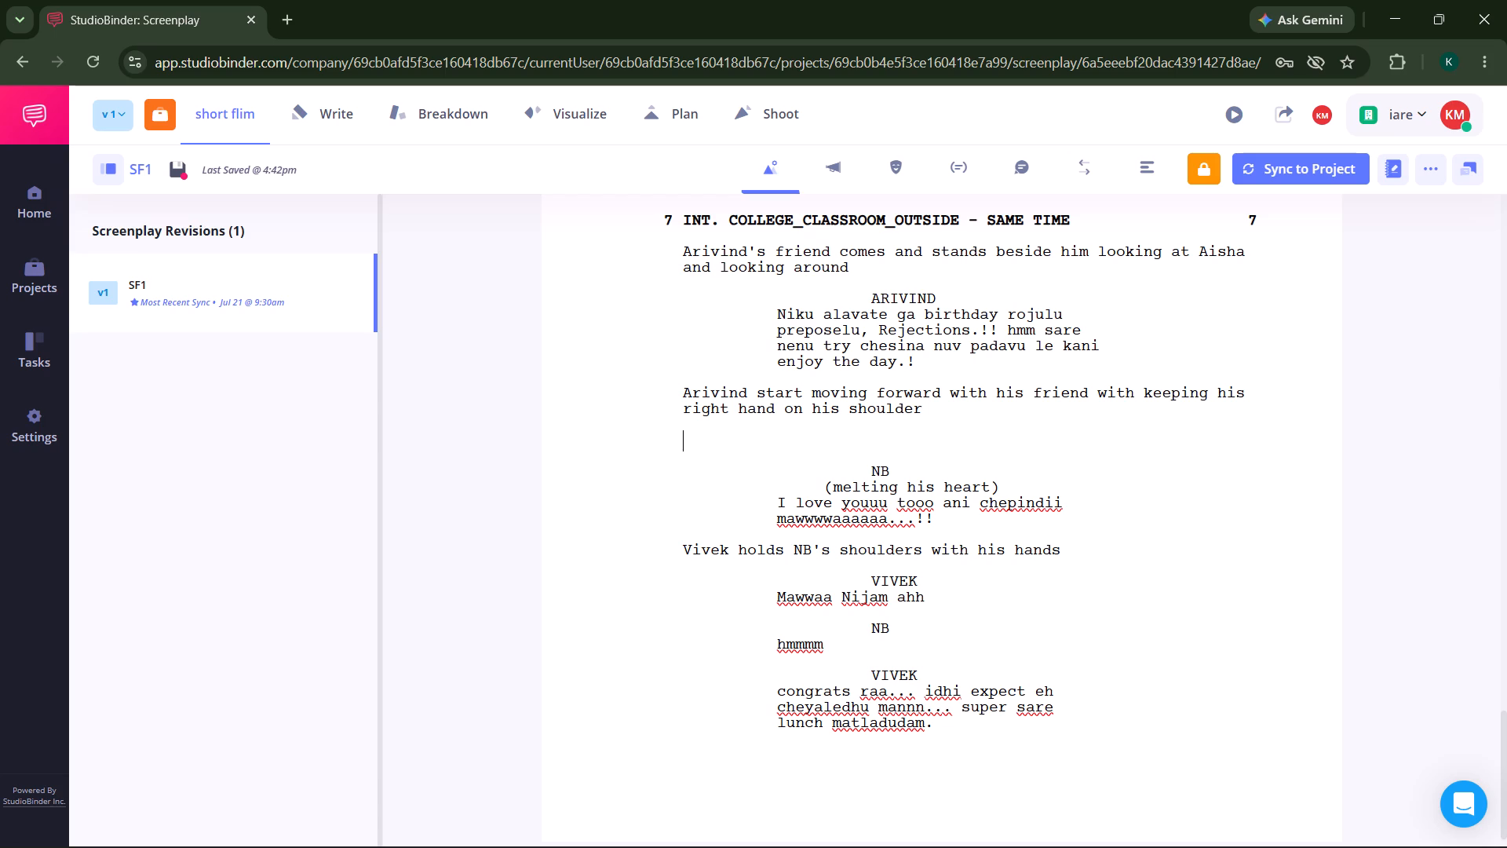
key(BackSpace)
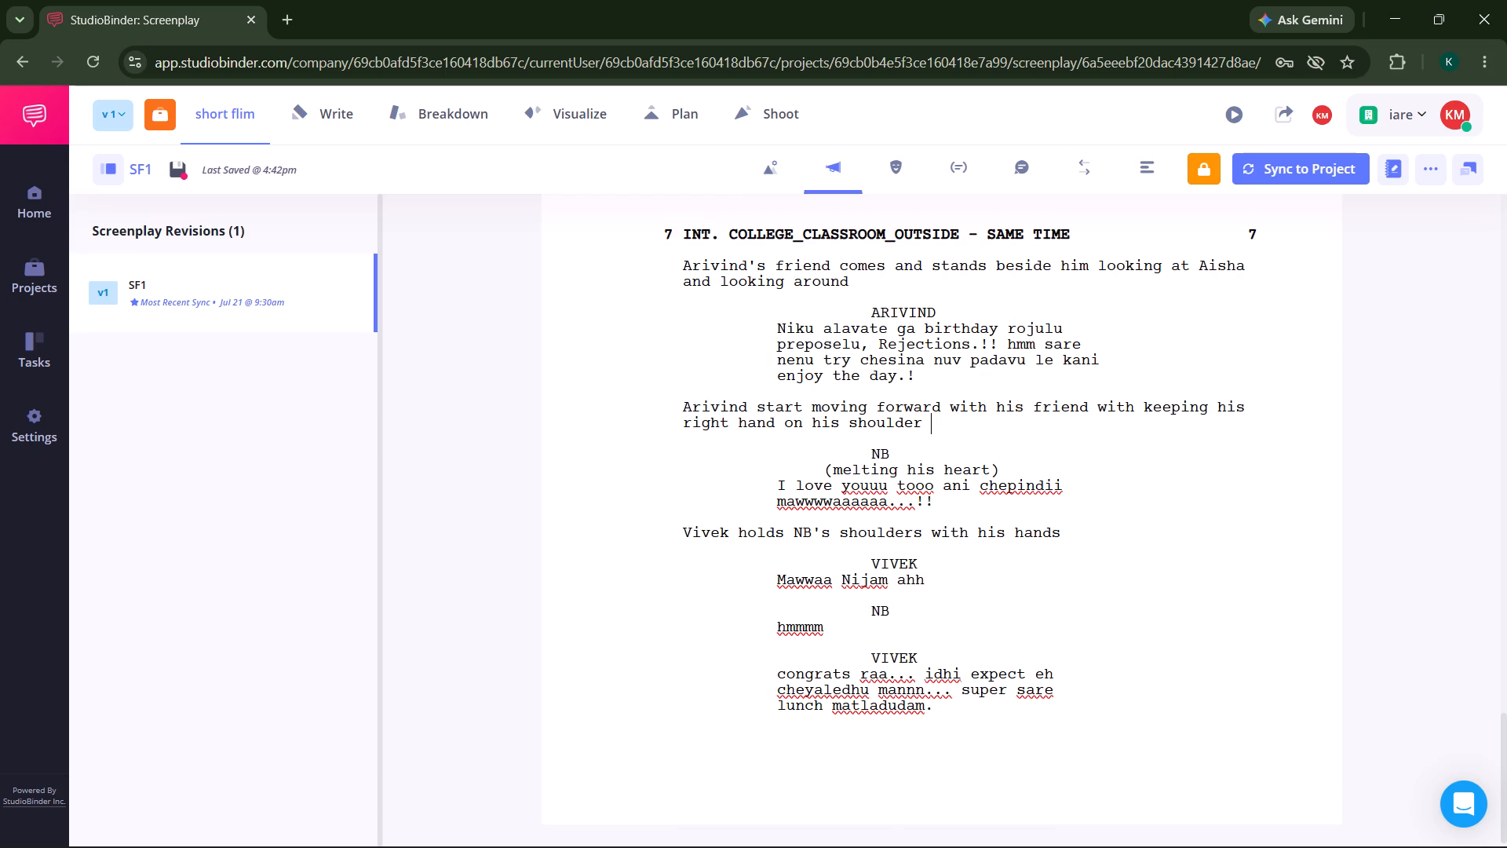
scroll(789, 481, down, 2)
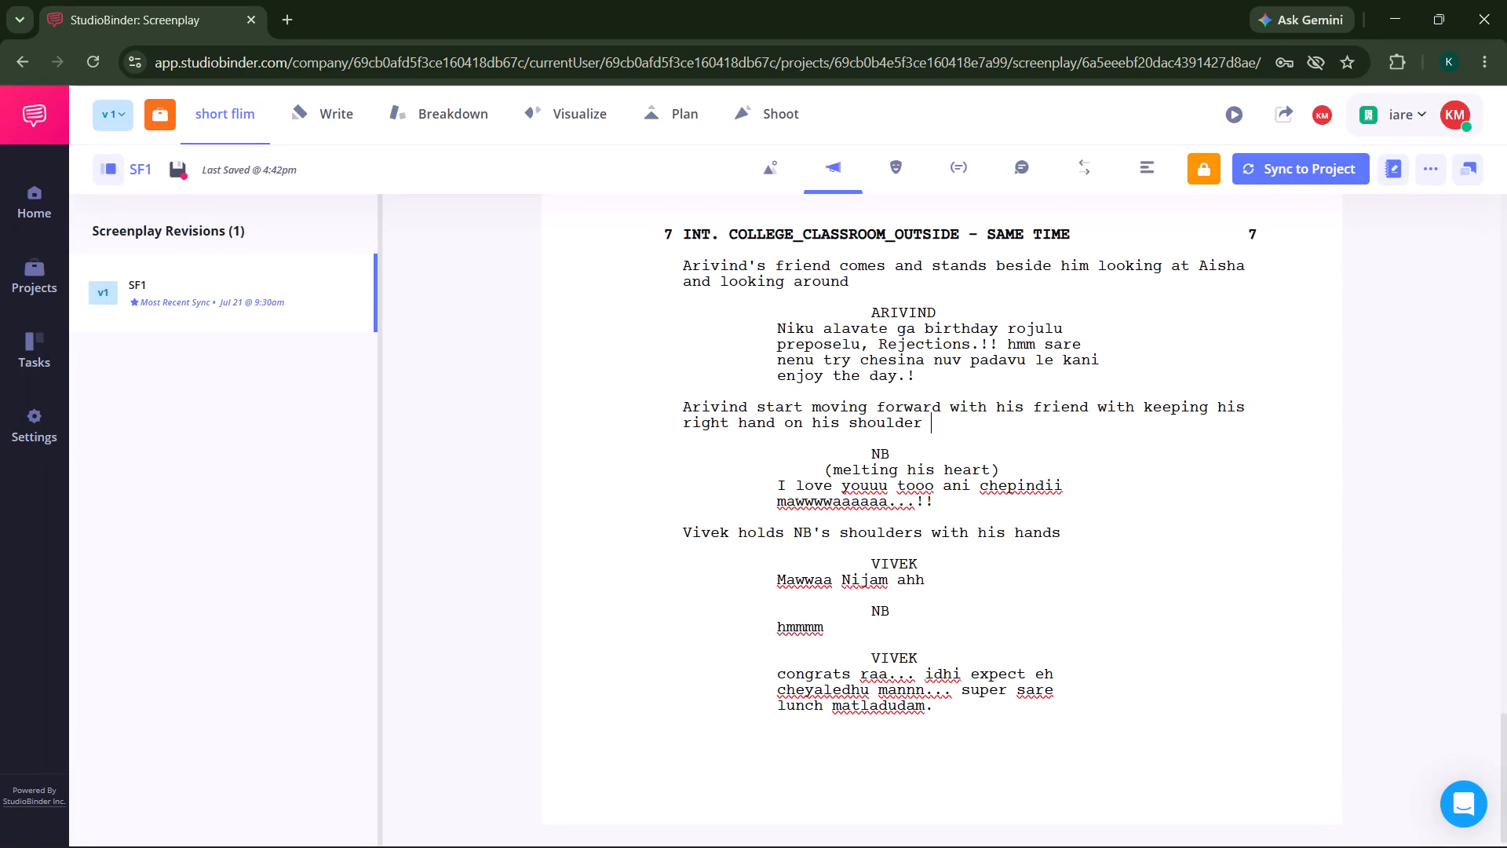
Add the action line "Aisha with fear full face" after Arivind starts moving forward with his friend.
key(Return)
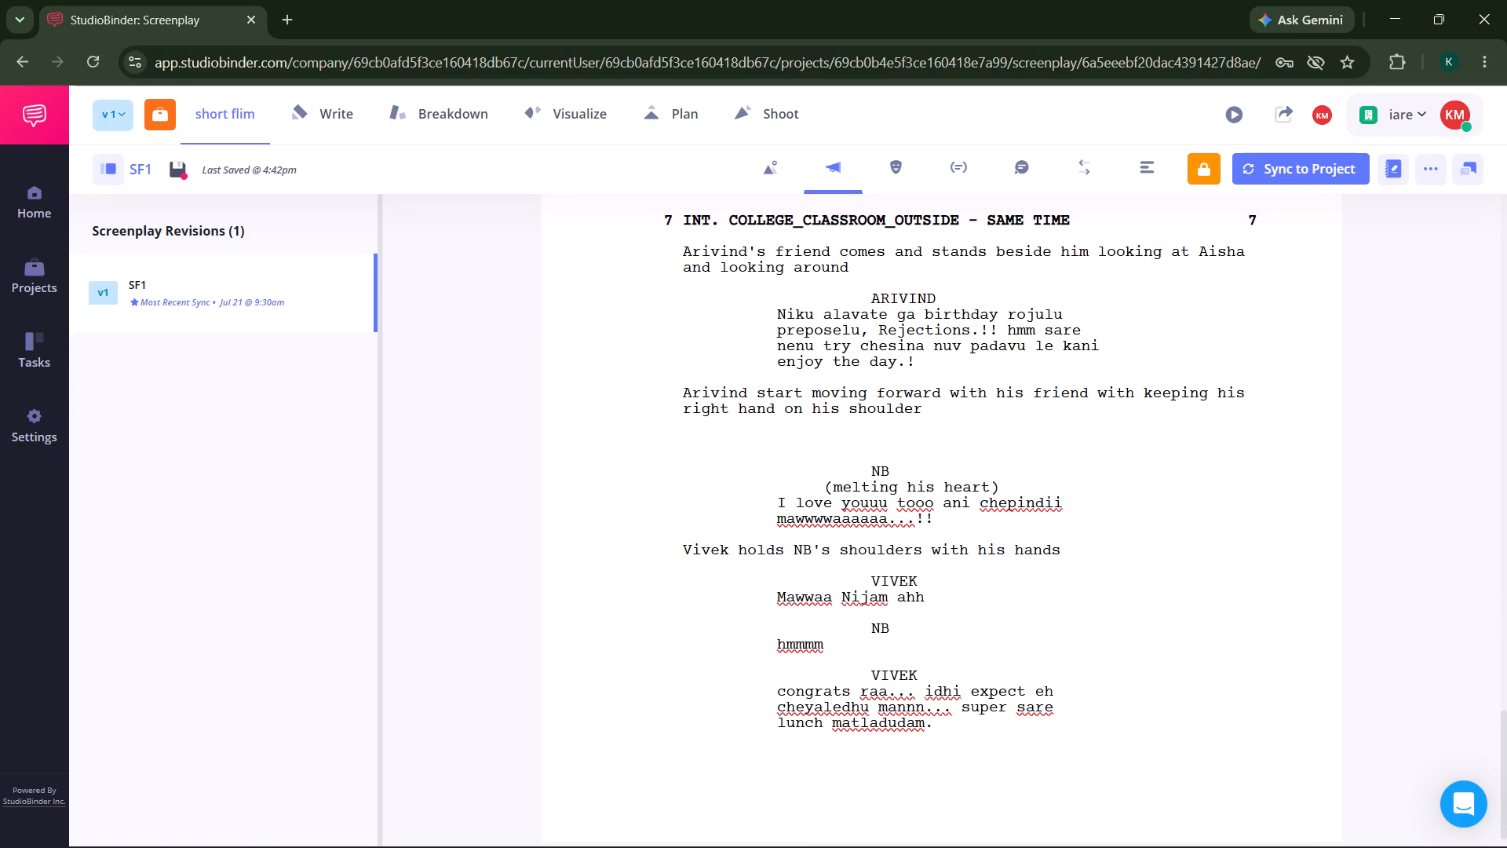
key(Tab)
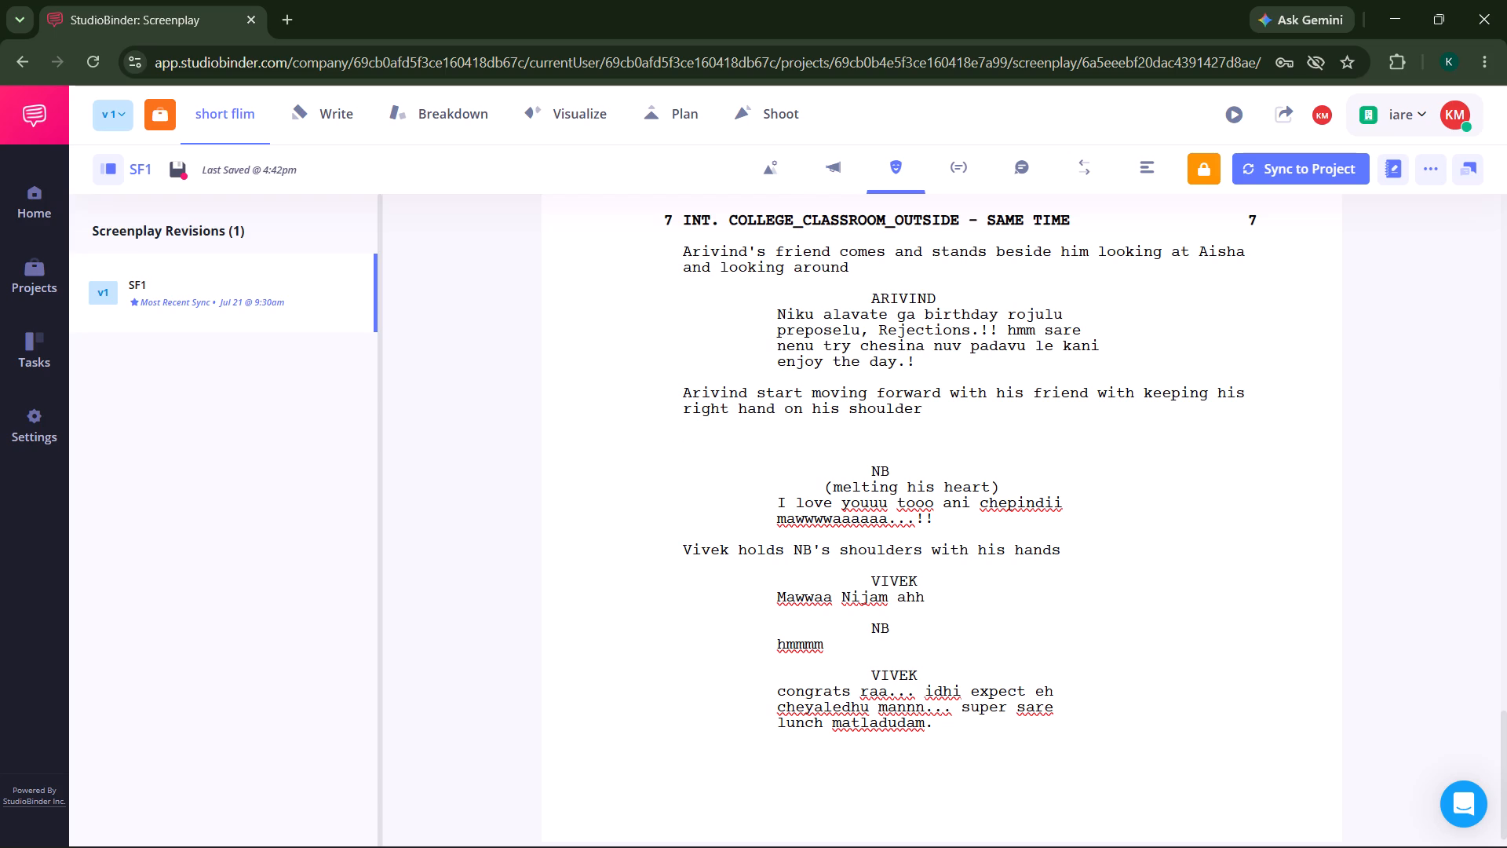
key(BackSpace)
key(Return)
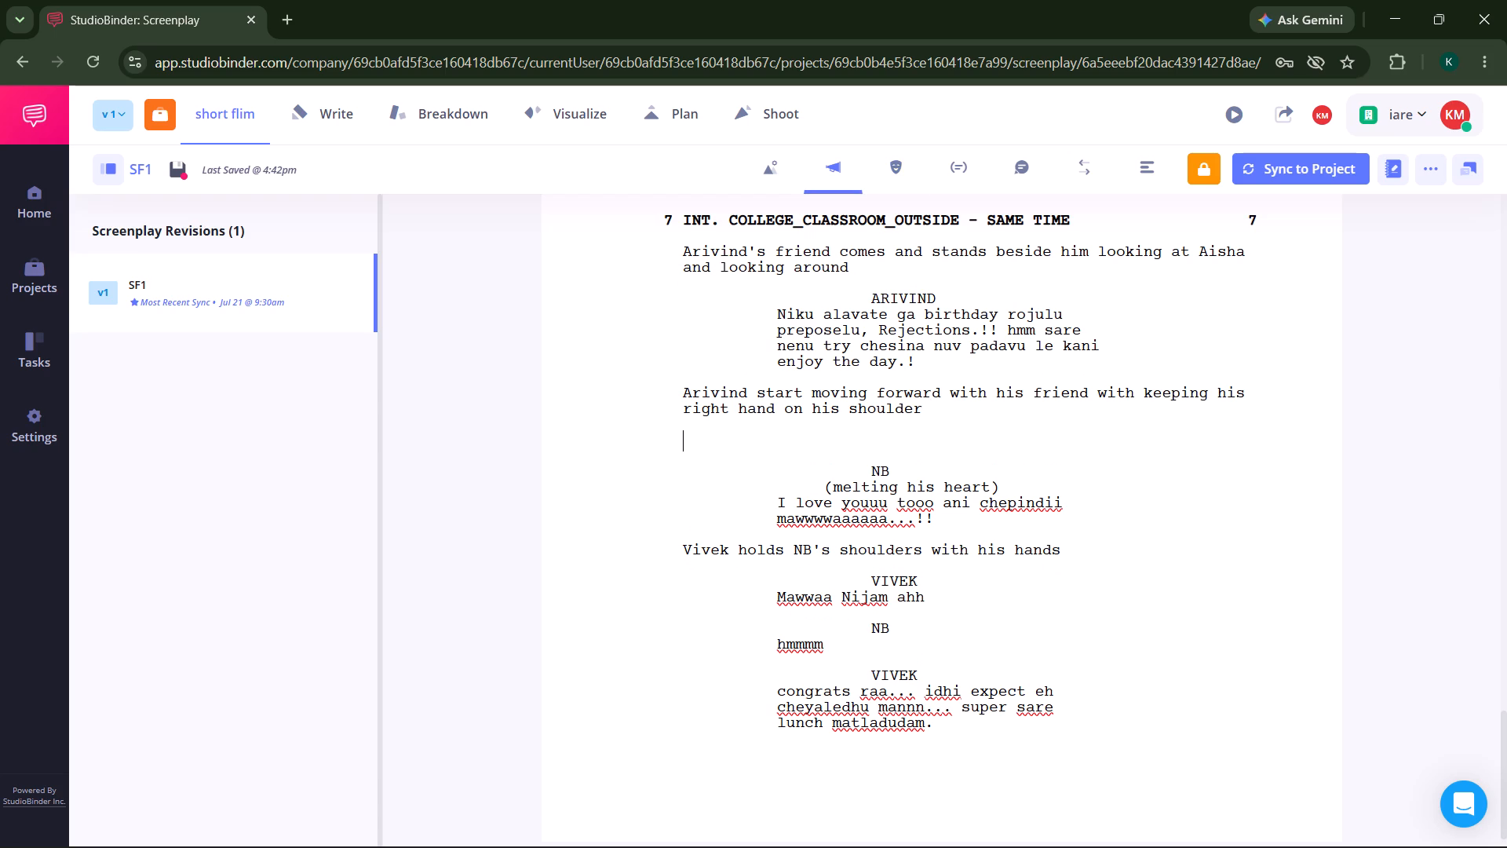
text(Aisha)
key(space)
key(w)
text(ith)
key(space)
key(c)
key(BackSpace)
text(fre)
key(a)
key(BackSpace)
key(BackSpace)
key(BackSpace)
text(ear)
key(space)
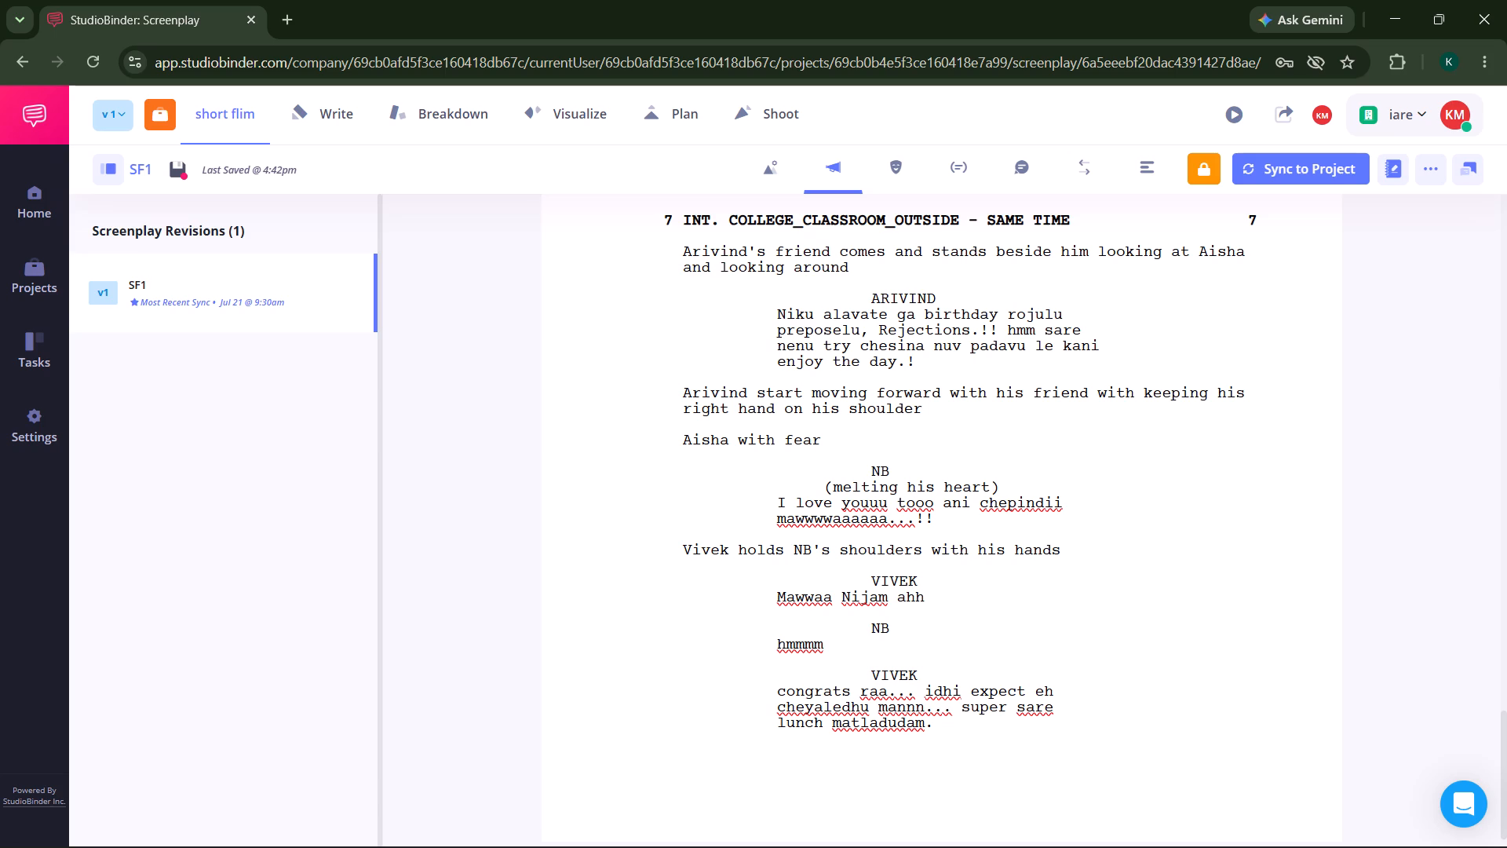
key(BackSpace)
text(ful)
key(BackSpace)
key(BackSpace)
key(space)
key(BackSpace)
key(BackSpace)
text(f)
key(space)
key(BackSpace)
key(BackSpace)
key(space)
text(full)
key(space)
text(face)
Add the character cue AISHA with the parenthetical "(inner vioce)" below the line about her fearful face.
key(Return)
key(Tab)
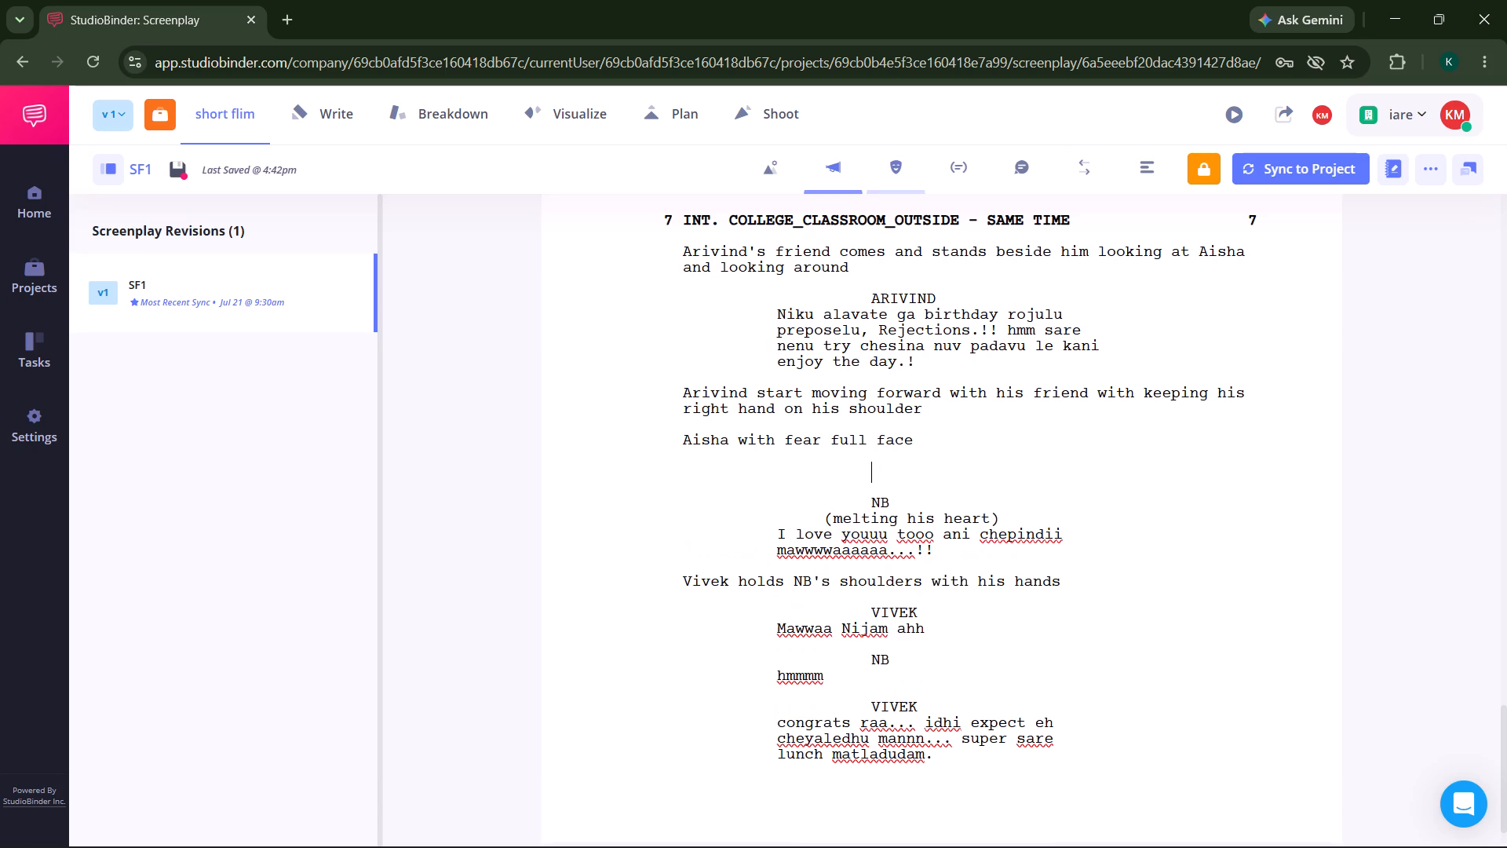
key(a)
key(Tab)
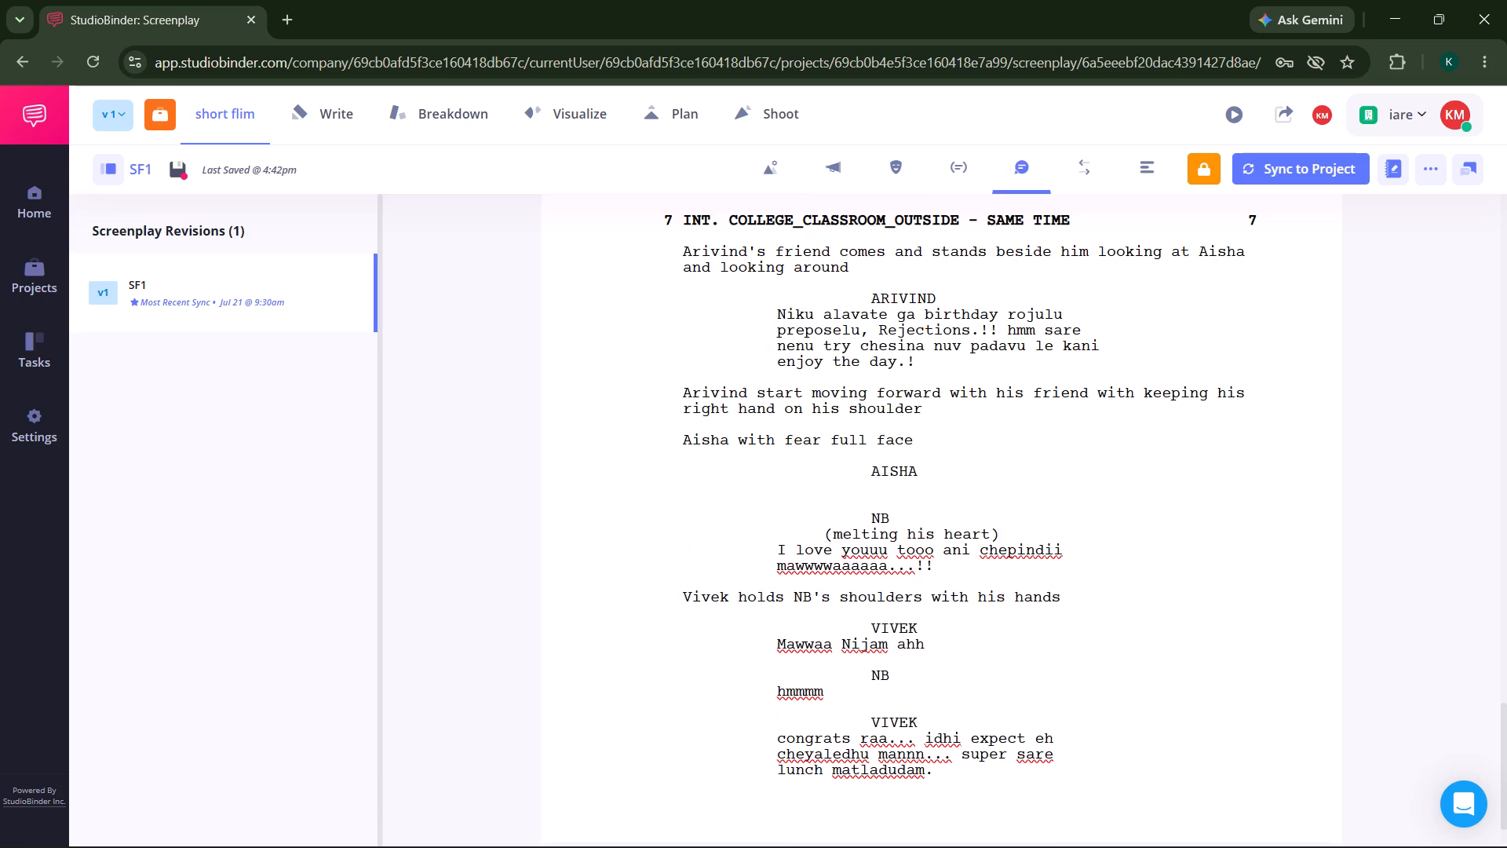
key(Tab)
text(in)
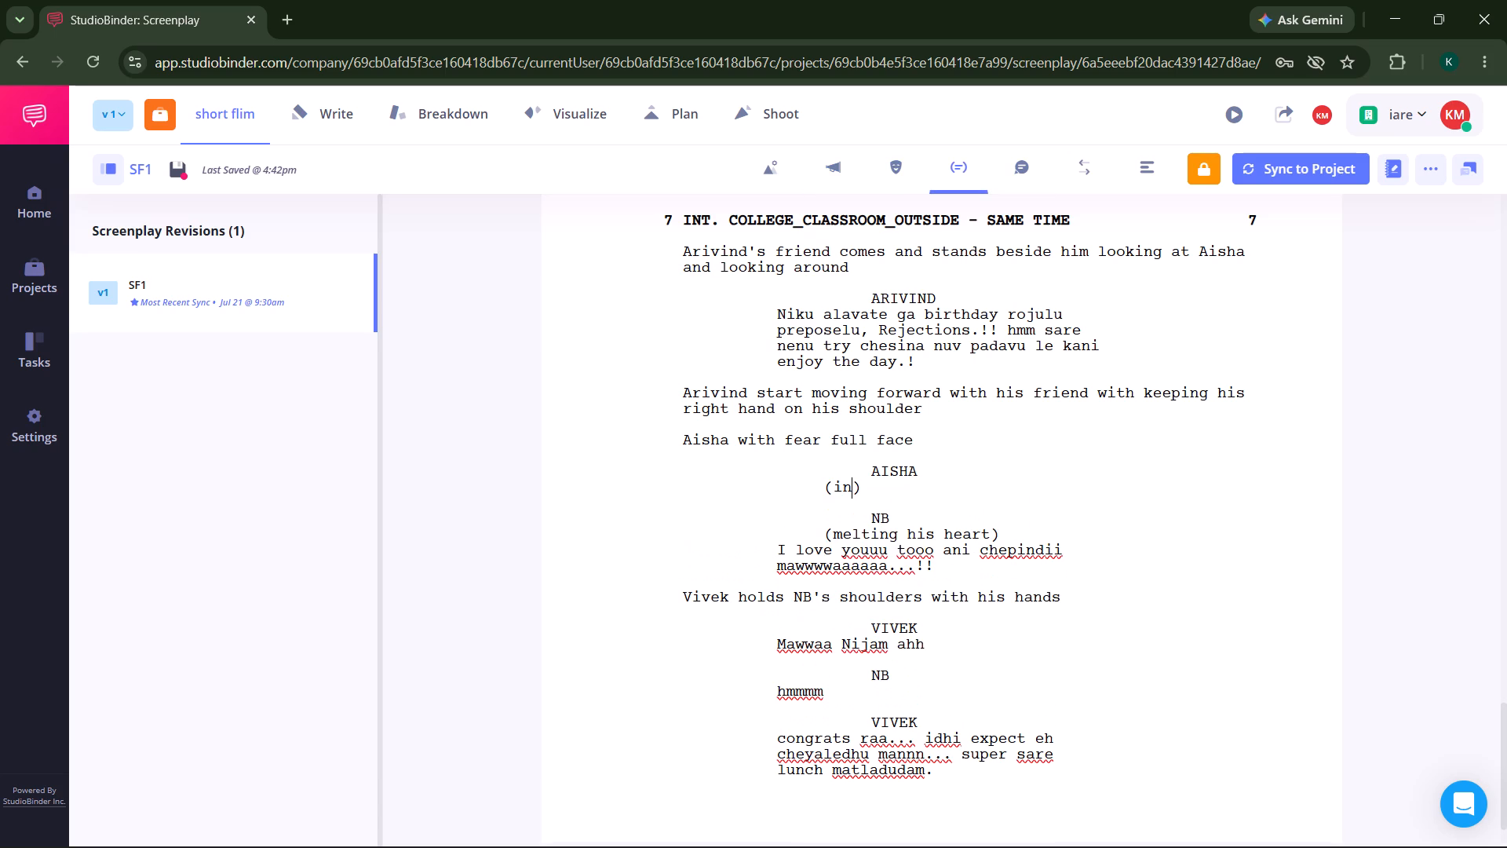
key(e)
key(BackSpace)
text(ner vioce)
key(Right)
key(Left)
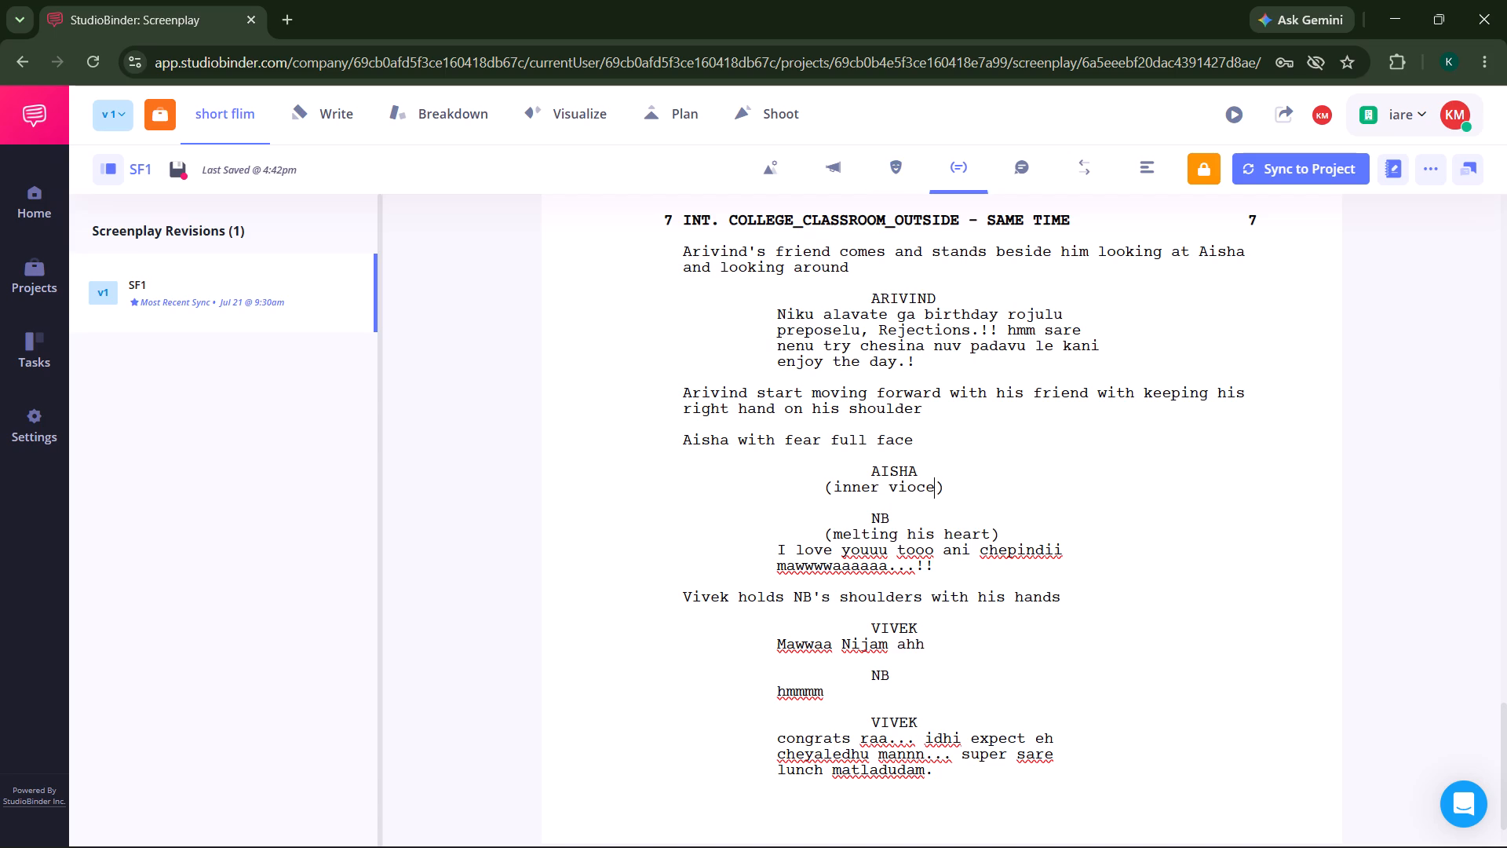
Begin Aisha's dialogue under the "(inner vioce)" parenthetical with "asalu enti idhi...".
key(Return)
key(shift+a)
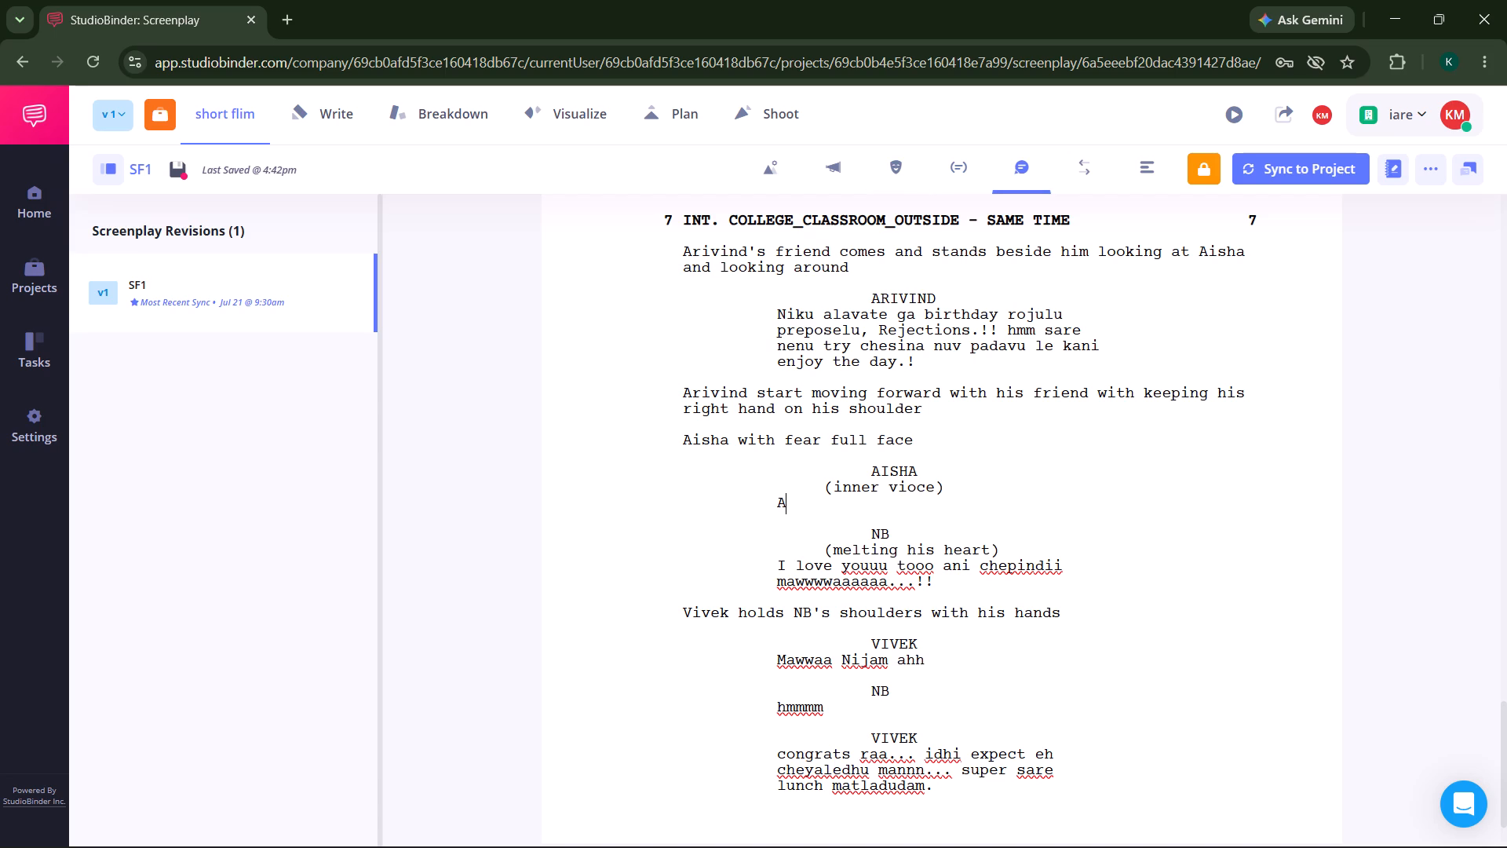
key(BackSpace)
scroll(936, 408, up, 1)
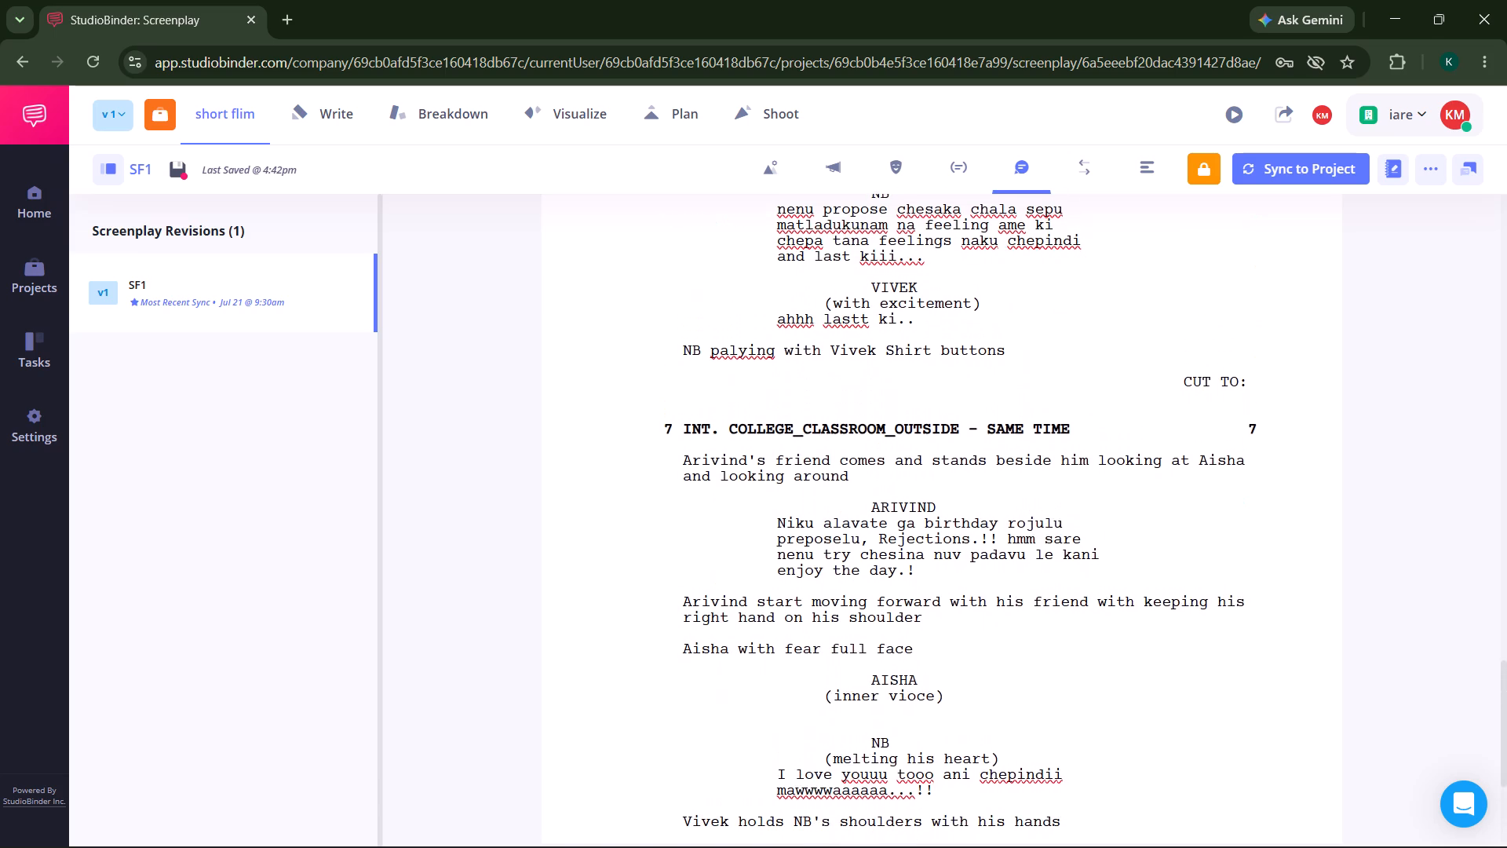
scroll(936, 408, up, 1)
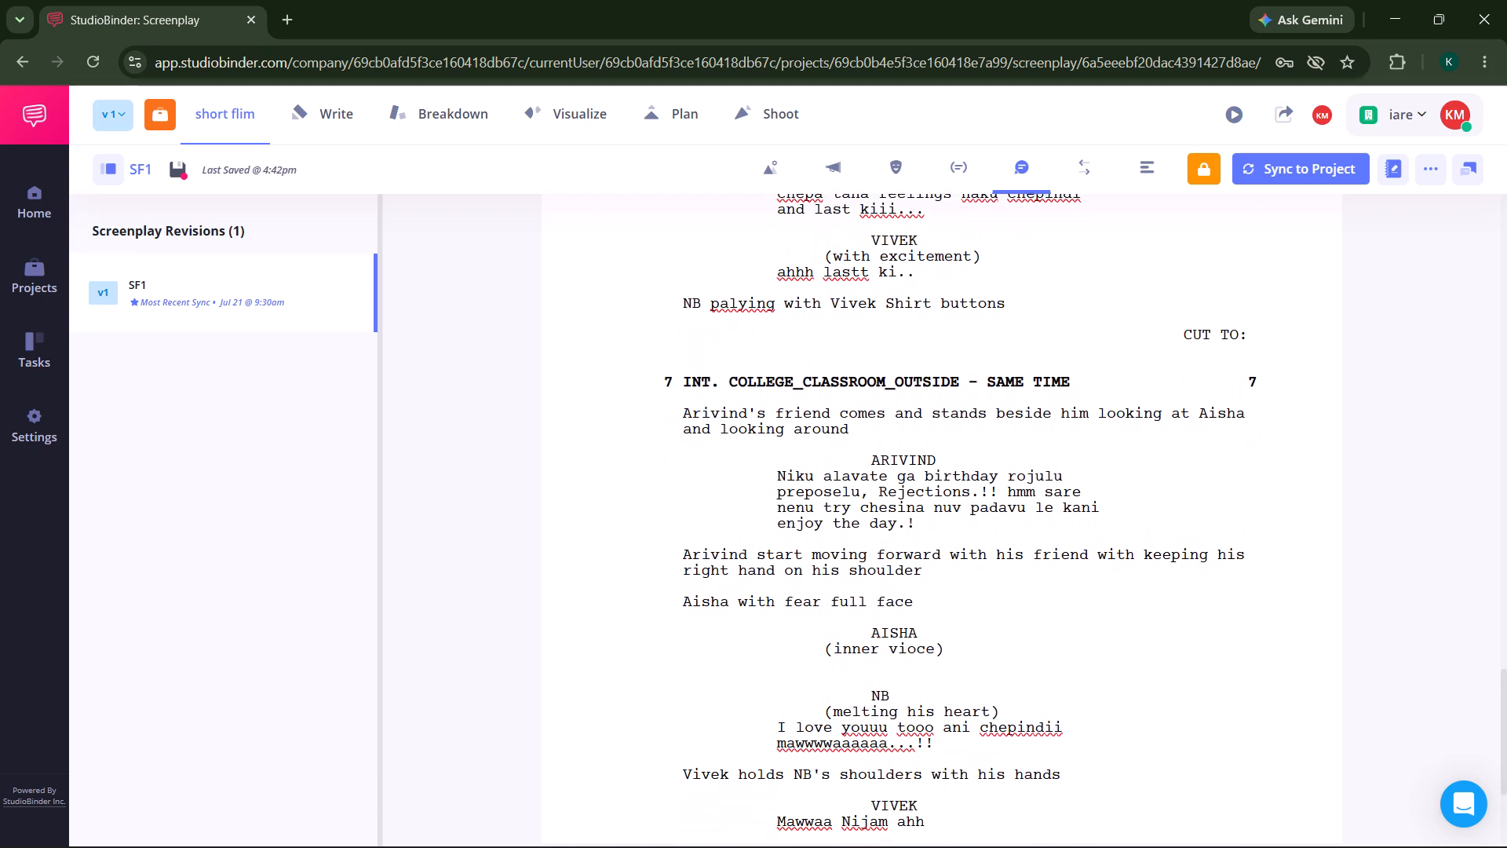
scroll(936, 408, up, 1)
text(na)
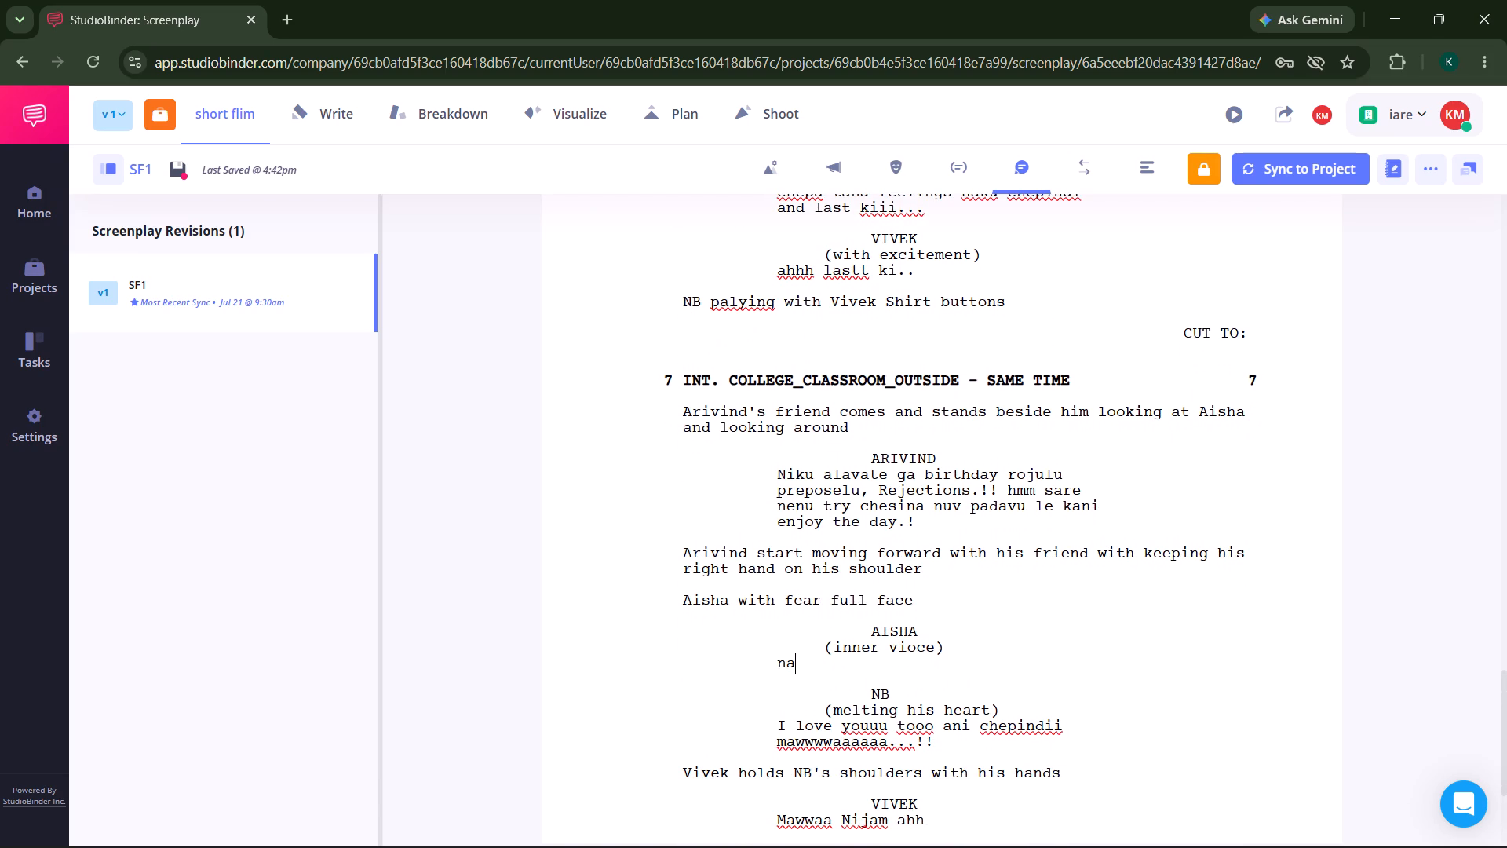
key(space)
key(g)
text(runch)
key(BackSpace)
key(BackSpace)
key(BackSpace)
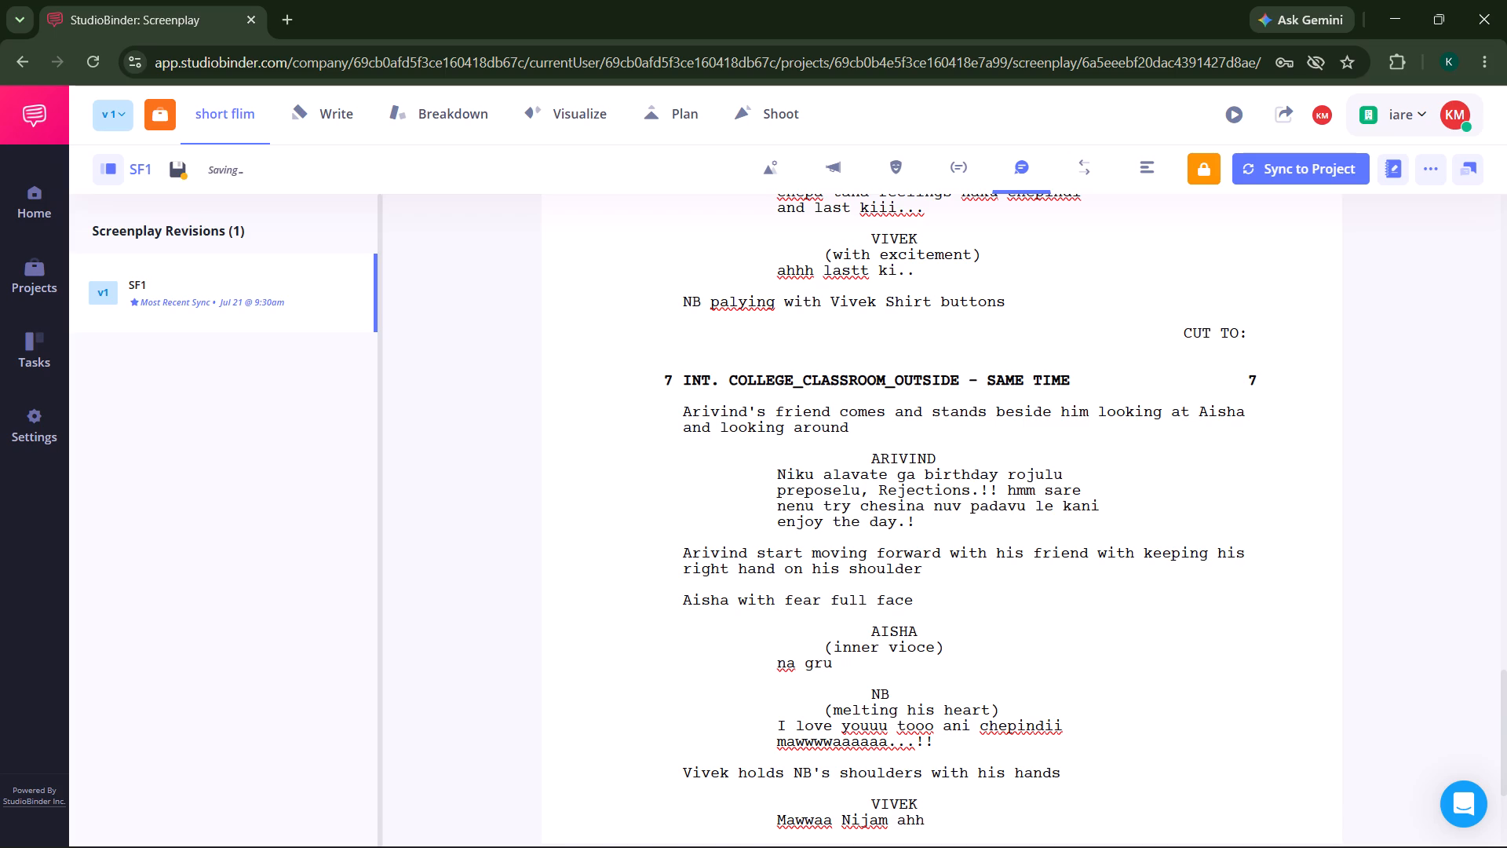
key(BackSpace)
key(BackSpace)
key(BackSpace)
key(BackSpace)
key(BackSpace)
key(BackSpace)
text(aslau)
key(space)
key(BackSpace)
key(BackSpace)
key(BackSpace)
key(BackSpace)
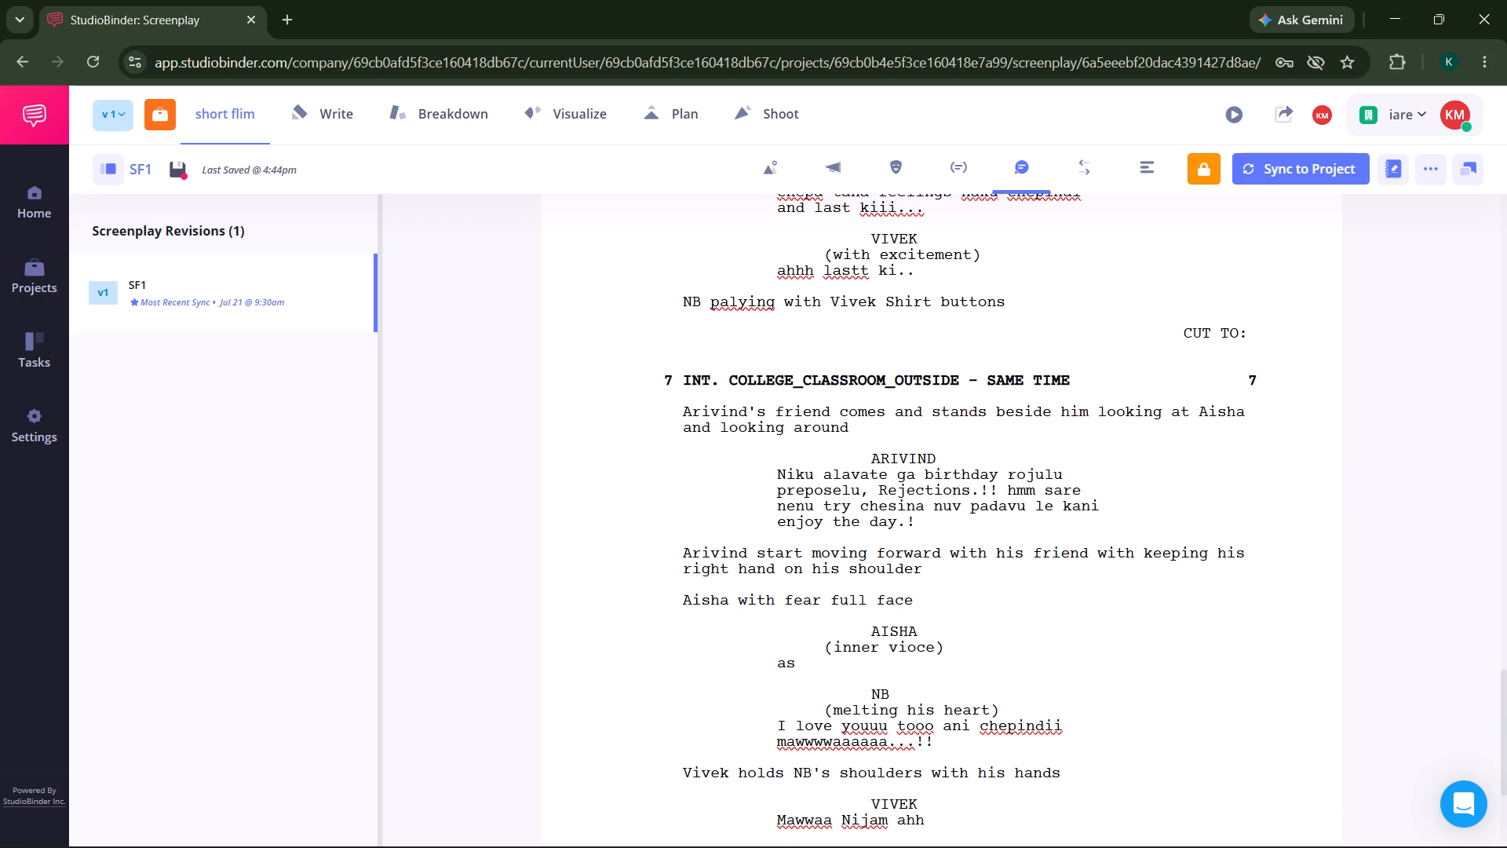
text(alu)
key(space)
text(enti idhi...)
key(space)
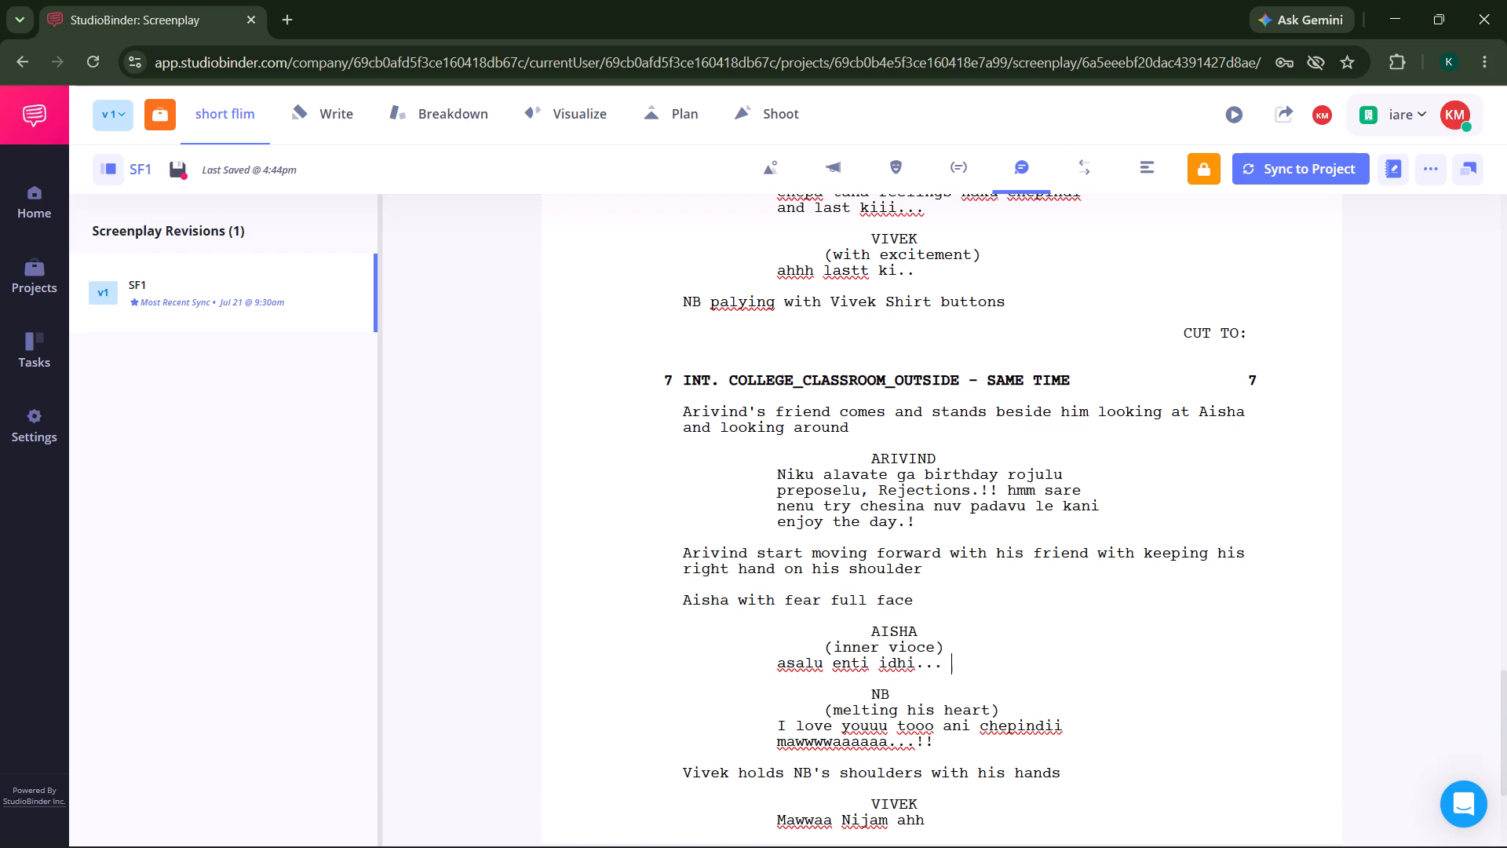
Continue Aisha's inner-voice dialogue with "na gurthuchi vadiki em telsu ela telusu".
text(na gurthuchi)
key(space)
text(va)
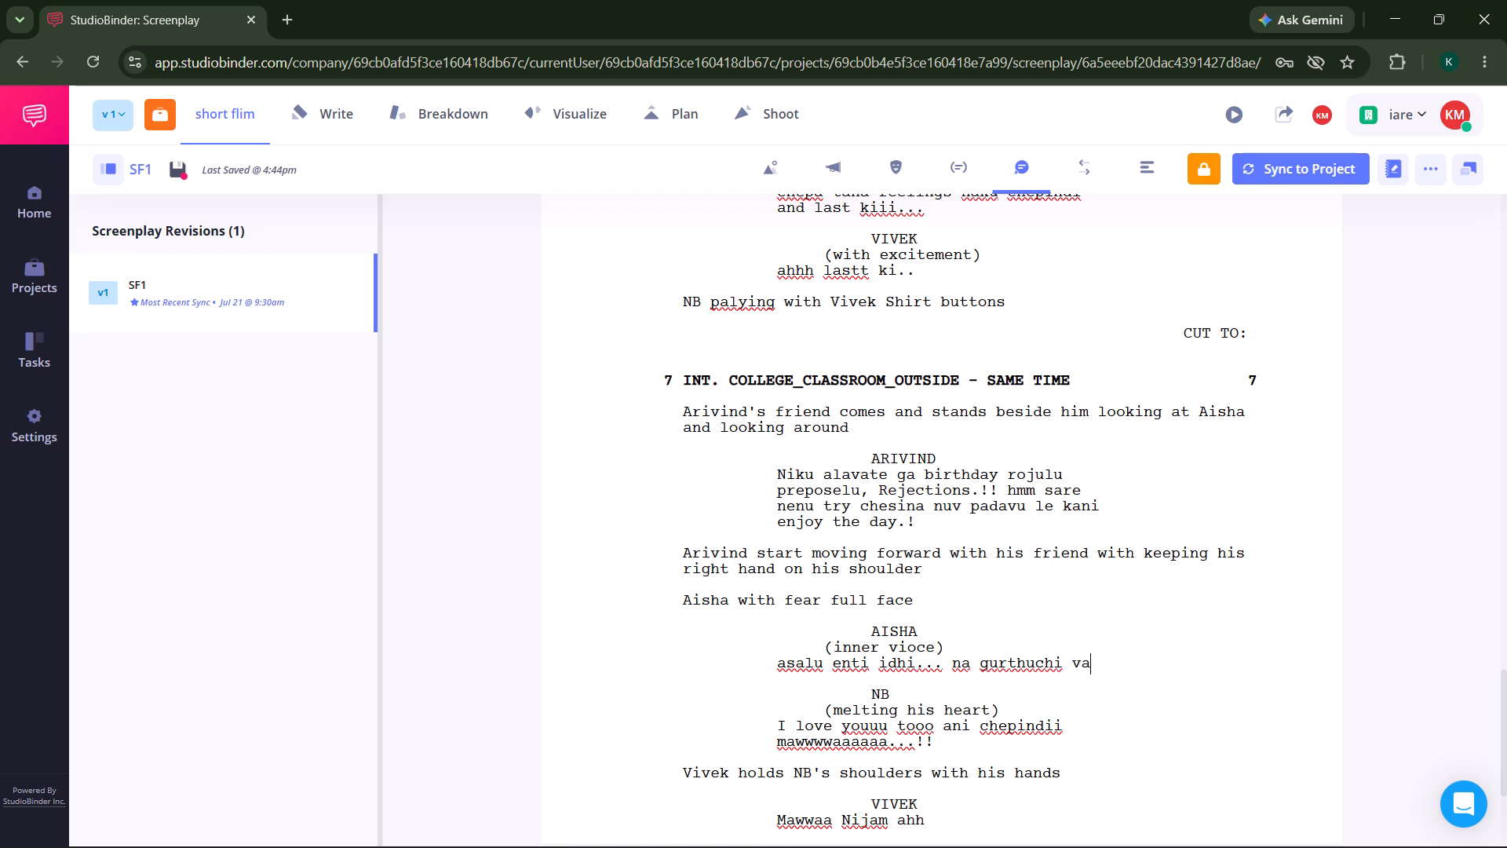
text(diki)
key(space)
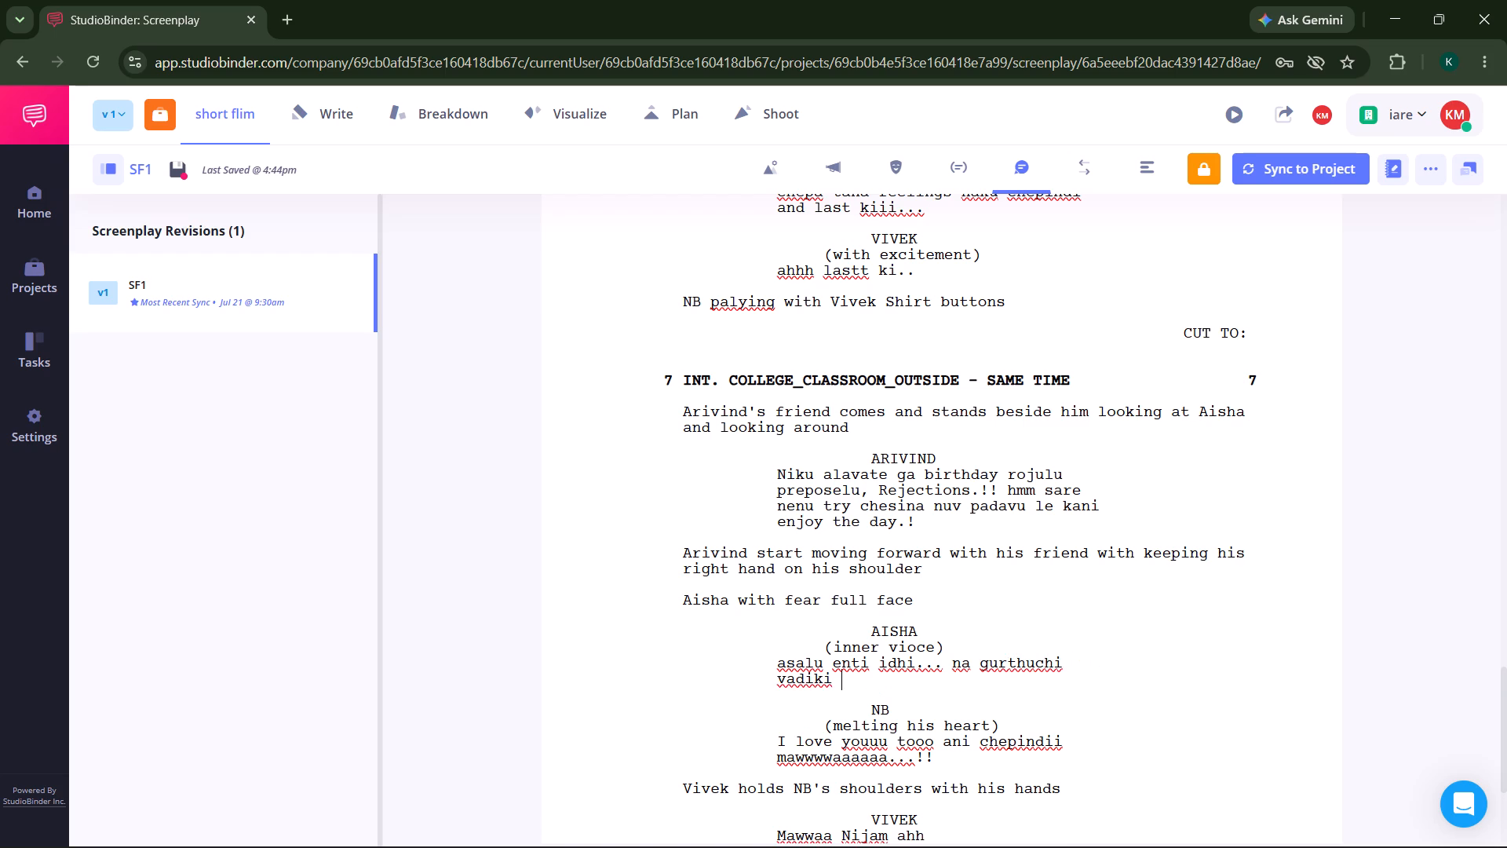
text(em)
key(space)
text(telsu)
key(space)
text(ela tel)
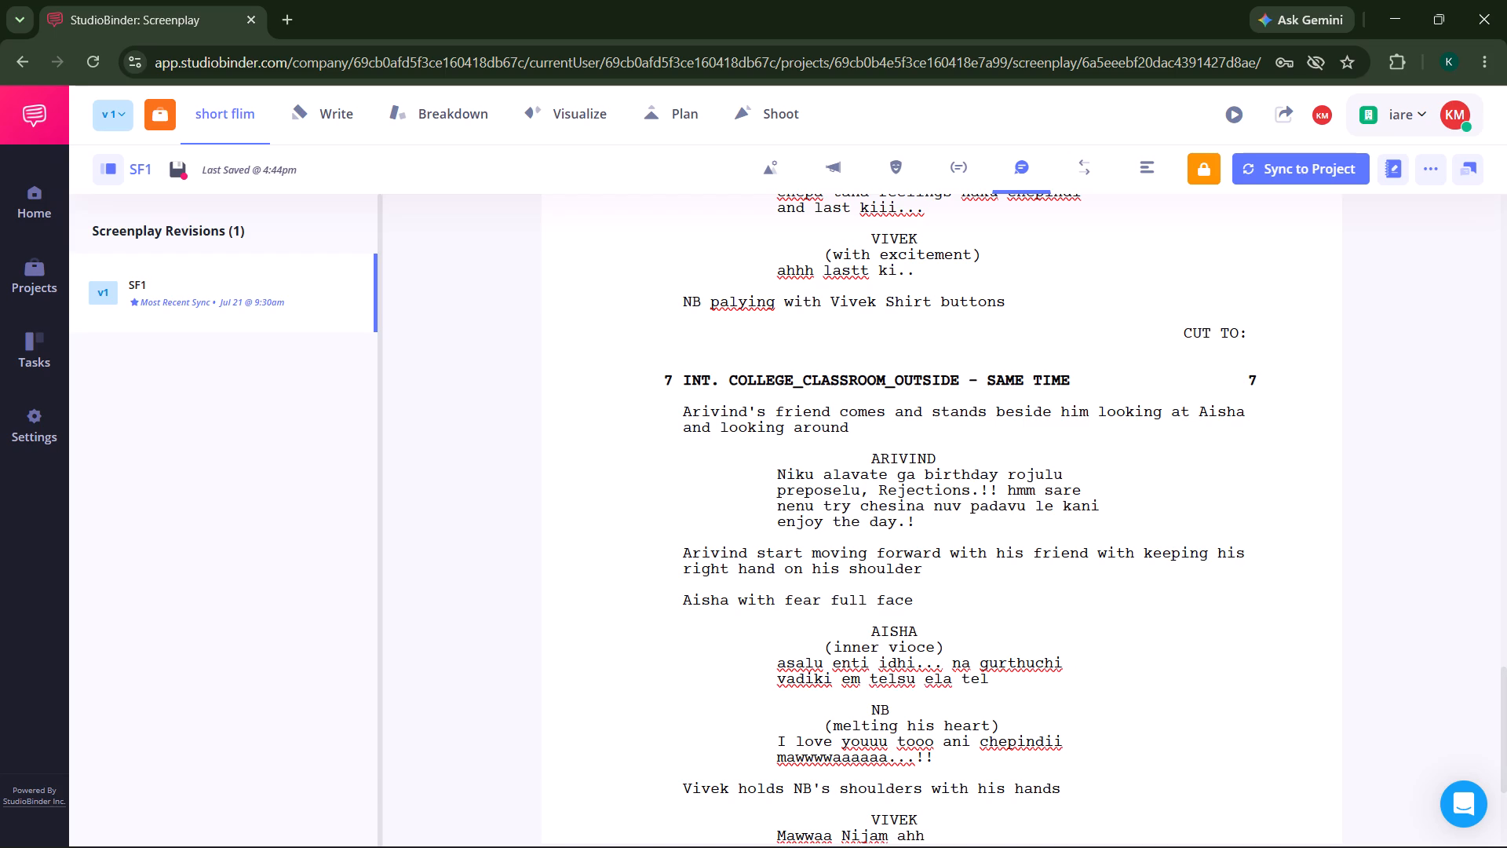
text(usu)
Correct the spelling of "telsu" to "telusu" in Aisha's inner-voice dialogue.
key(Left)
key(Left)
key(Left)
key(Left)
key(Left)
key(Left)
key(Left)
key(Left)
key(Left)
key(Left)
key(Left)
key(Left)
key(Left)
key(u)
Correct the word "gurthuchi" to "gurinchi" in Aisha's inner-voice dialogue.
key(Right)
key(Right)
key(Right)
key(Right)
key(Right)
key(Right)
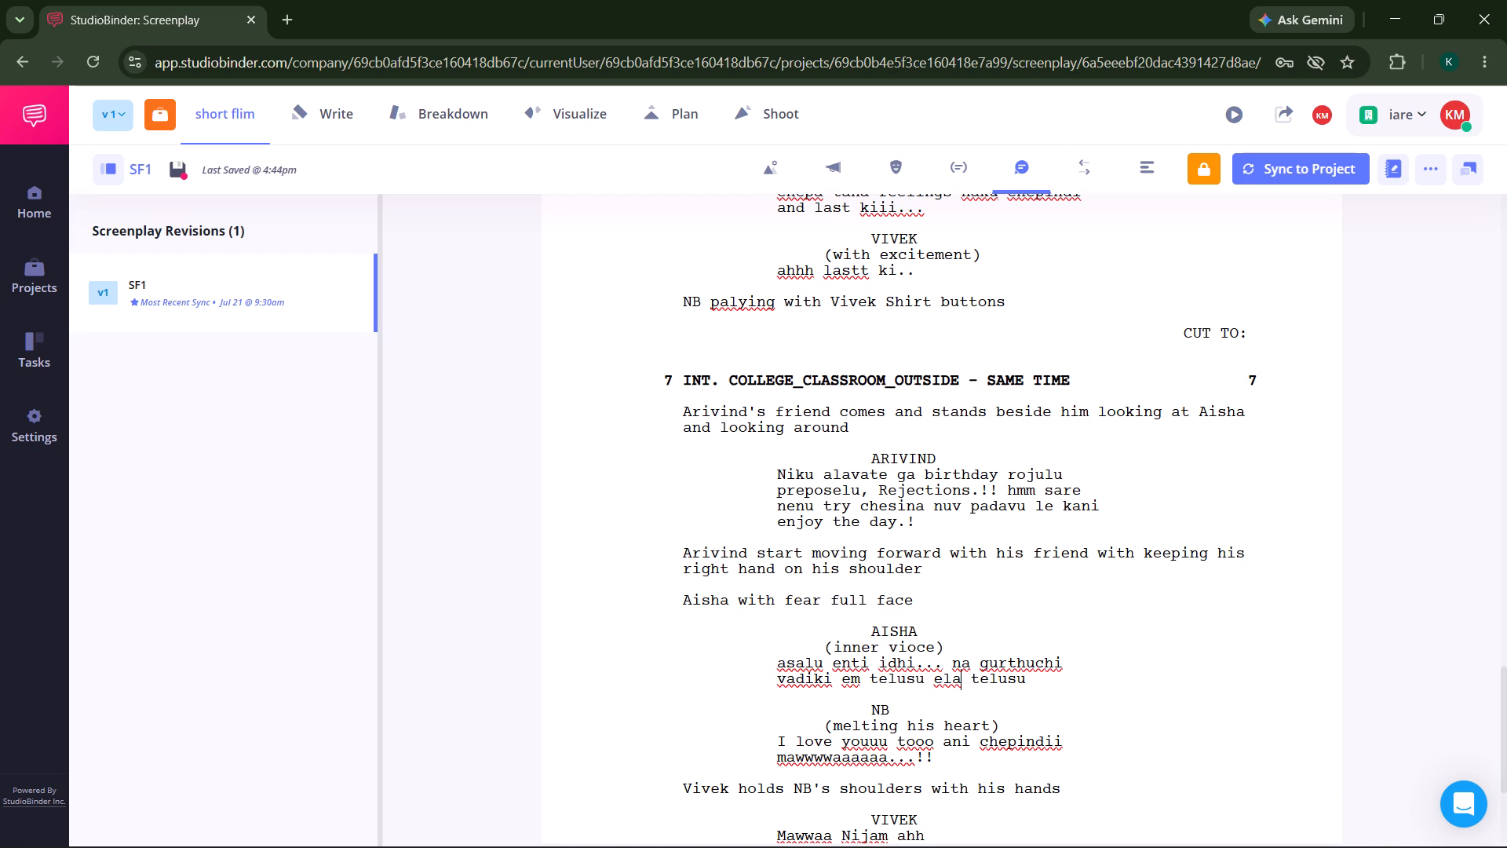
key(Right)
key(Right)
key(Right)
key(Right)
key(Right)
key(Right)
key(Right)
key(Right)
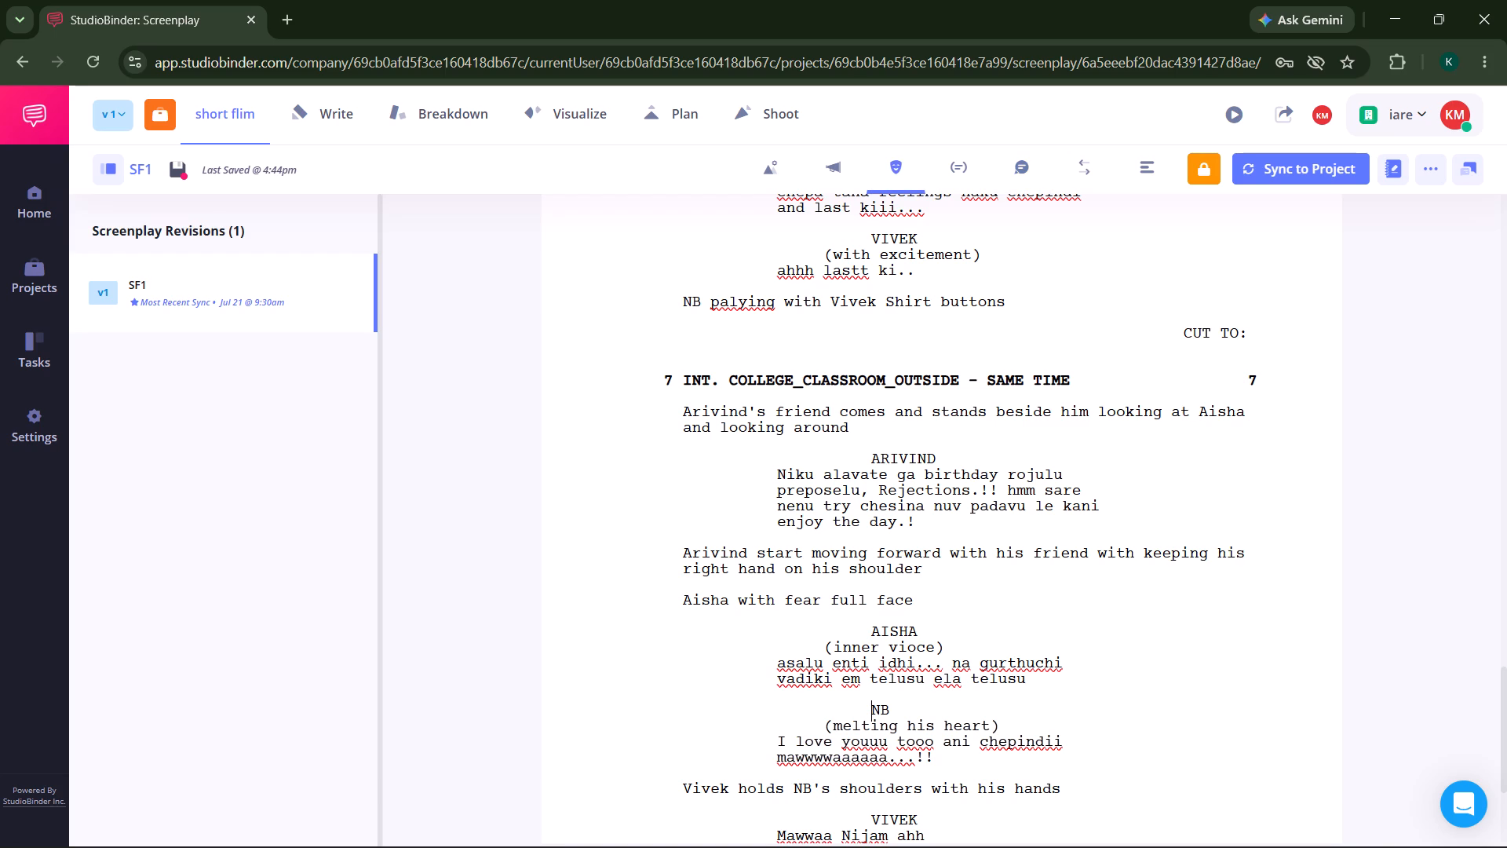
key(Left)
key(Right)
key(Up)
key(Up)
key(Right)
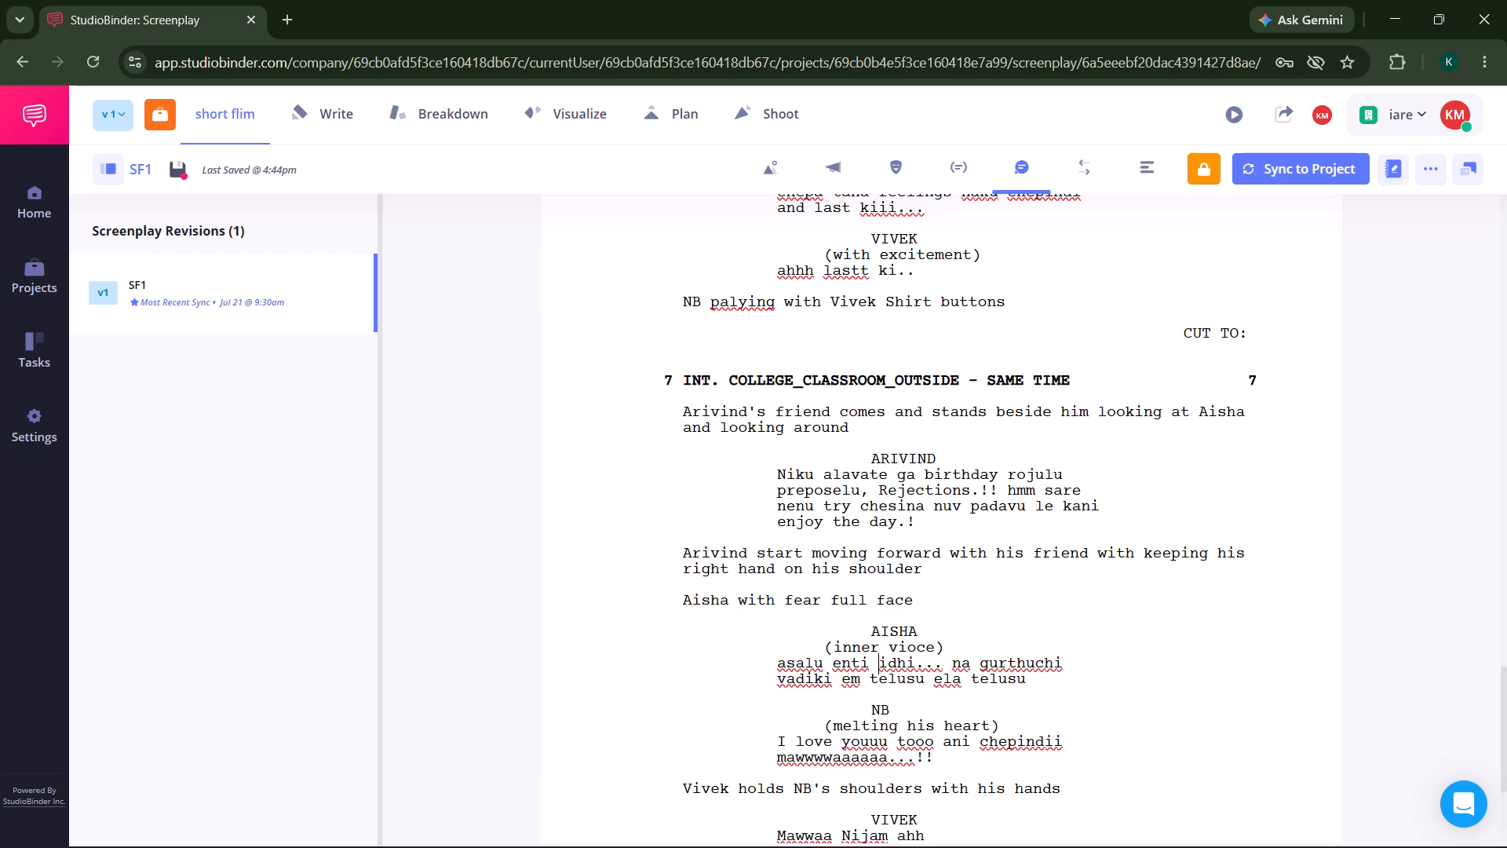
key(Up)
key(Right)
key(Right)
key(Right)
key(Right)
key(Right)
key(Right)
key(Right)
key(Right)
key(Right)
key(Right)
key(Down)
key(Left)
key(Left)
key(Left)
key(Left)
key(BackSpace)
key(BackSpace)
key(BackSpace)
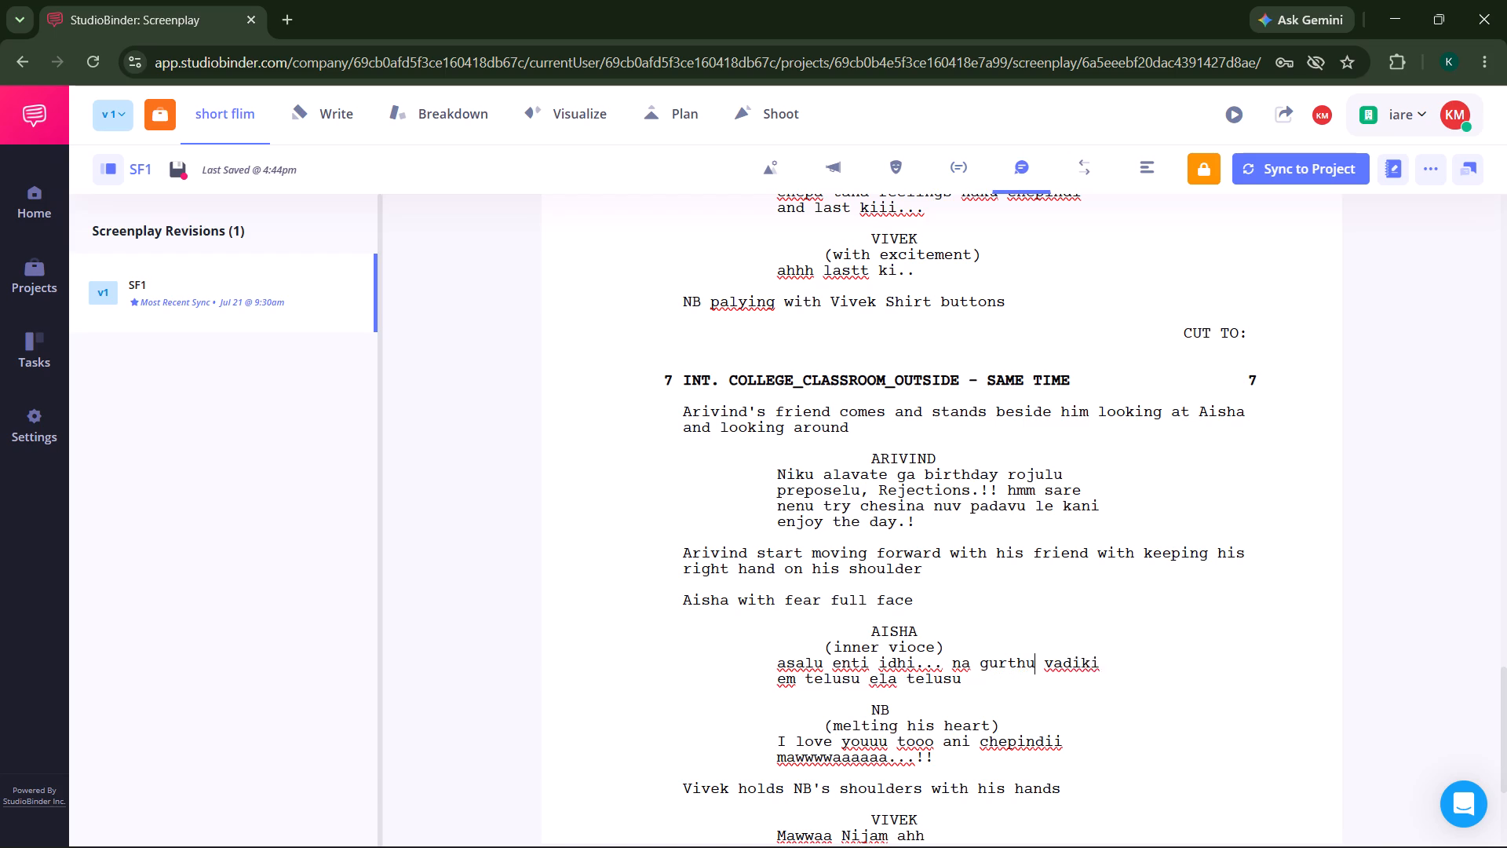
key(BackSpace)
key(BackSpace)
key(BackSpace)
text(inchi)
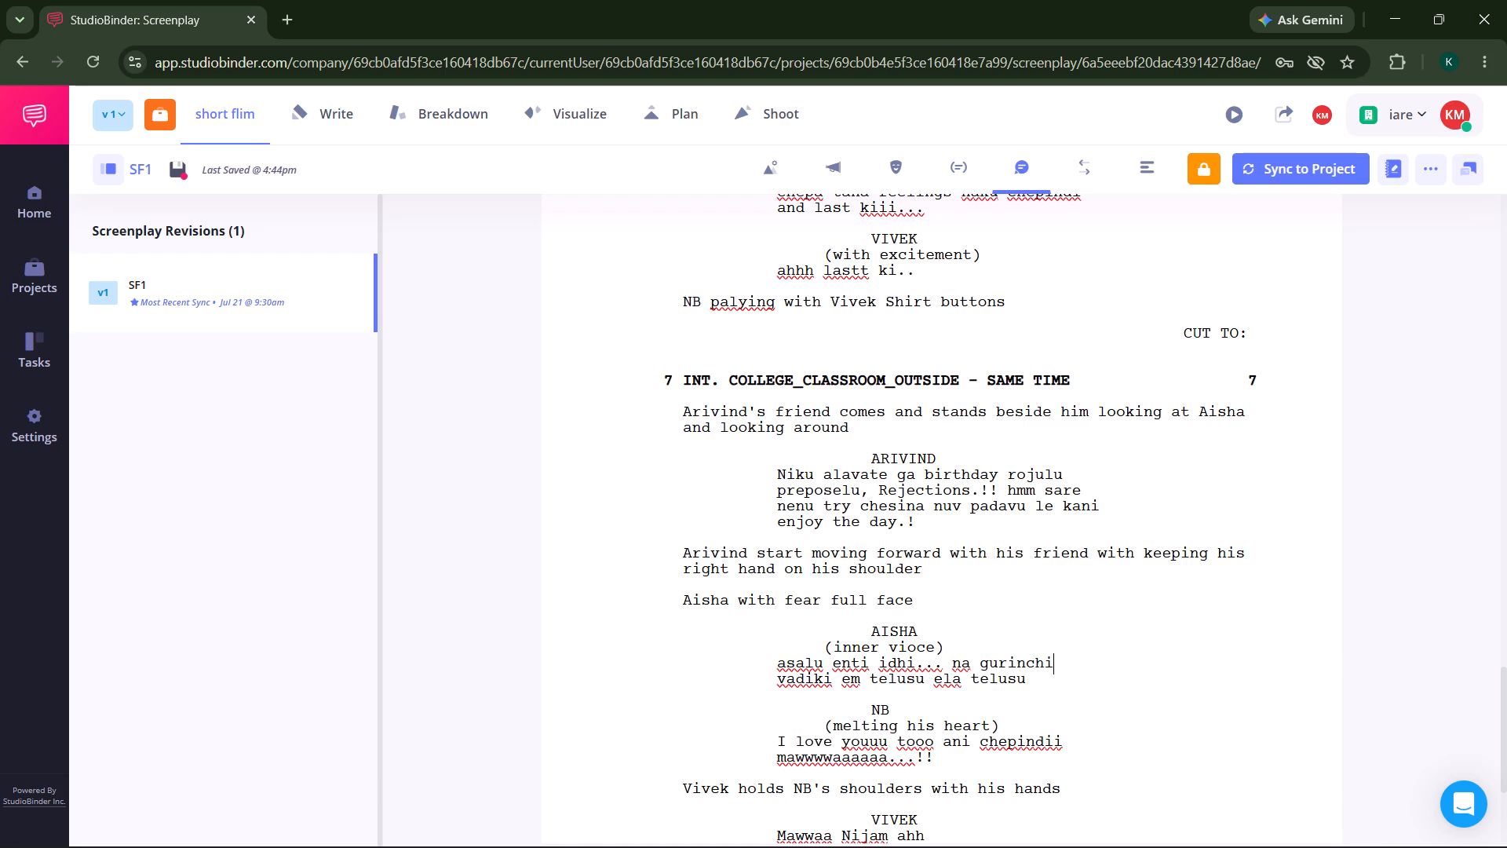
Insert a comma directly before "ela" in Aisha's inner-voice dialogue.
key(Down)
key(Left)
key(Left)
key(Left)
key(Left)
key(Left)
key(Left)
key(Left)
key(Left)
key(Left)
key(Left)
key(comma)
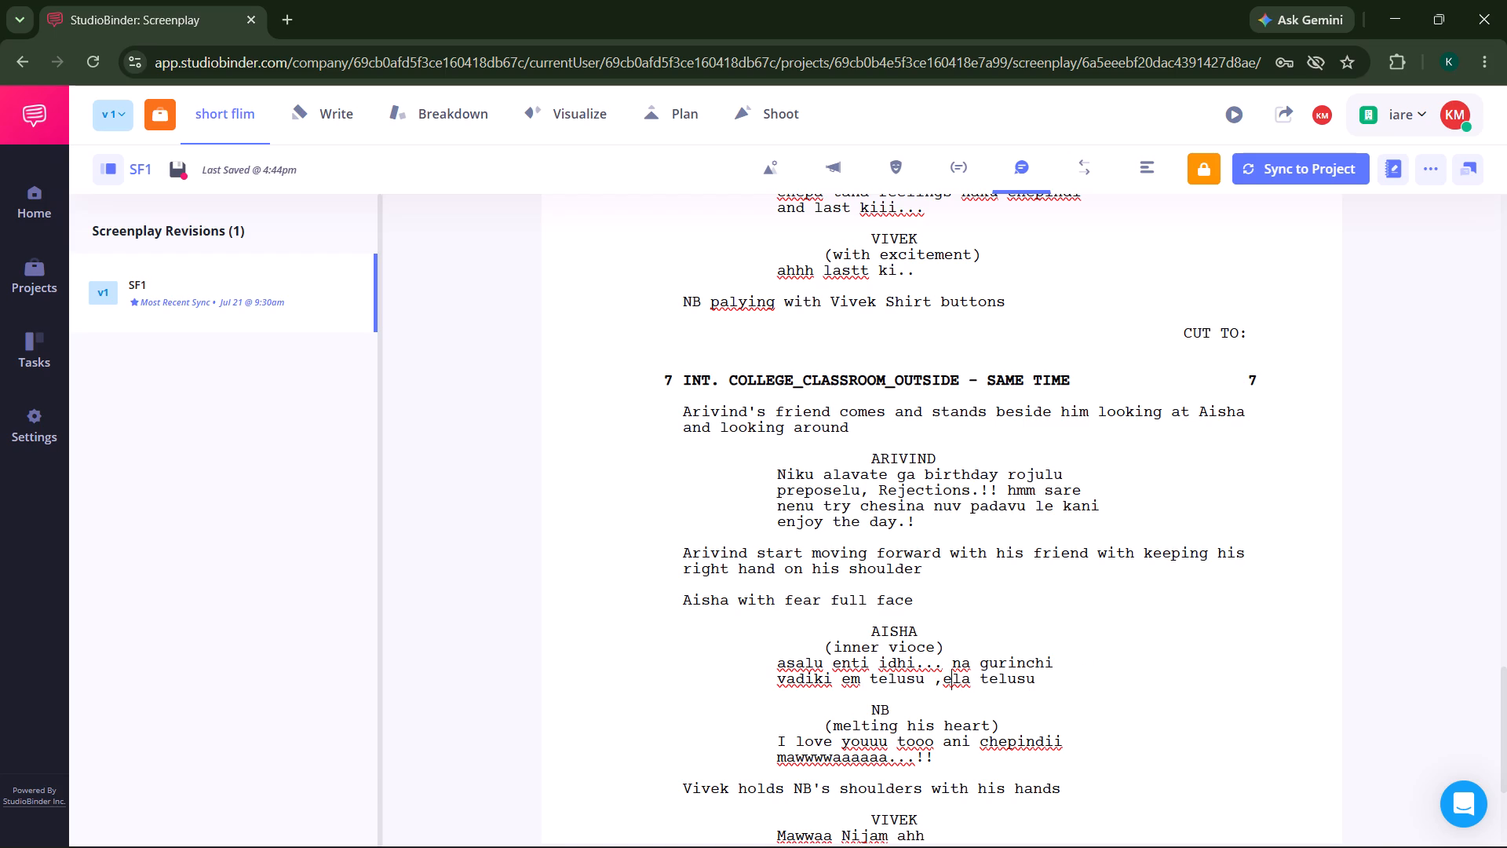
Extend the end of Aisha's inner-voice dialogue with ".. nak em ardham iytale.".
key(Right)
key(Right)
key(Right)
key(Right)
key(Right)
key(Right)
key(Right)
key(Right)
key(Right)
key(Right)
key(space)
text(..)
key(BackSpace)
key(BackSpace)
key(BackSpace)
text(.. nak em ard)
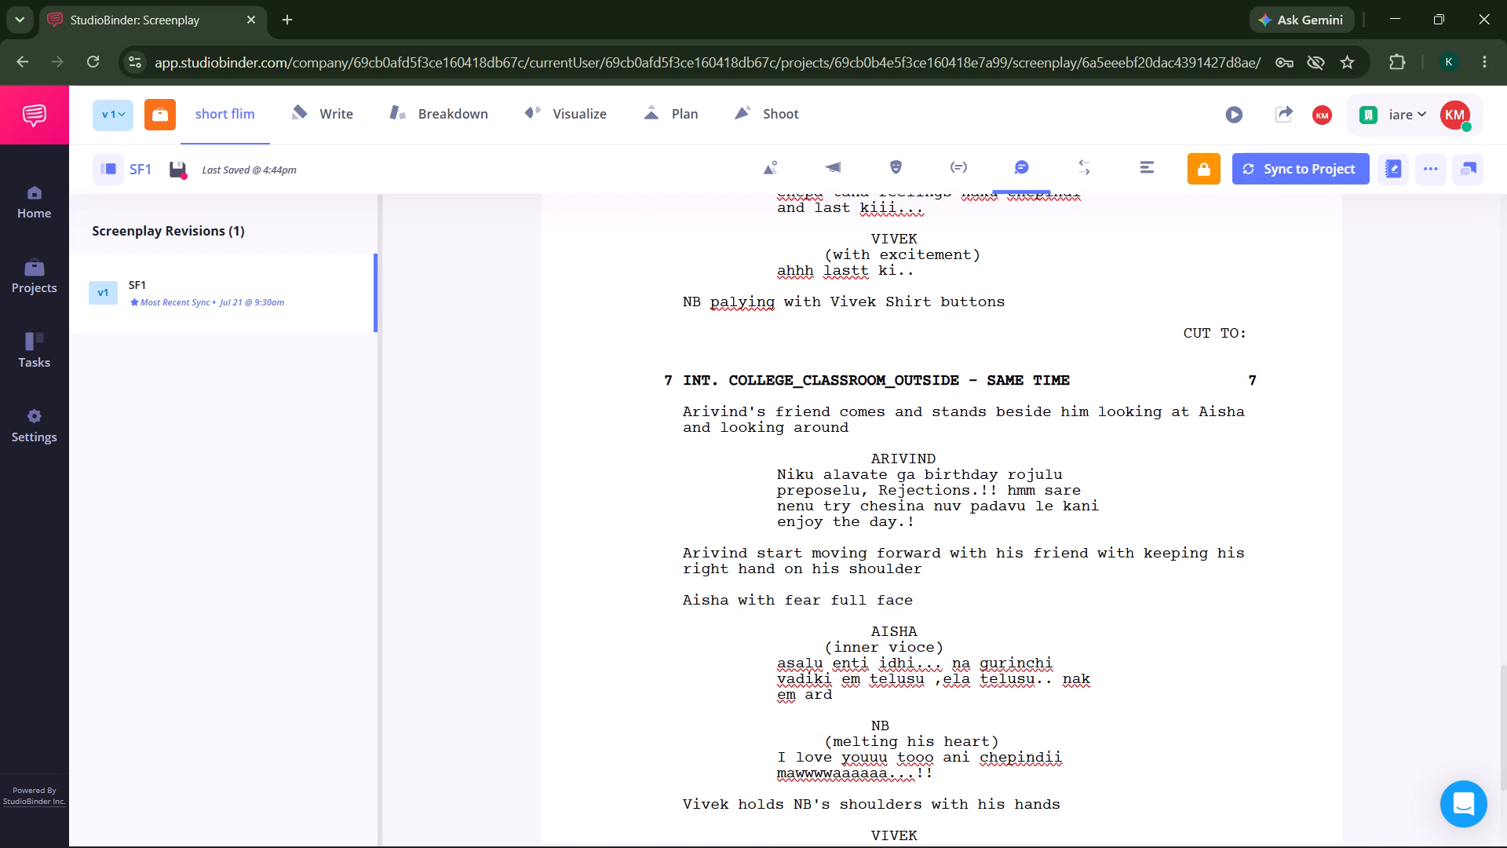
key(BackSpace)
key(BackSpace)
key(BackSpace)
text(ardham)
key(space)
text(iytale)
key(period)
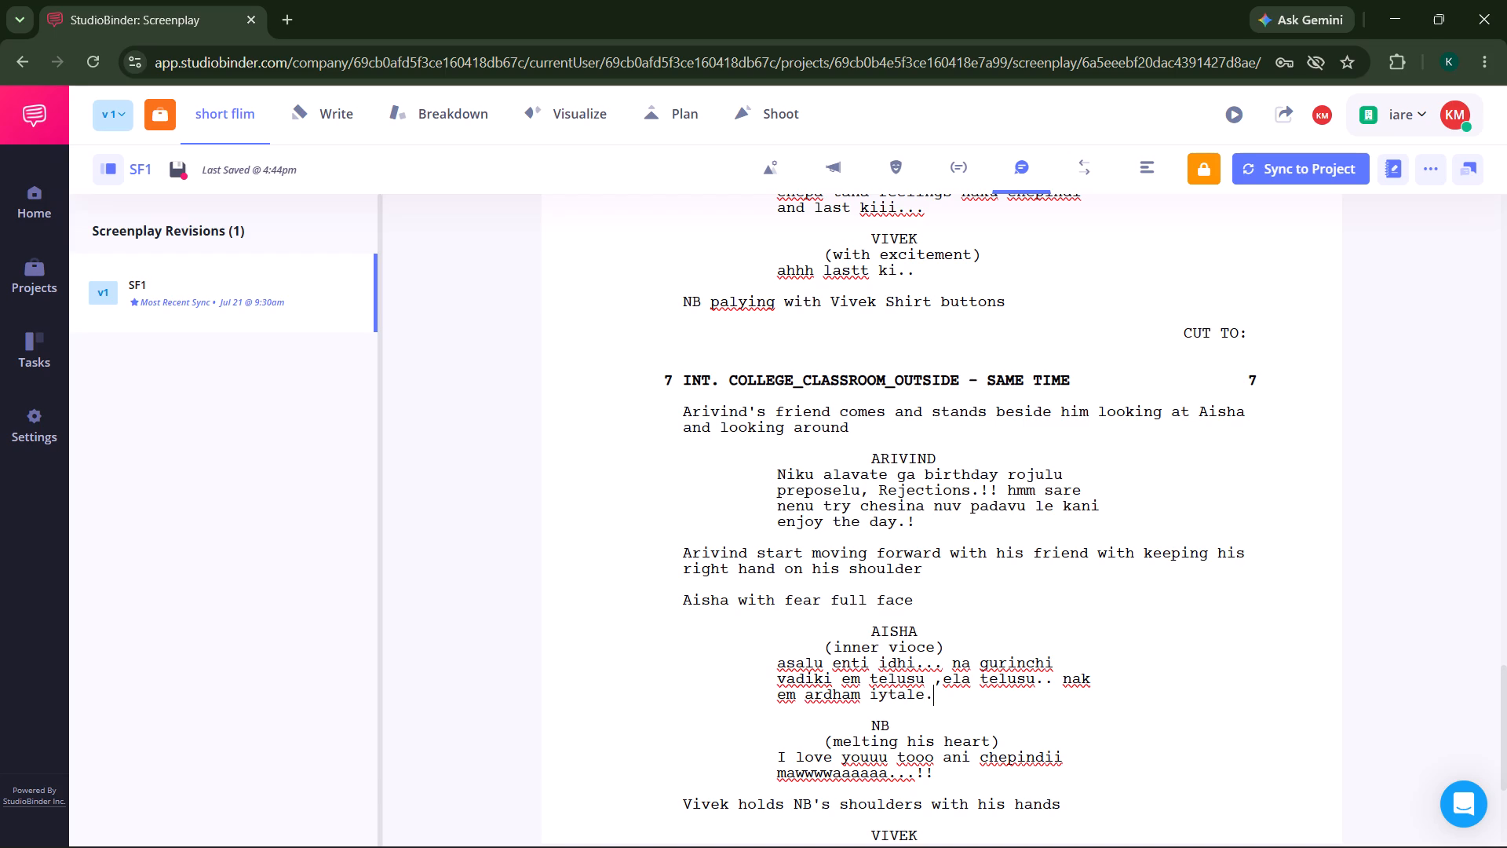
Add the action line "Arivind from far way" below Aisha's inner-voice dialogue in scene 7.
key(Return)
key(Tab)
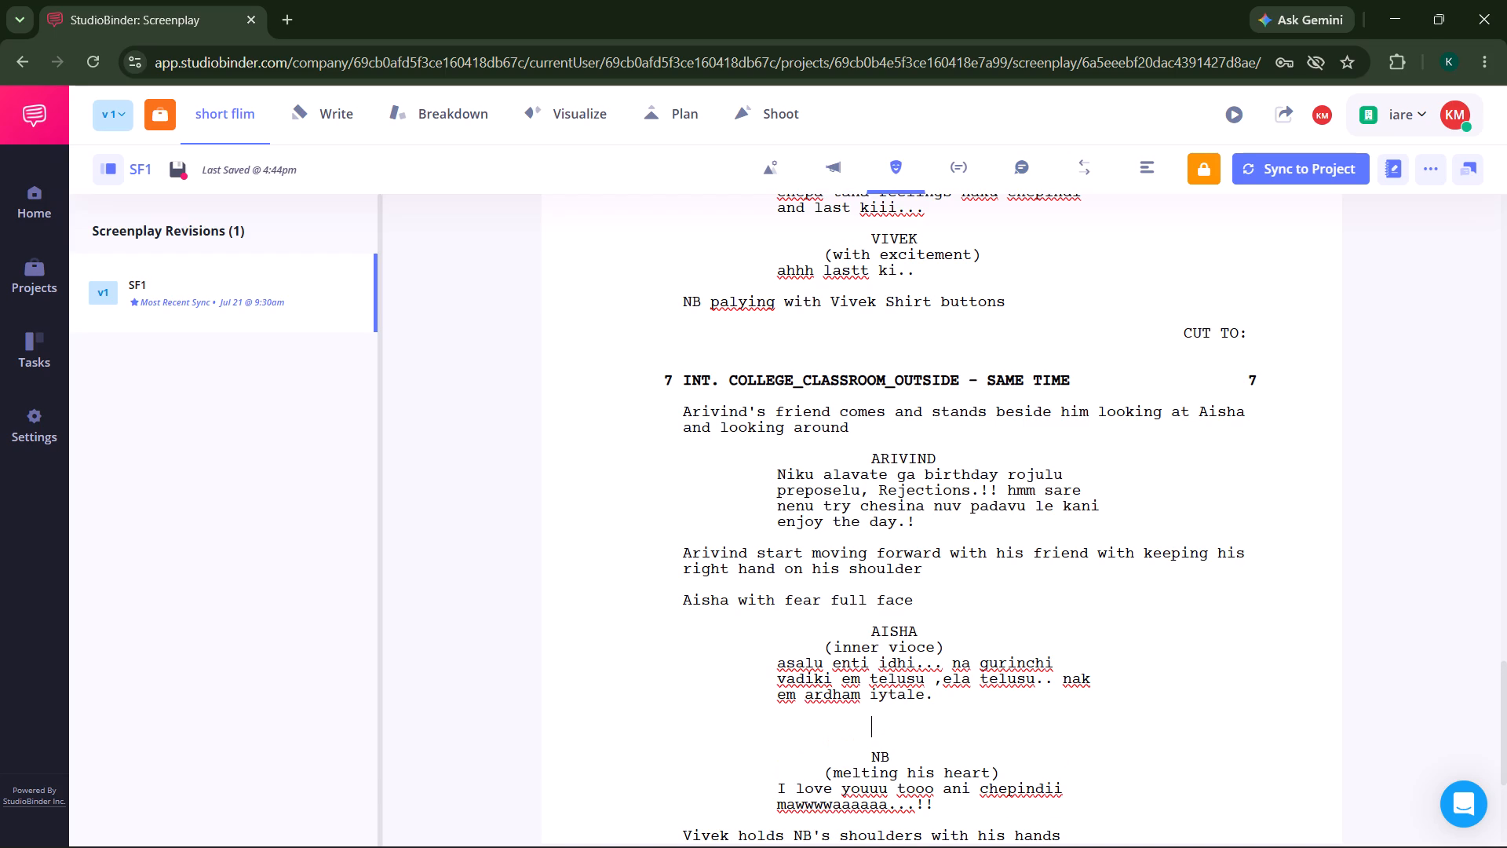
key(BackSpace)
key(Return)
text(Arivind from)
key(space)
text(far way)
key(space)
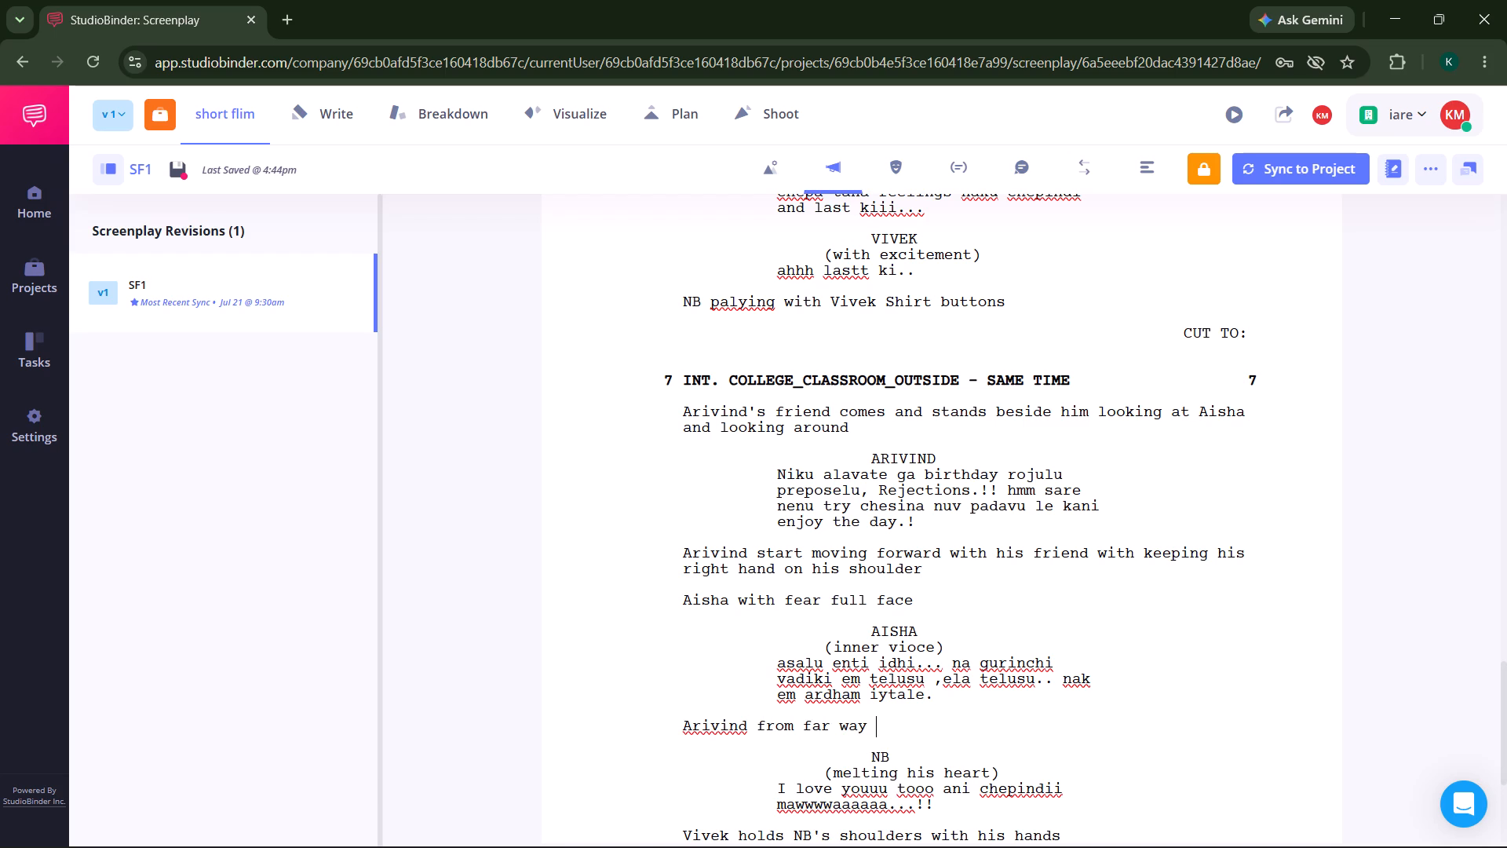
text(wiy)
key(BackSpace)
text(th)
key(space)
key(BackSpace)
key(BackSpace)
key(BackSpace)
key(BackSpace)
key(BackSpace)
key(BackSpace)
Add an ARIVIND dialogue block reading "Vivek prepose chestadu emo chusuko.." below the "Arivind from far way" action line.
key(Return)
key(Tab)
scroll(936, 408, down, 2)
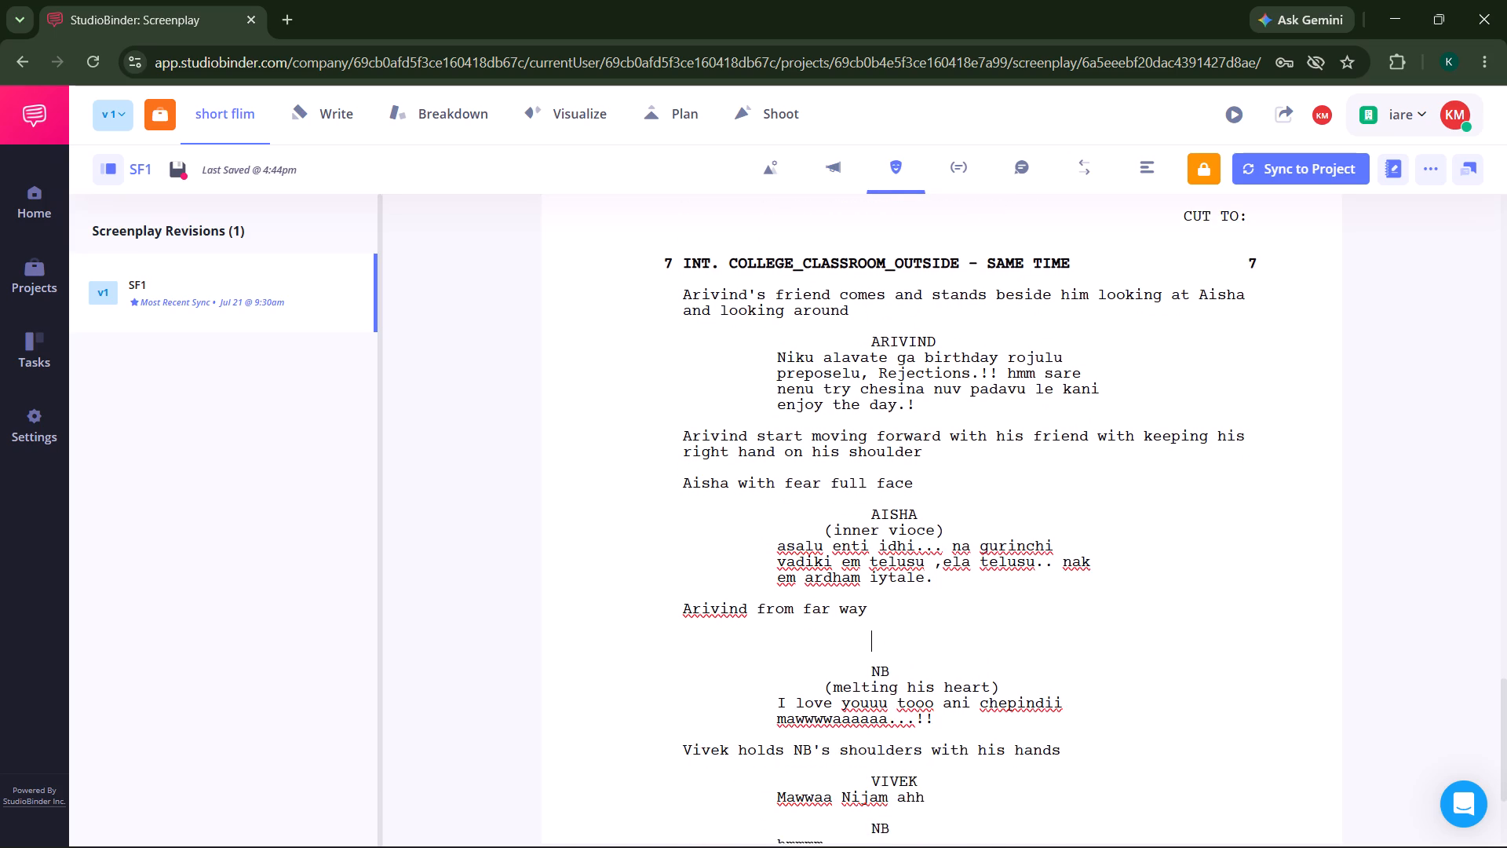
scroll(936, 408, down, 1)
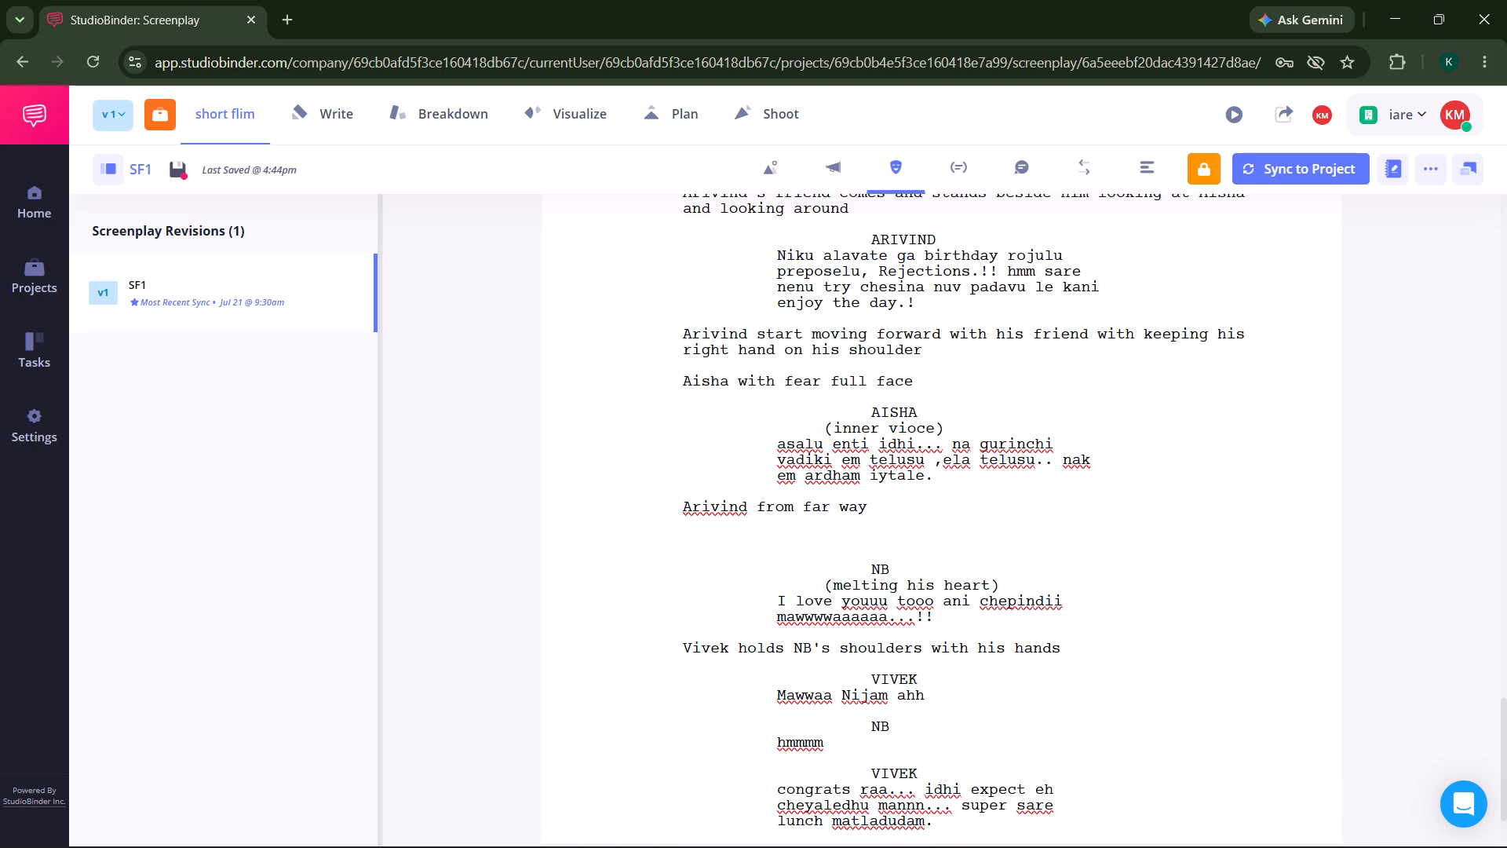
key(shift+a)
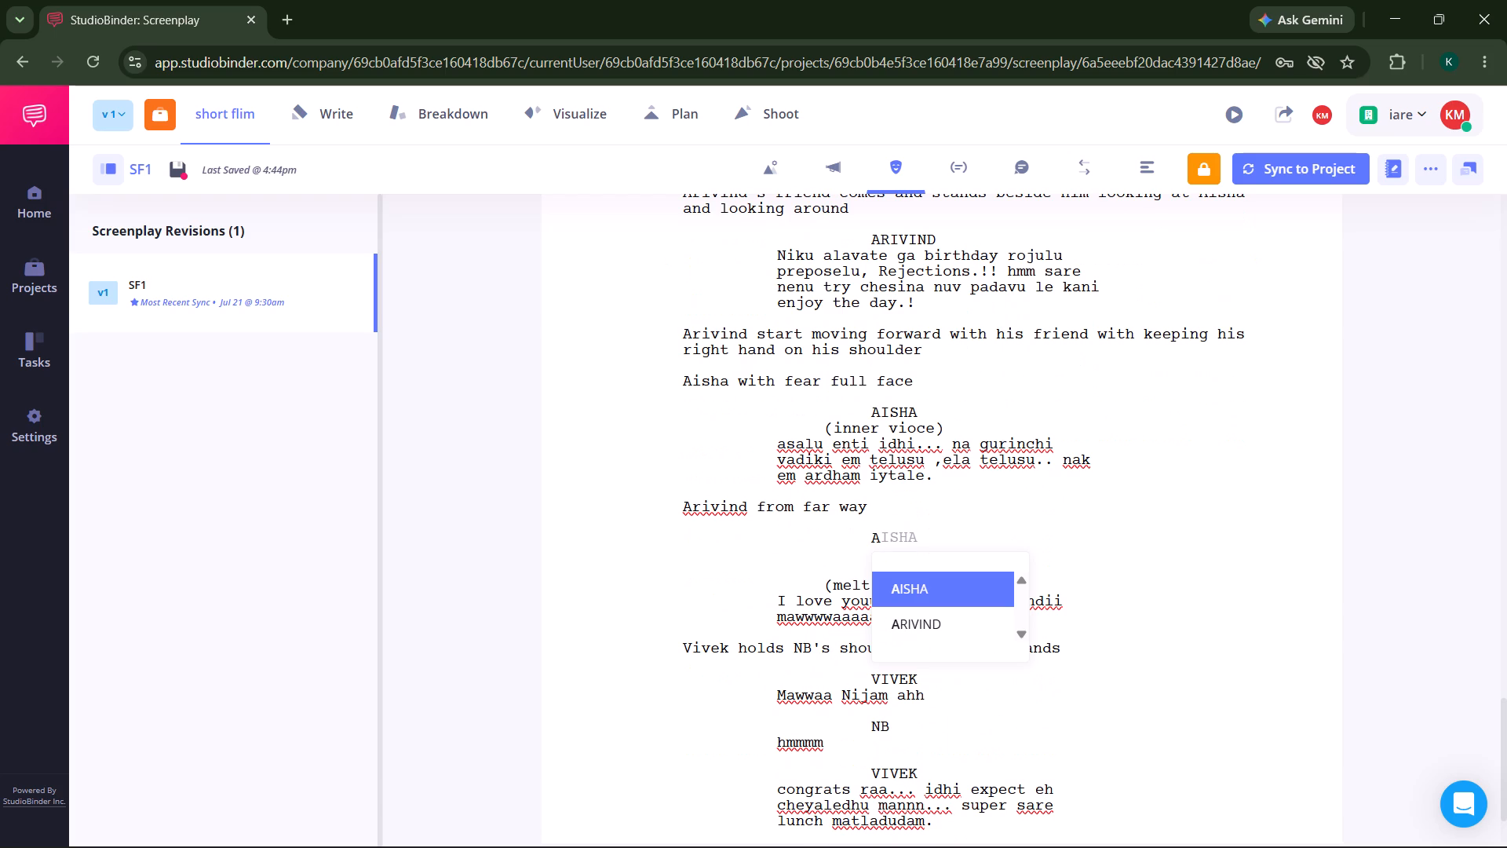
key(Down)
key(Tab)
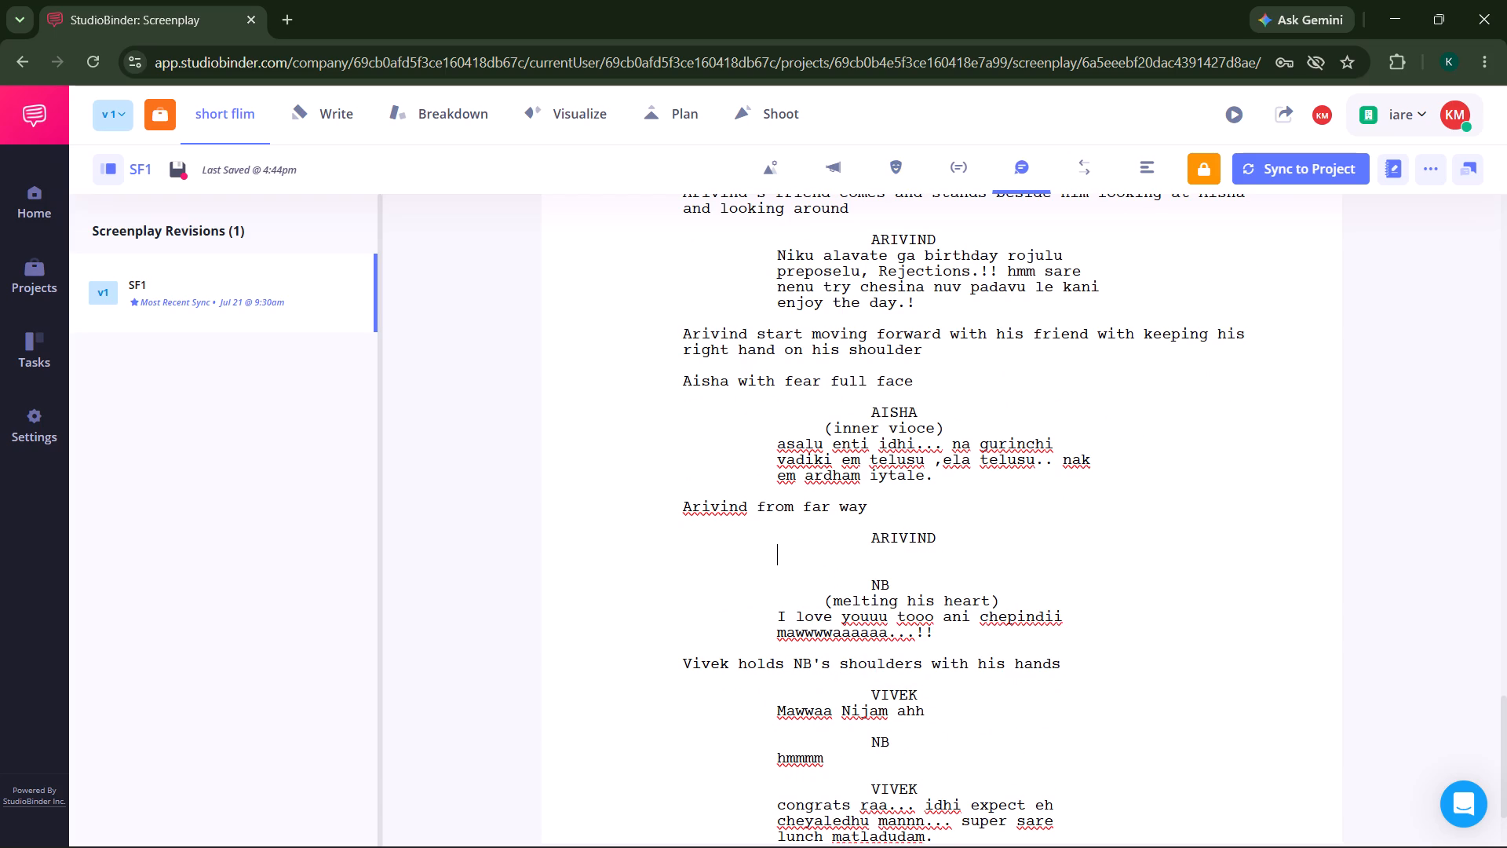
text(Vivek)
key(space)
text(pe)
key(BackSpace)
text(repose chestadu emo)
key(space)
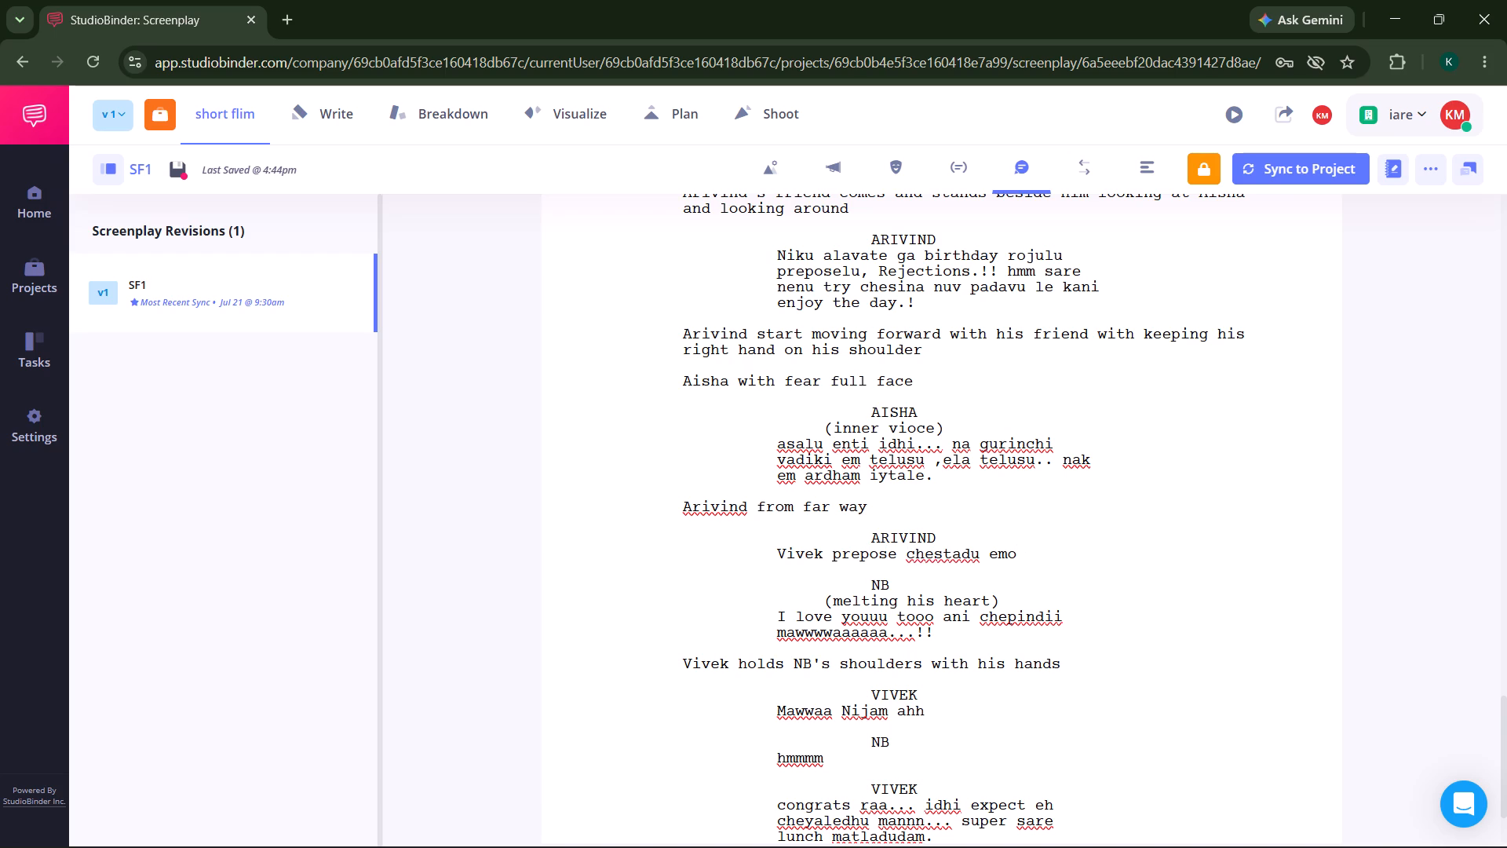
text(chus)
text(uko)
text(..)
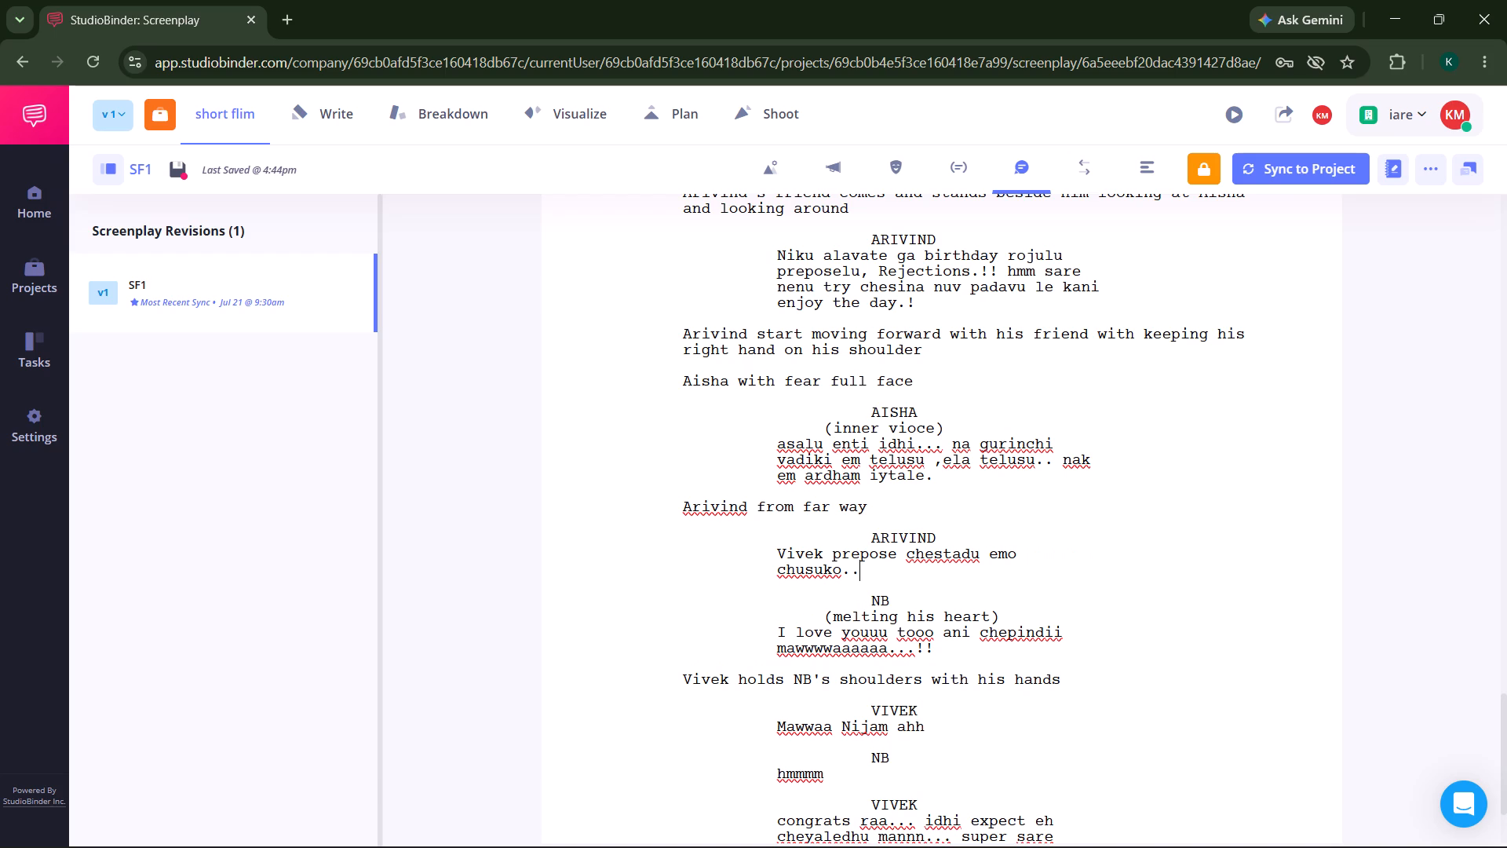
Add an AISHA character cue with an empty dialogue line after Arivind's "chusuko.." dialogue.
key(Return)
key(Tab)
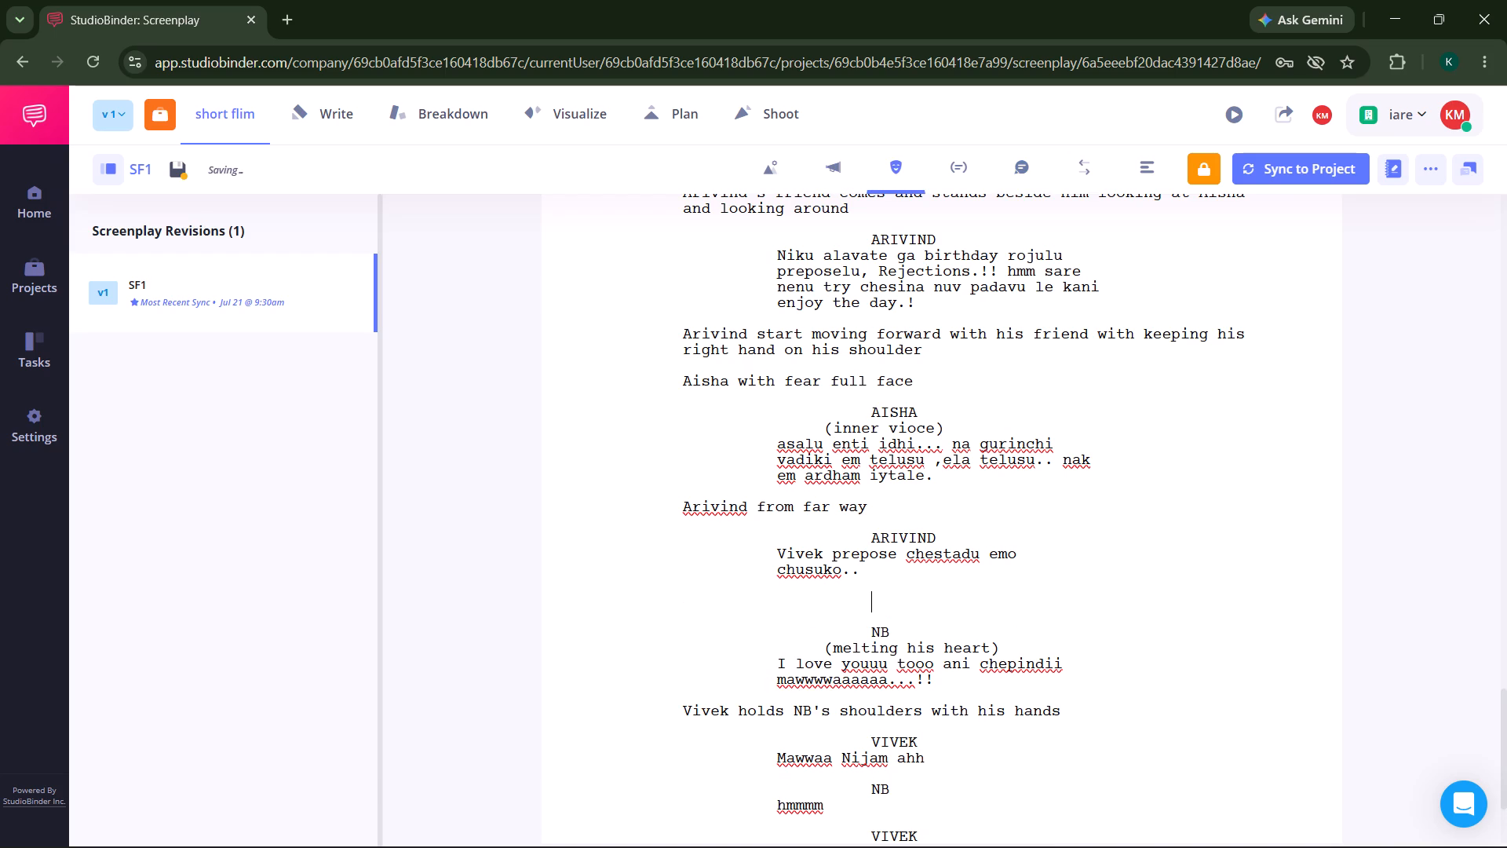
key(shift+a)
key(Tab)
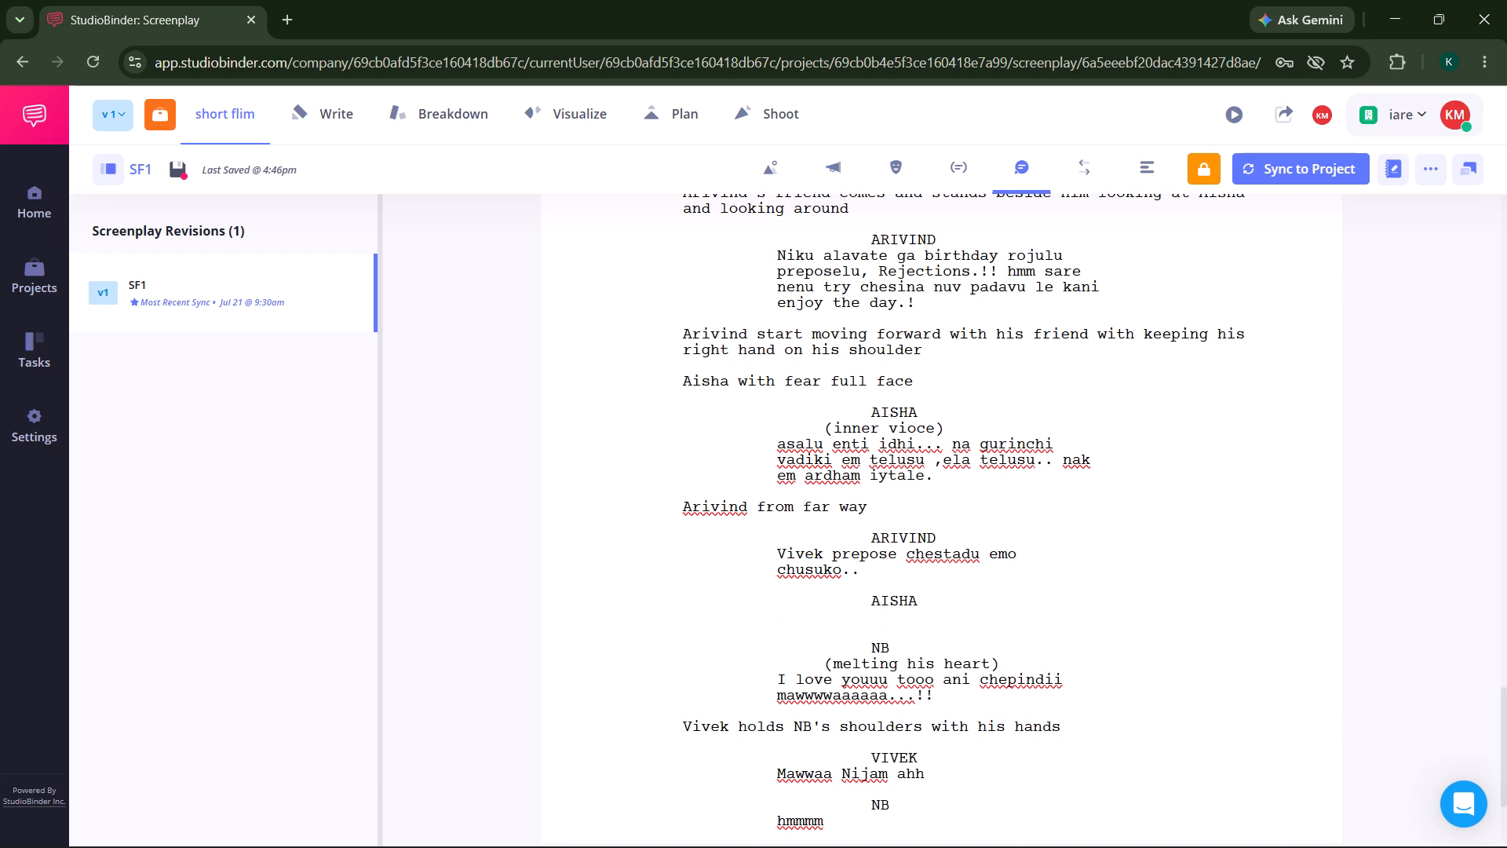
text(90)
key(BackSpace)
key(BackSpace)
Insert the action line "Aisha looks at Arivind" between Arivind's dialogue and the new AISHA cue.
key(Up)
key(Up)
key(Right)
key(Right)
key(Right)
key(Right)
key(Right)
key(Right)
key(Right)
key(Right)
key(Right)
key(Right)
key(Up)
key(Return)
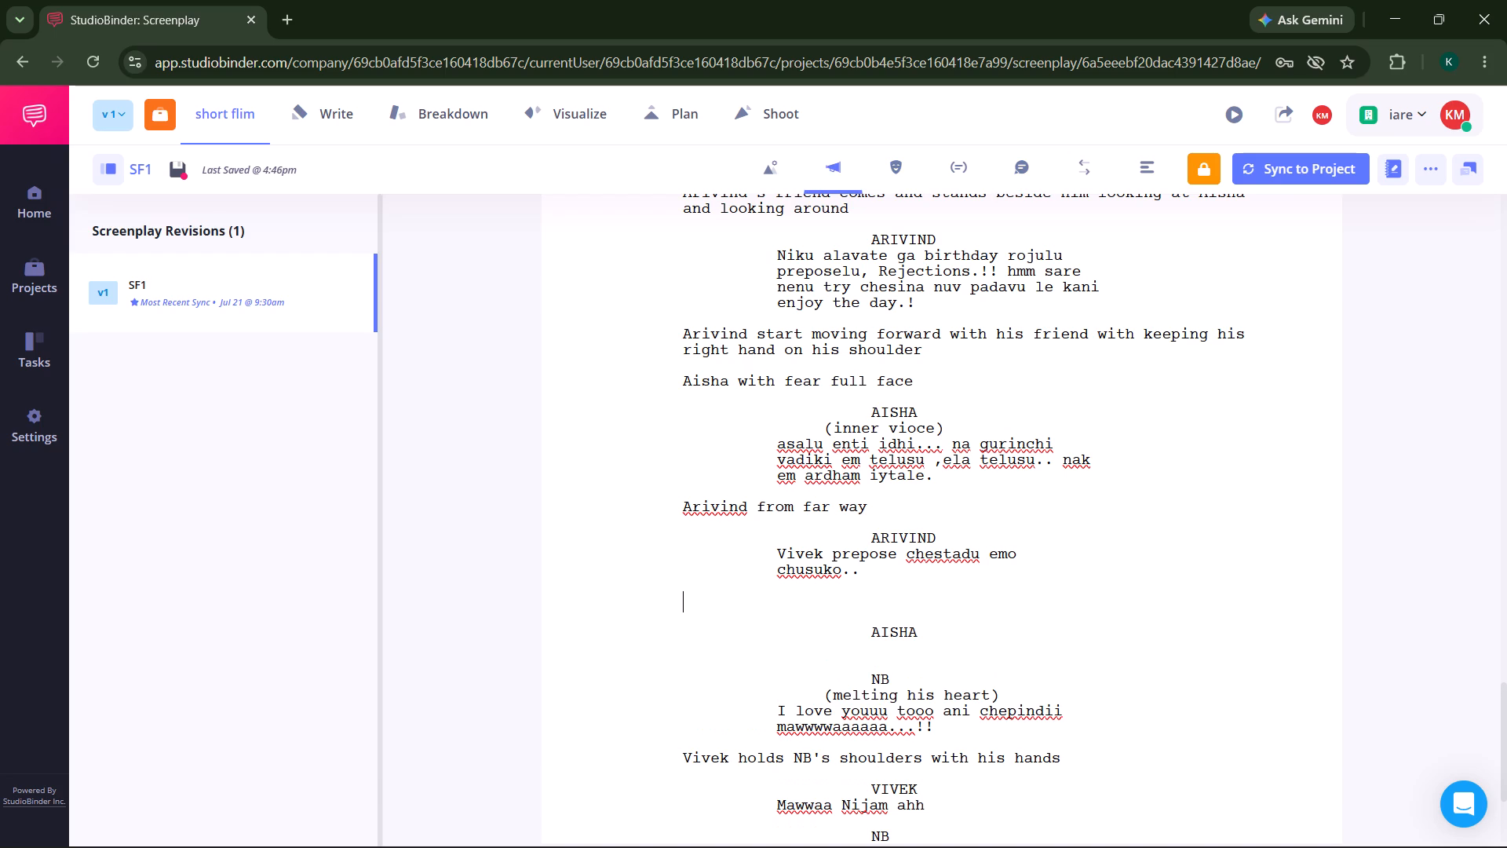
text(Aisha loko)
key(BackSpace)
key(BackSpace)
text(oks at Arivind)
key(Down)
key(Down)
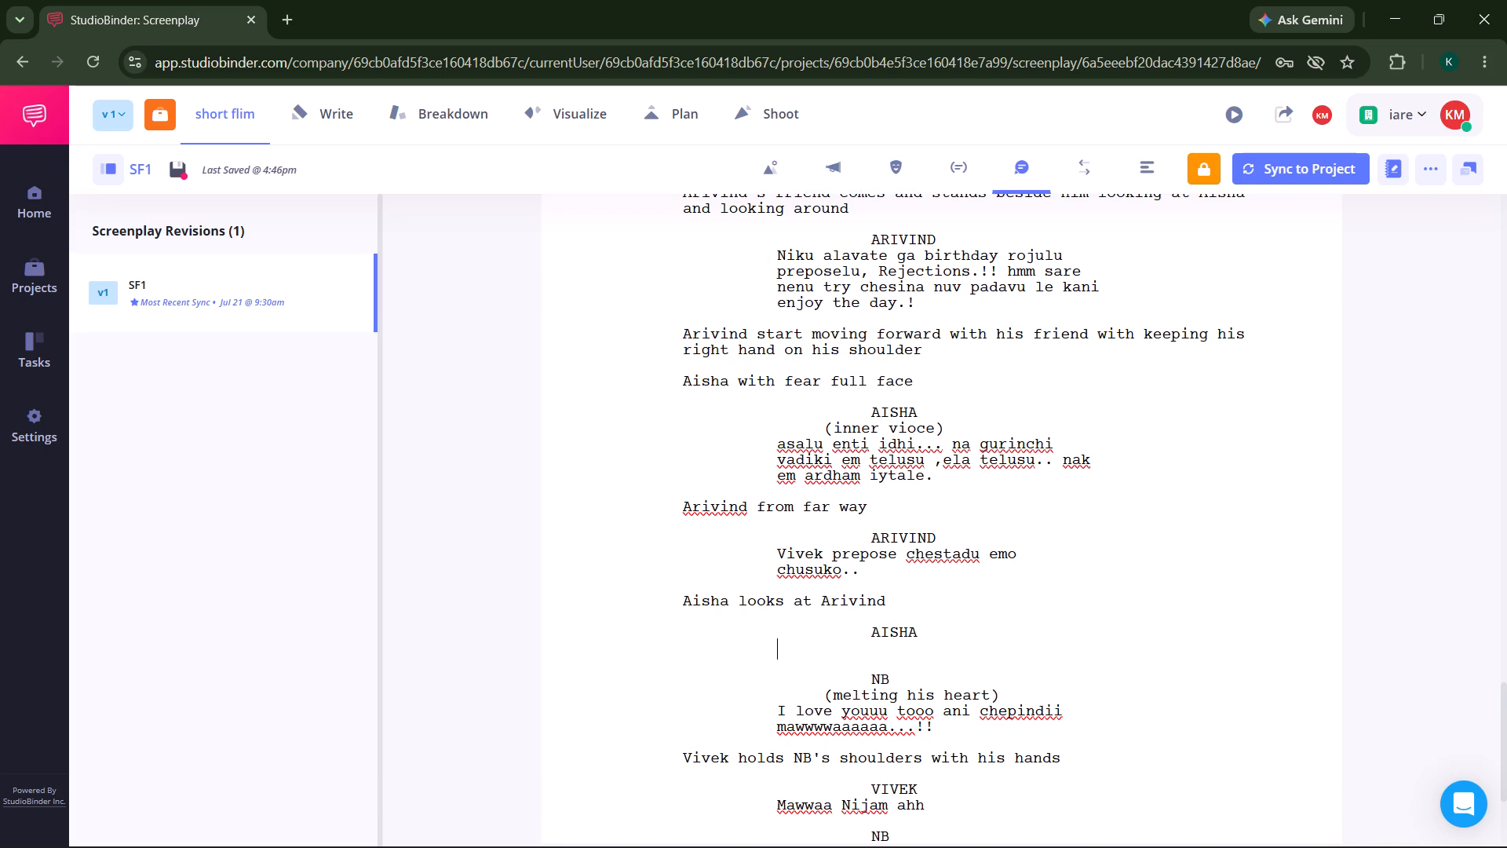
Extend the action line "Aisha looks at Arivind" with "and turns back down".
key(Up)
key(Up)
key(space)
text(and)
key(space)
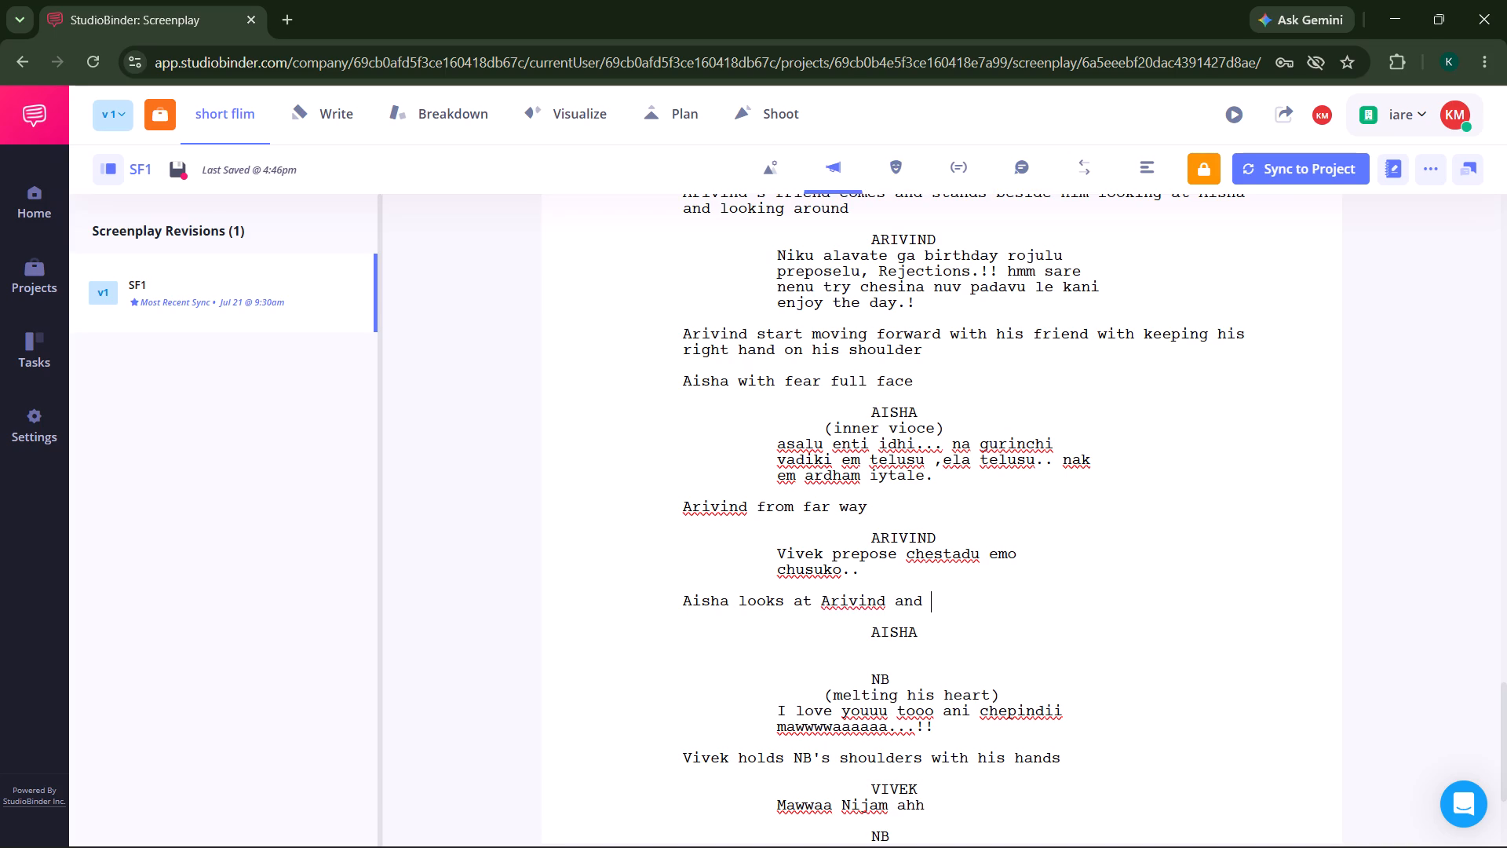
text(turn)
key(space)
key(BackSpace)
text(s back down)
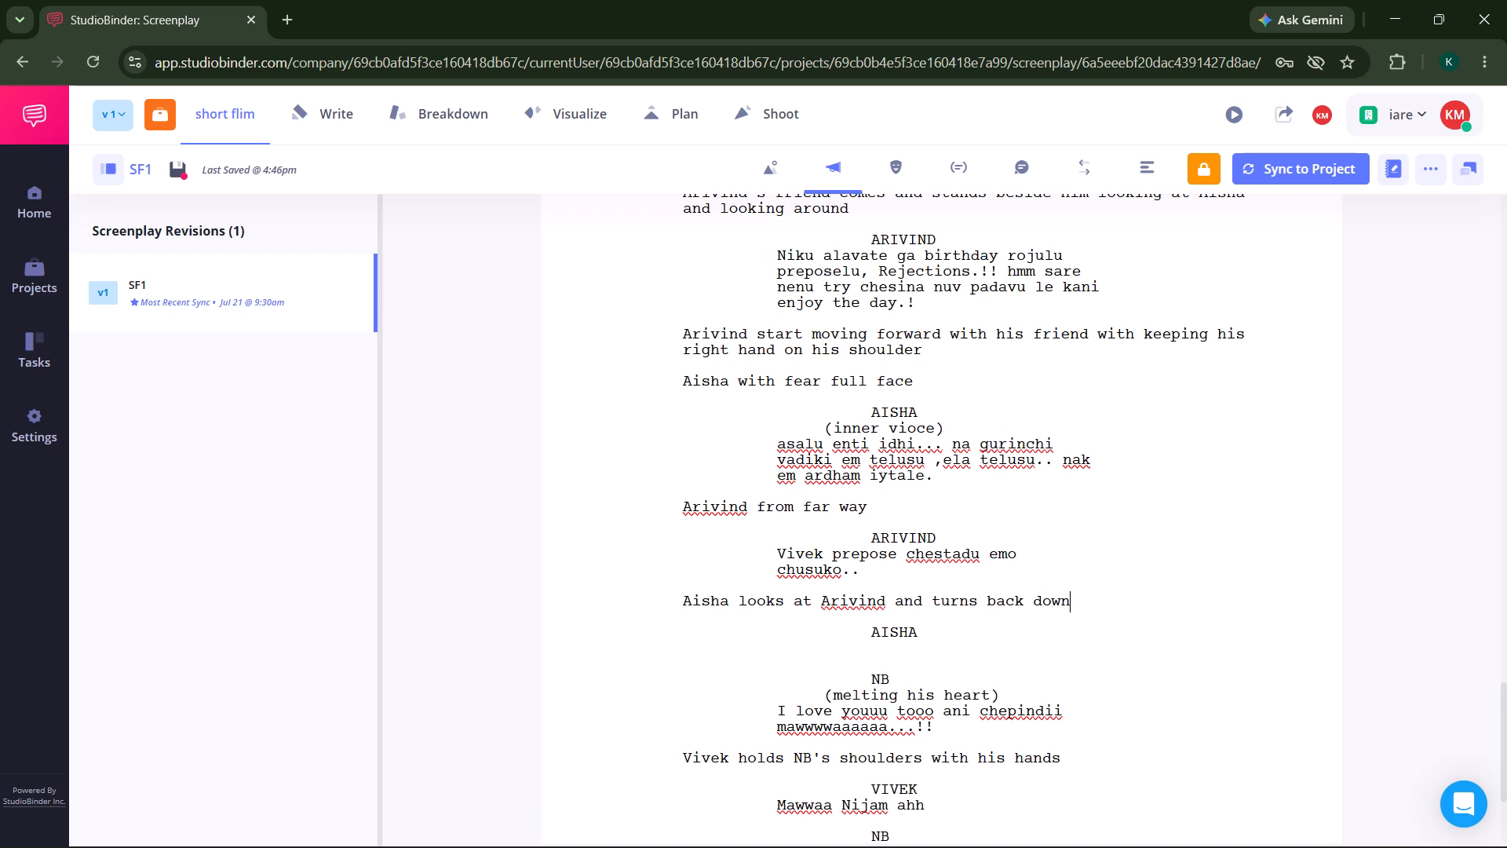
Under the new AISHA cue, add the parenthetical "inner voice" and the dialogue "Vivek.!!".
key(Up)
key(Down)
key(Down)
key(Return)
key(Tab)
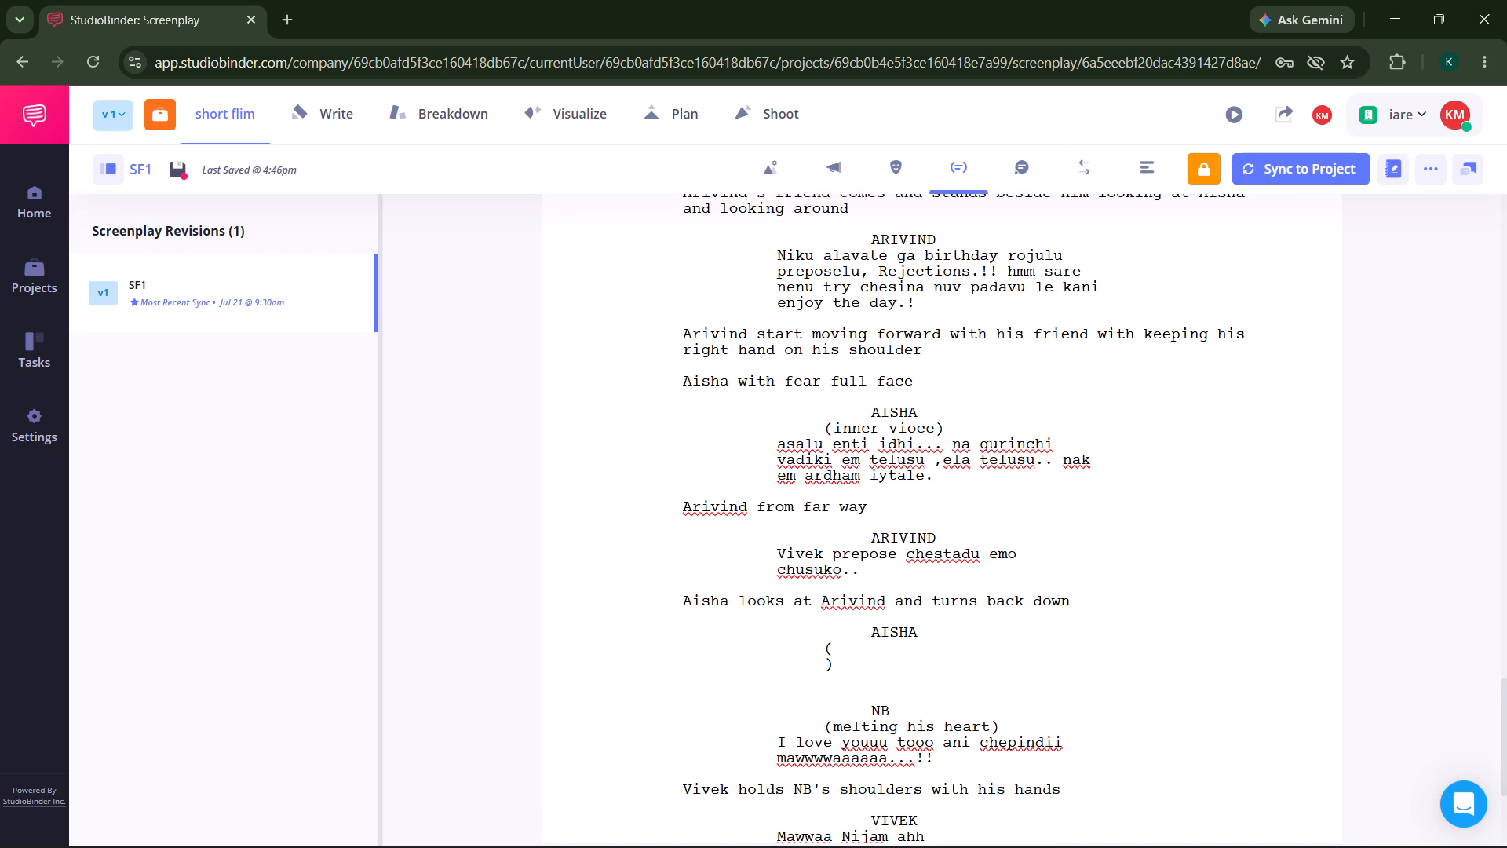
text(inner voice)
key(Right)
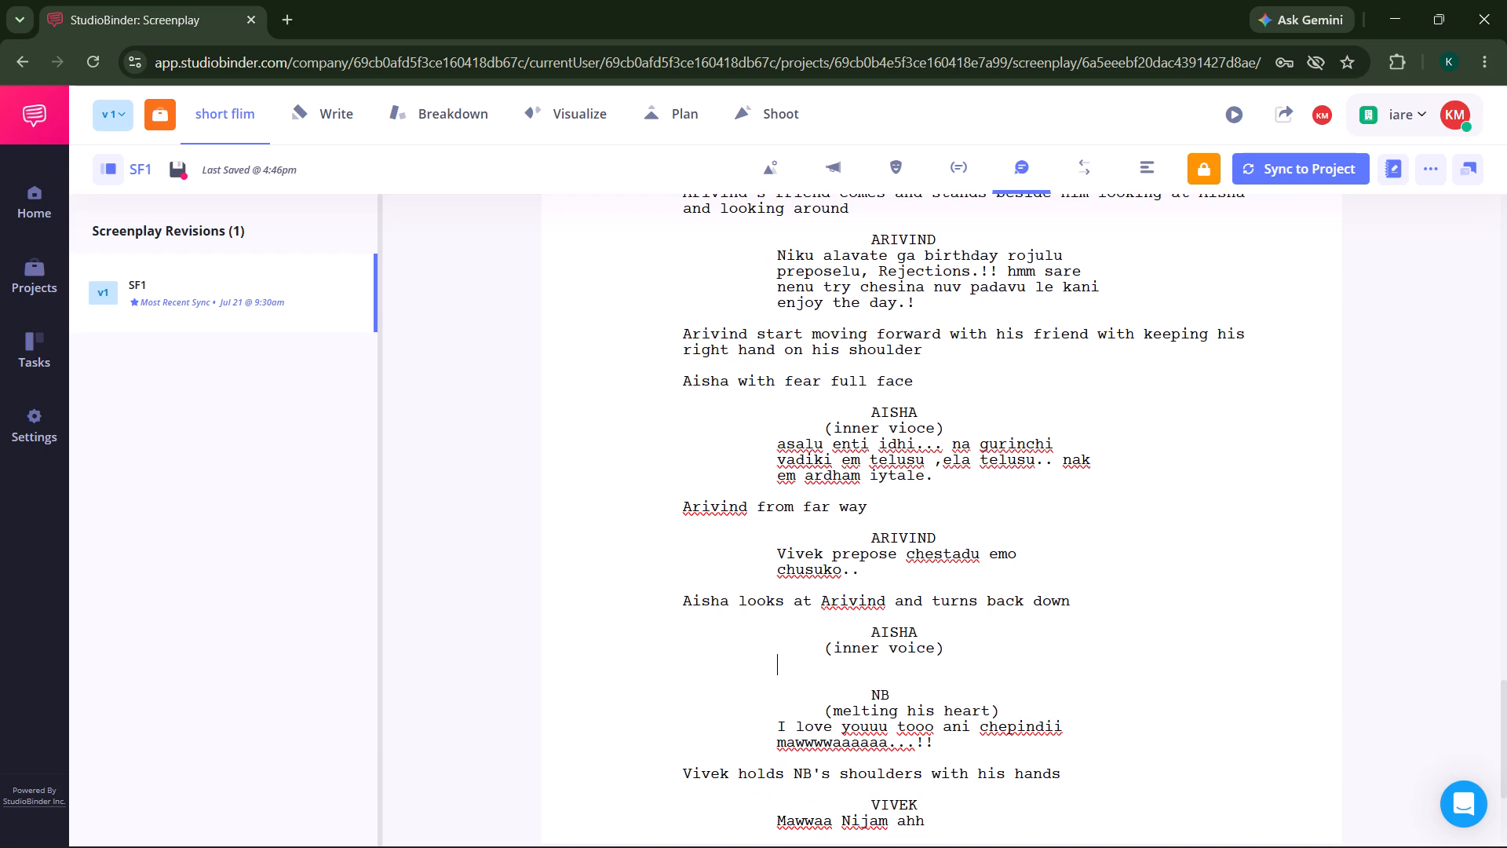
text(Vivek)
key(period)
text(!!)
Insert a "CUT TO:" transition between Aisha's "Vivek.!!" line and NB's "melting his heart" dialogue.
scroll(936, 408, down, 1)
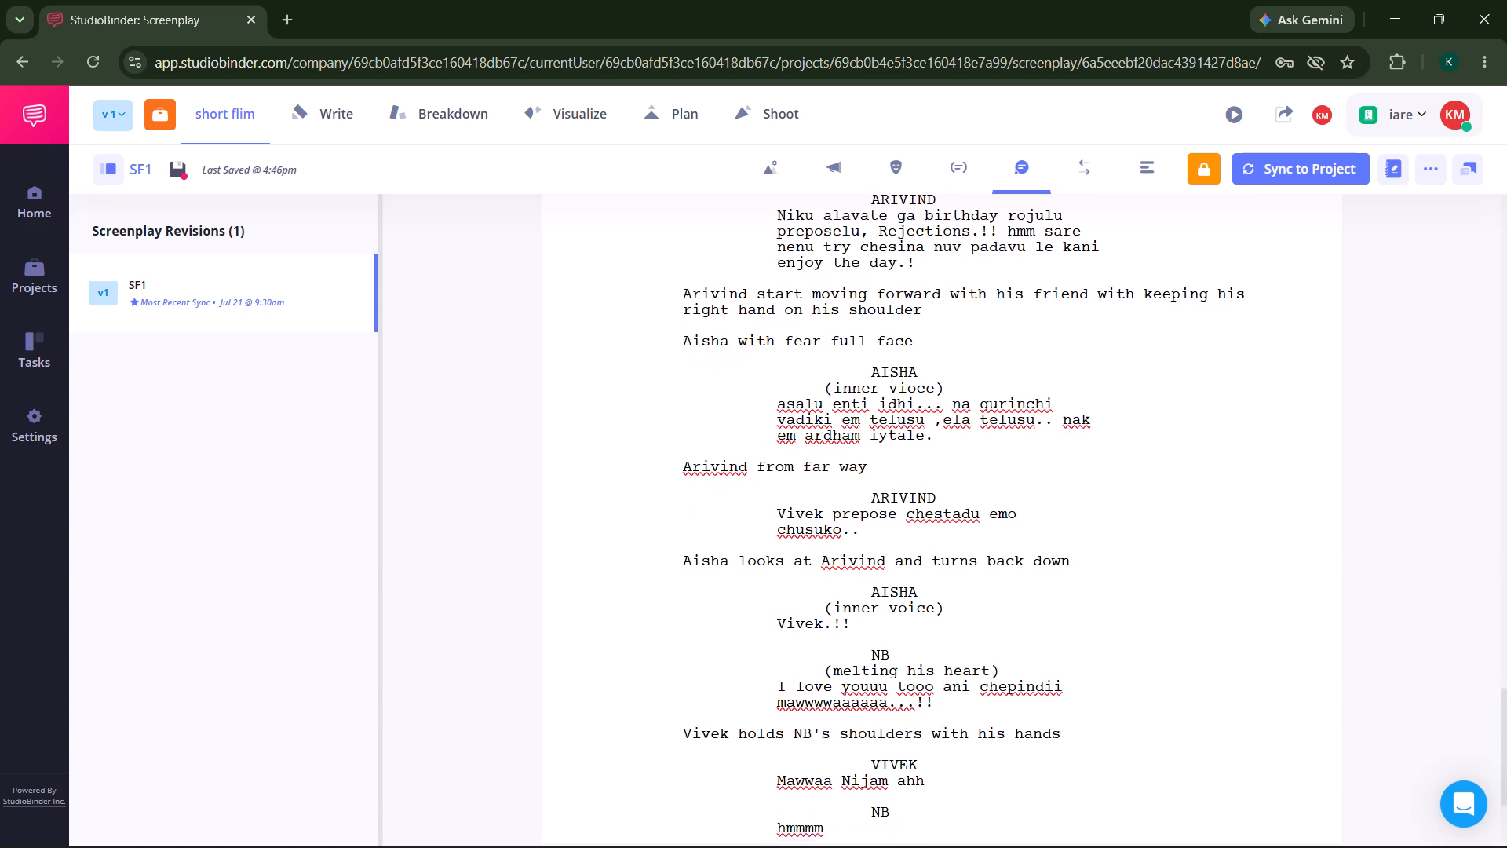
scroll(936, 408, down, 1)
key(Return)
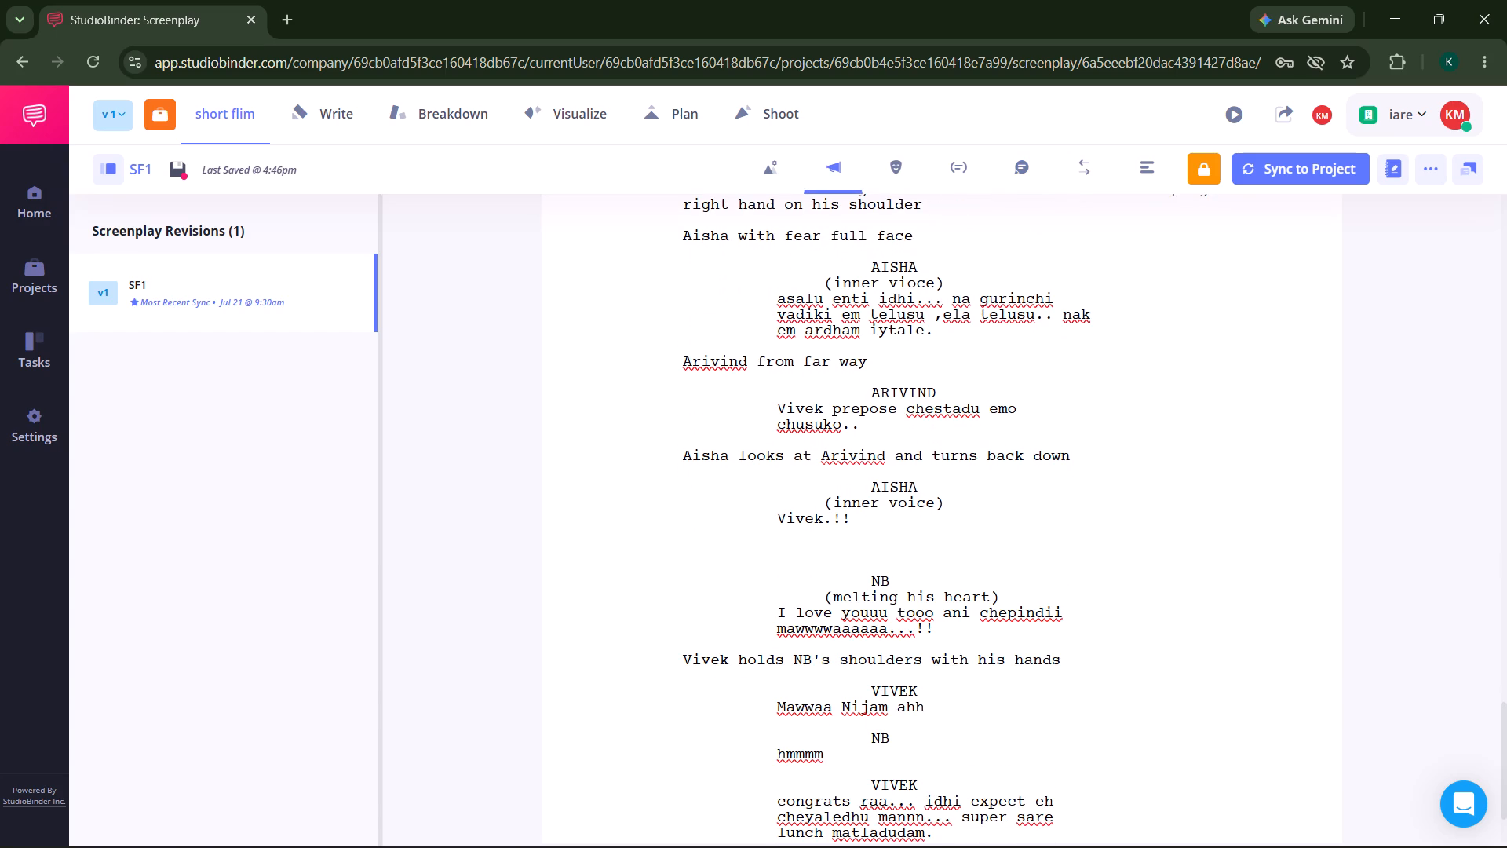
key(Tab)
key(Tab)
key(Tab)
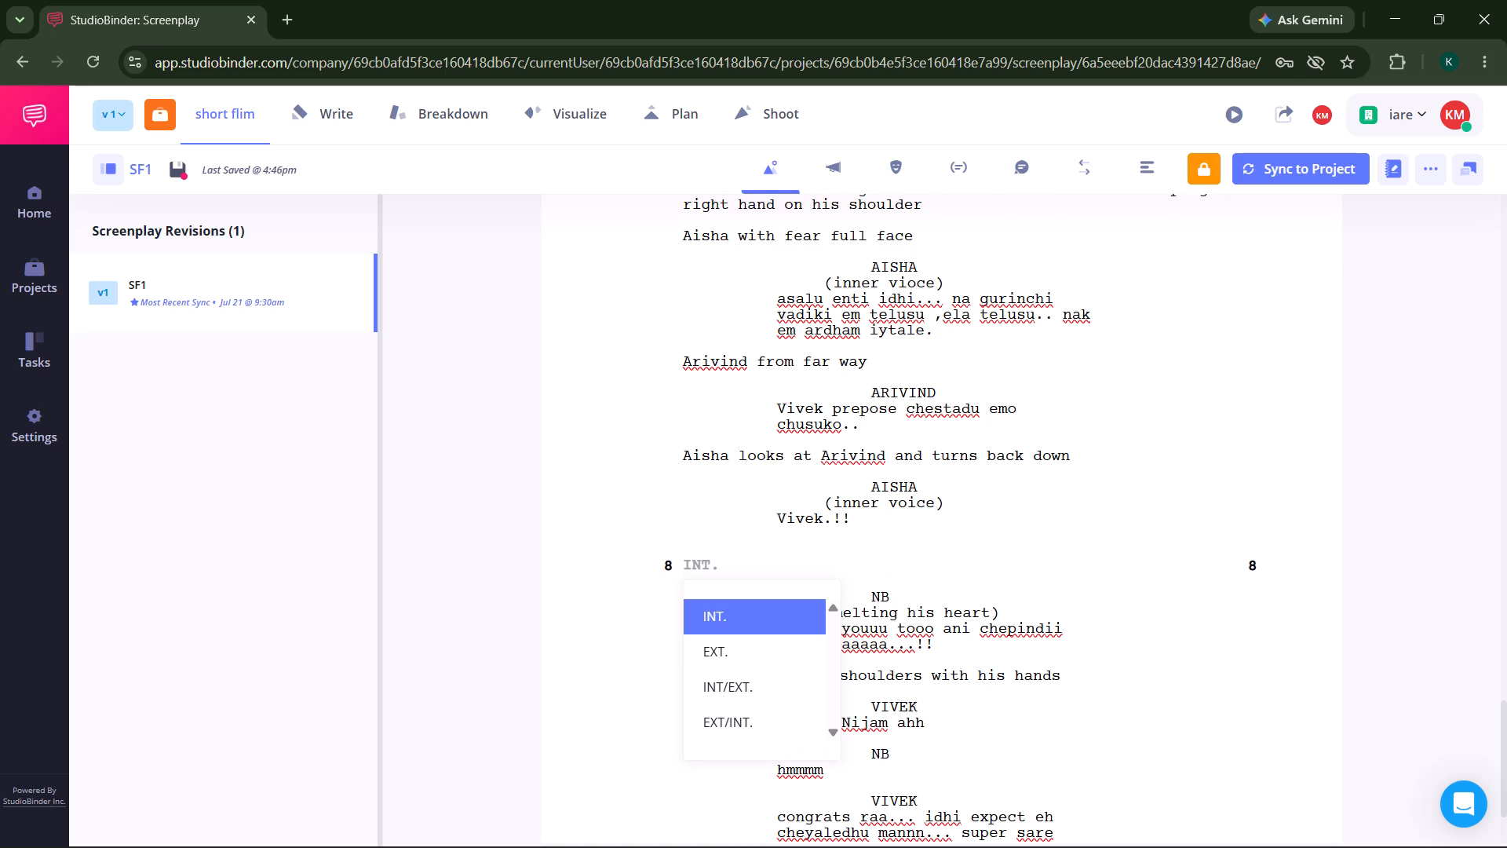
key(BackSpace)
key(Return)
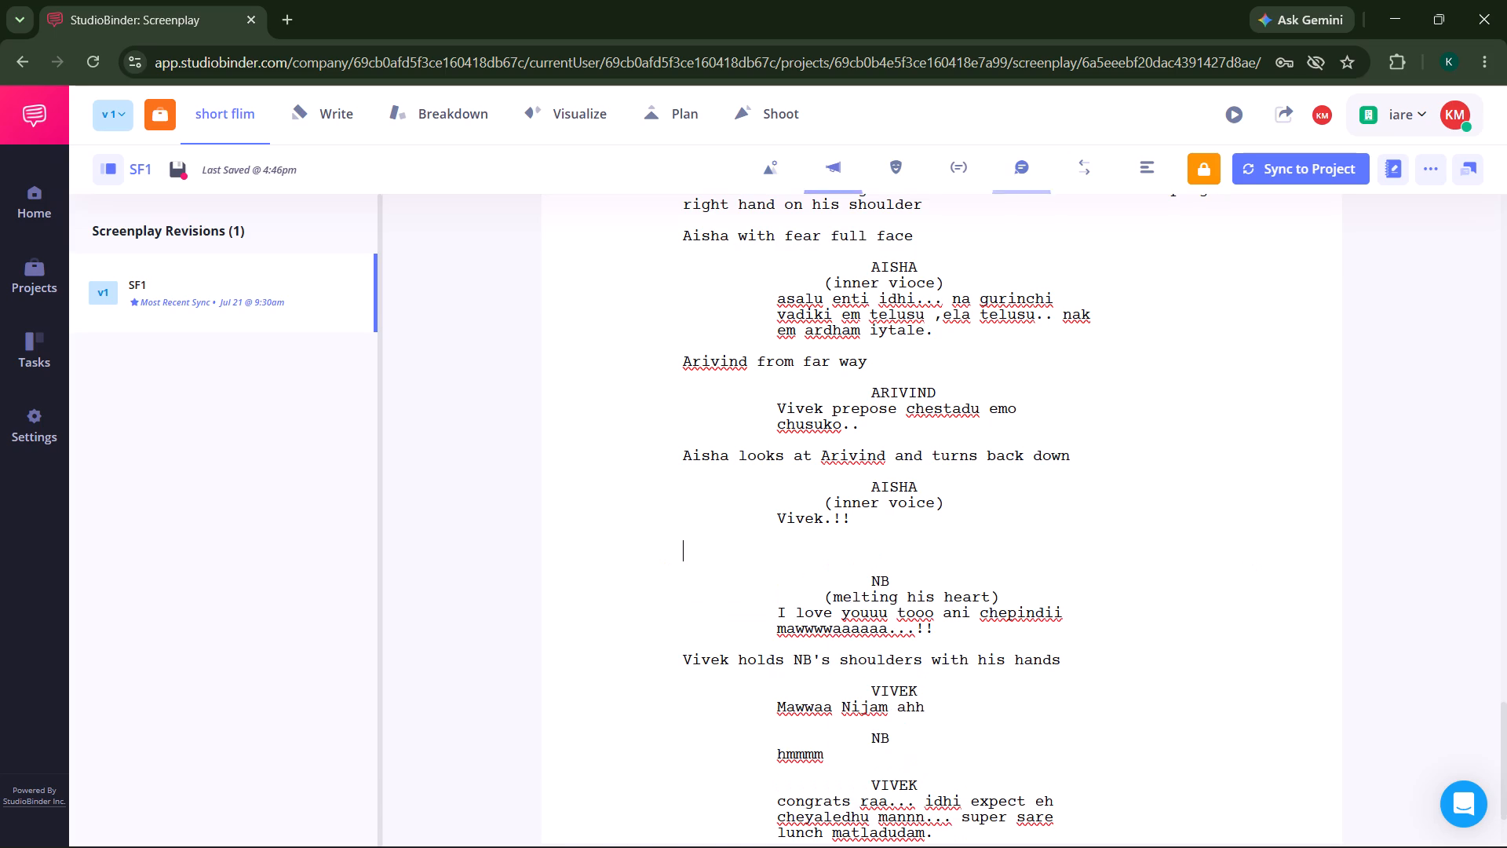
key(Tab)
key(Tab)
key(c)
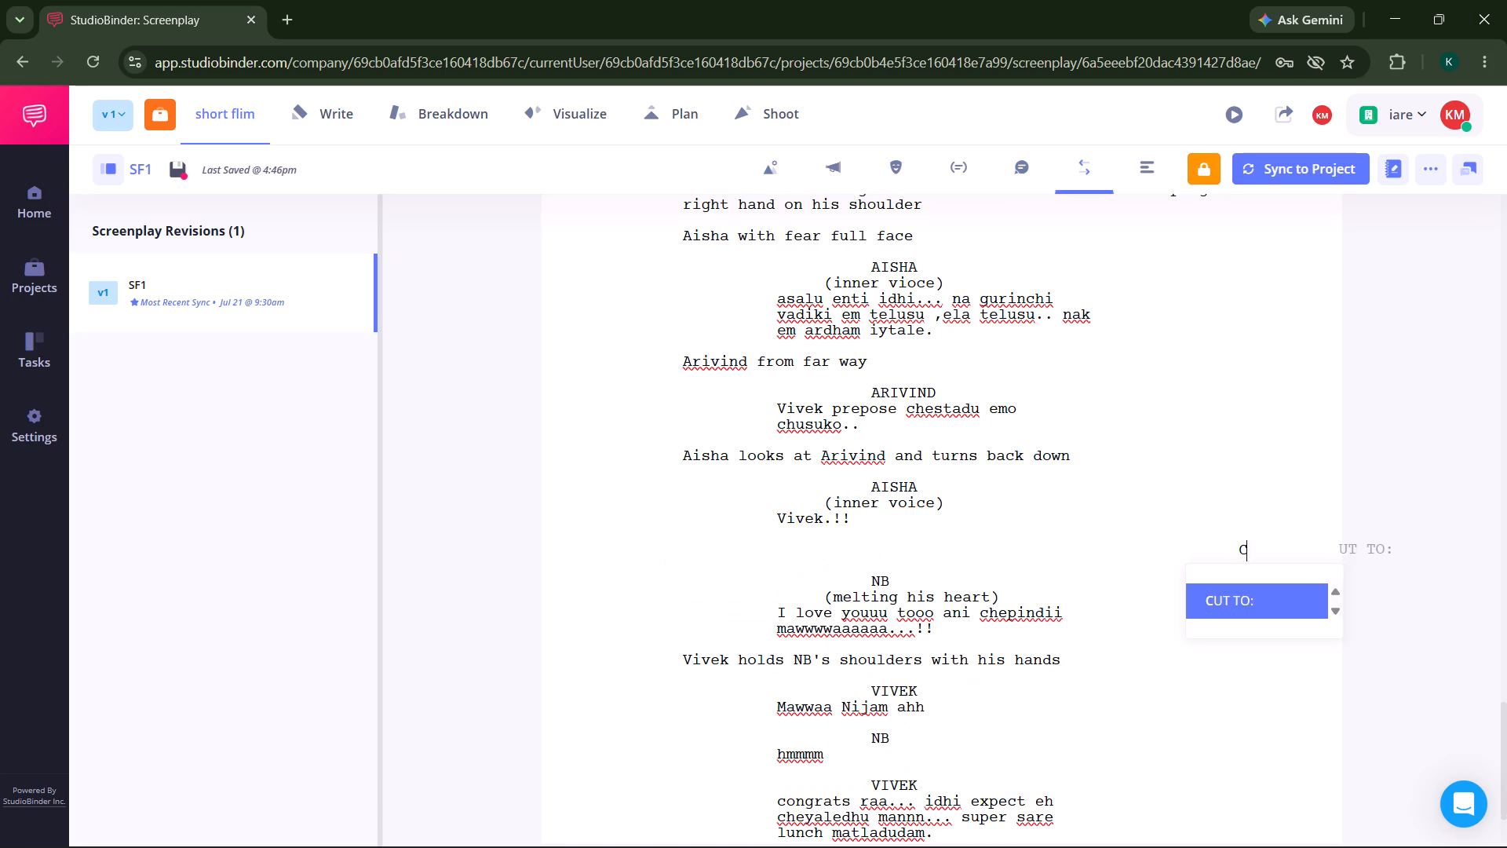
key(Tab)
Add the scene 8 heading "INT. COLLEGE_LAB - SAME TIME" after the transition.
key(Tab)
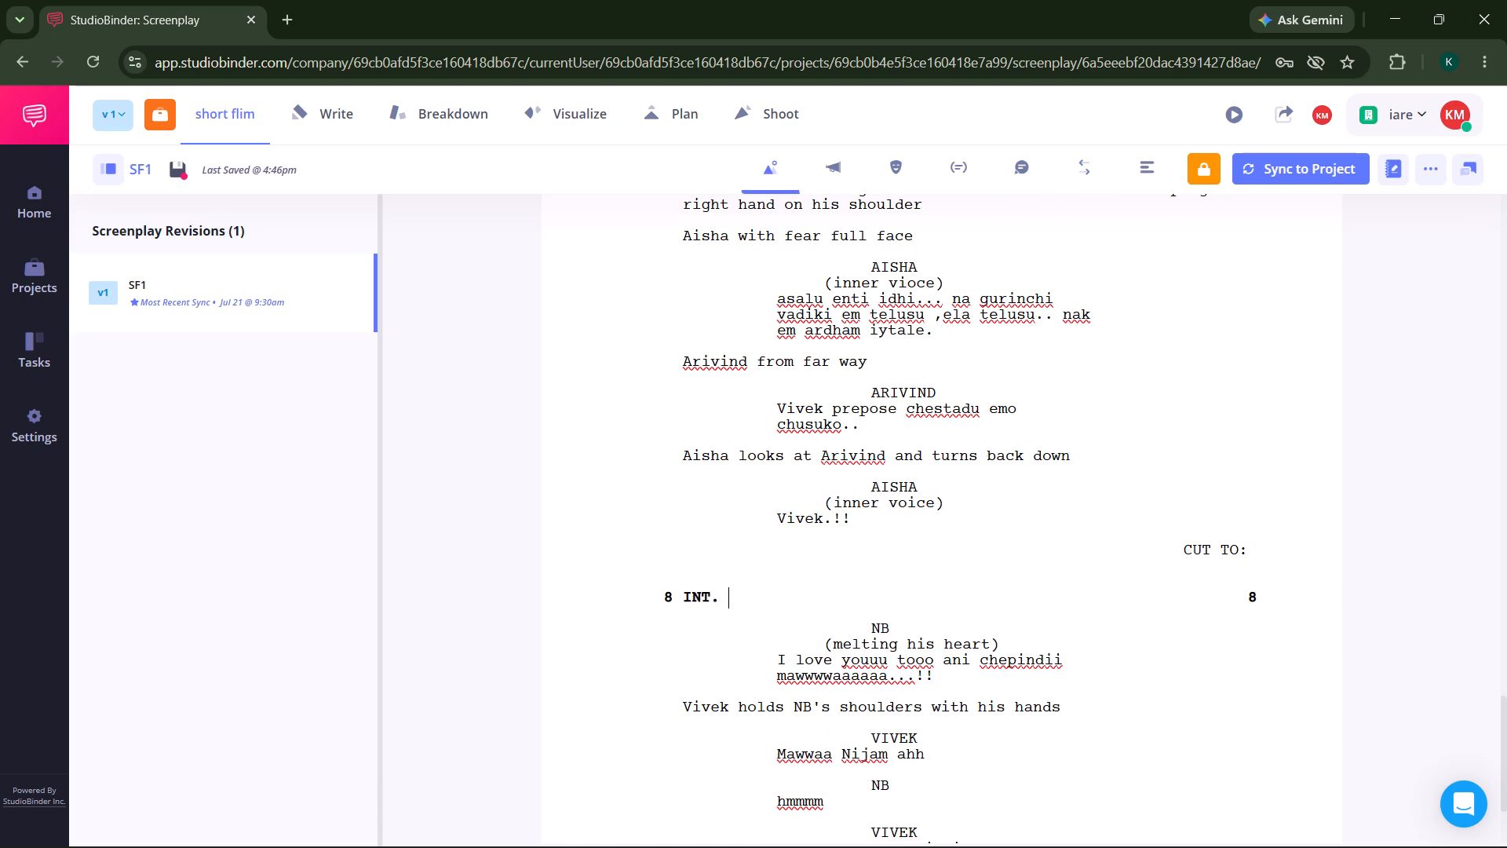
key(c)
key(Down)
key(Tab)
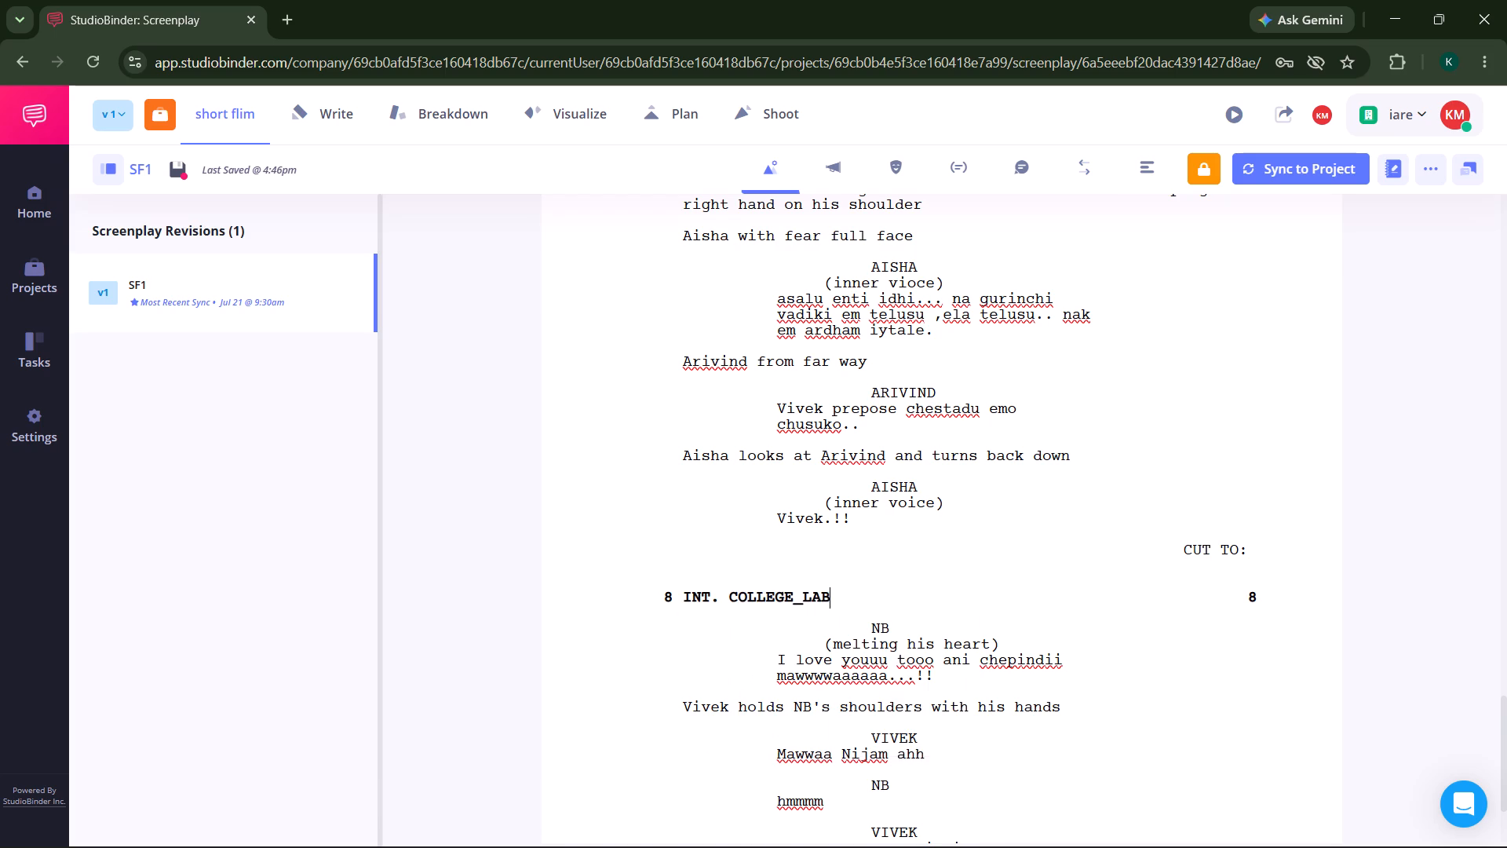
key(space)
text(- sa)
key(Tab)
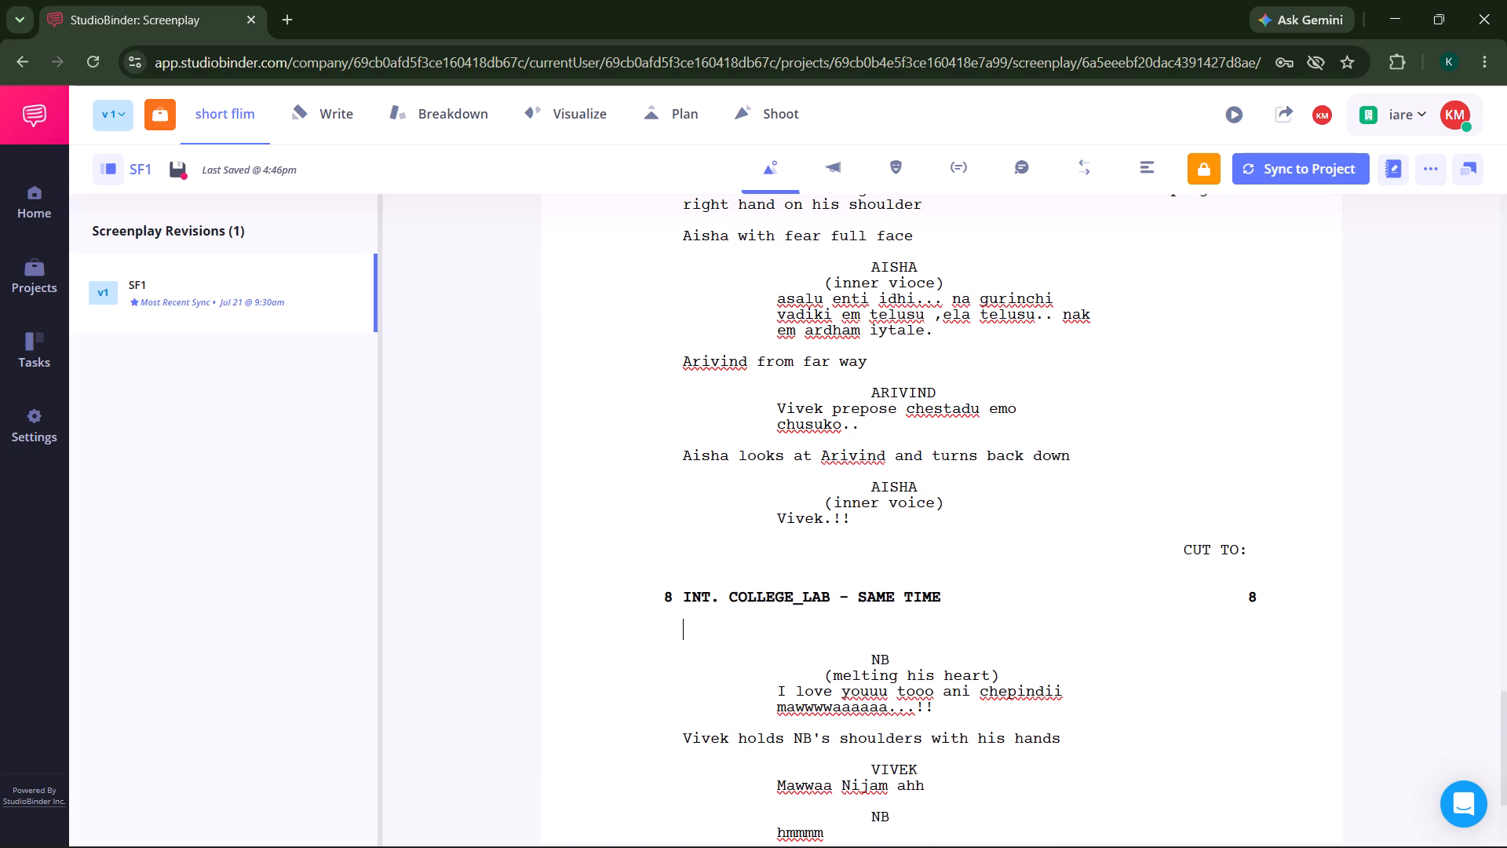
Add the action line "Vivek looking at NB" under the scene 8 heading.
scroll(936, 408, down, 3)
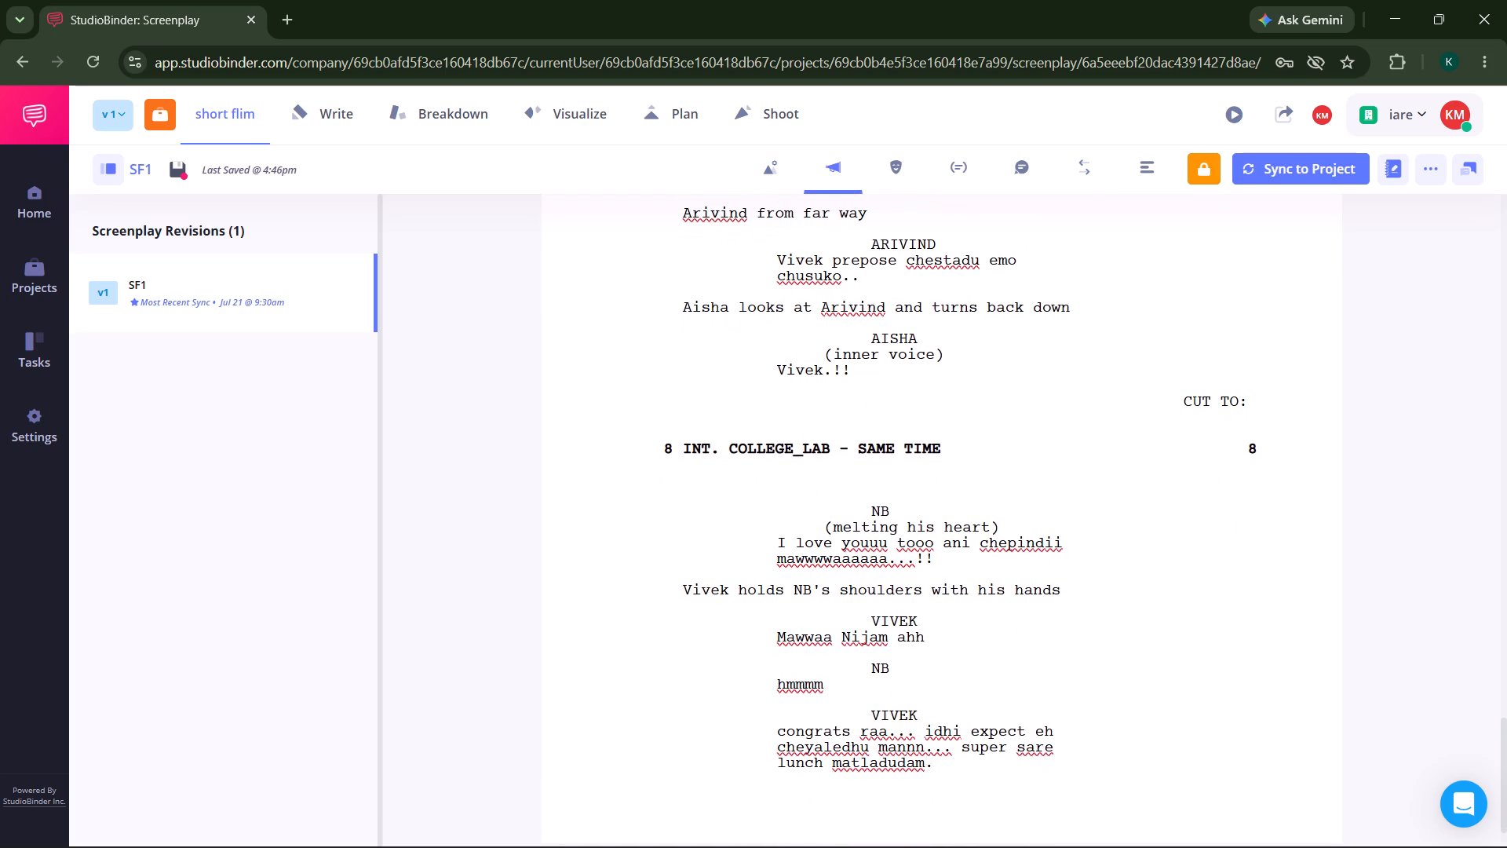
scroll(936, 408, down, 1)
text(Vivek looking at)
key(space)
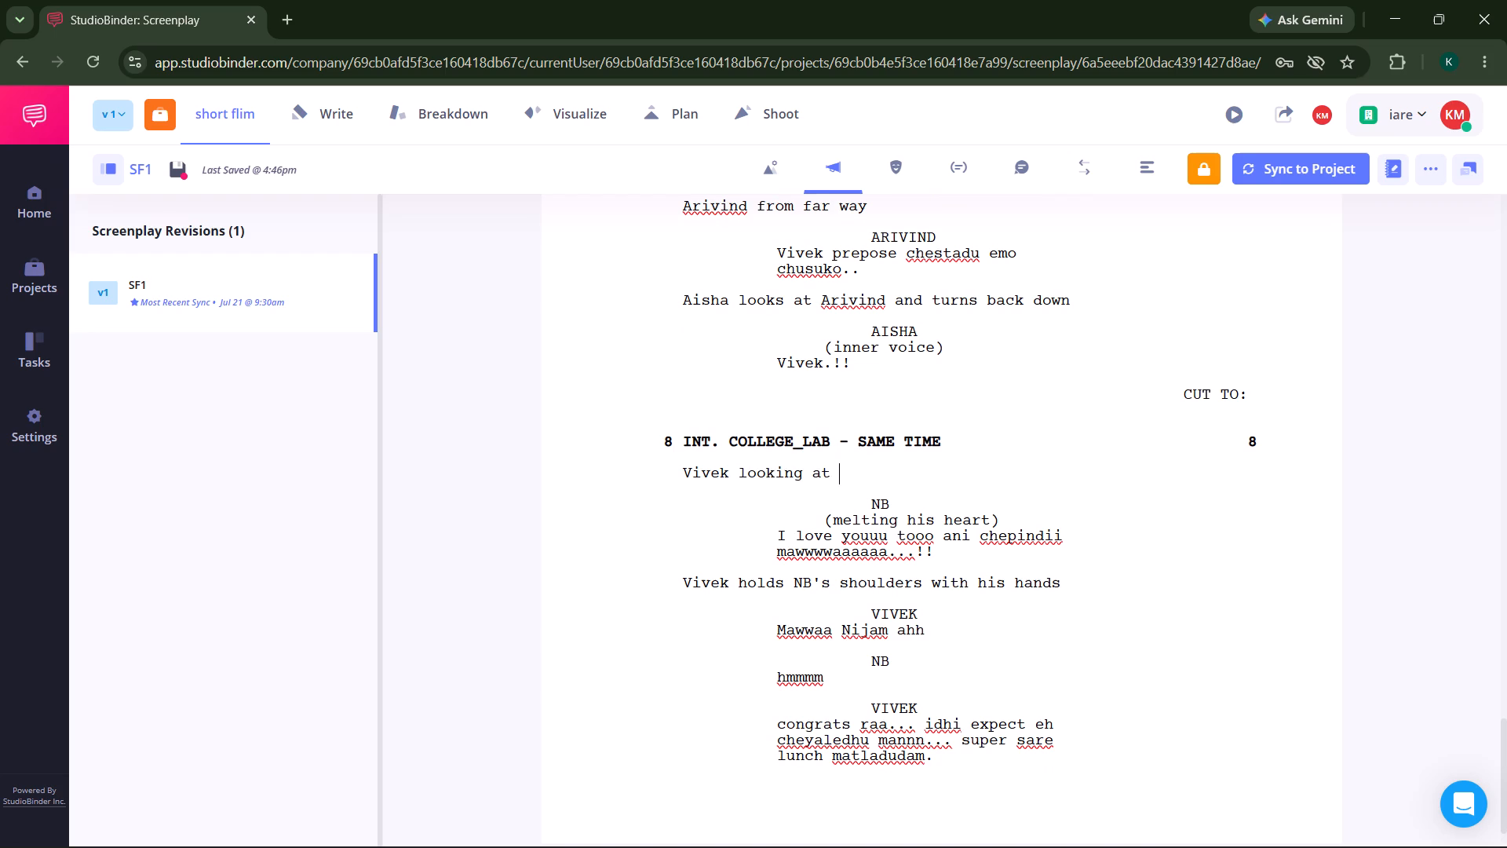
text(NB)
scroll(936, 408, down, 2)
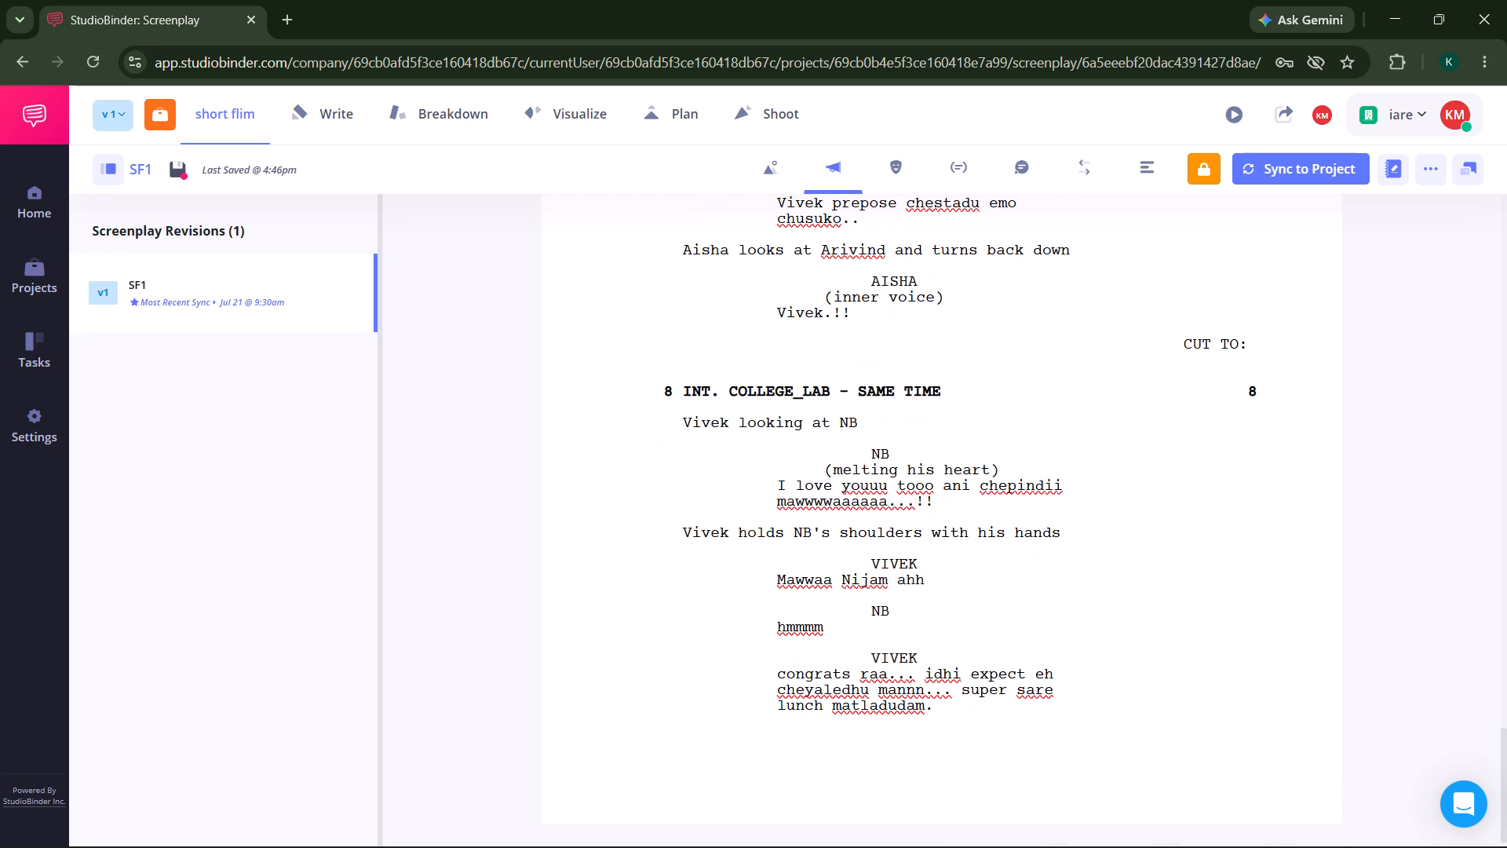
Add the action line "Vivek comes out from the lab and sees Aisha" after Vivek's "lunch matladudam." dialogue at the end of scene 8.
scroll(992, 547, down, 1)
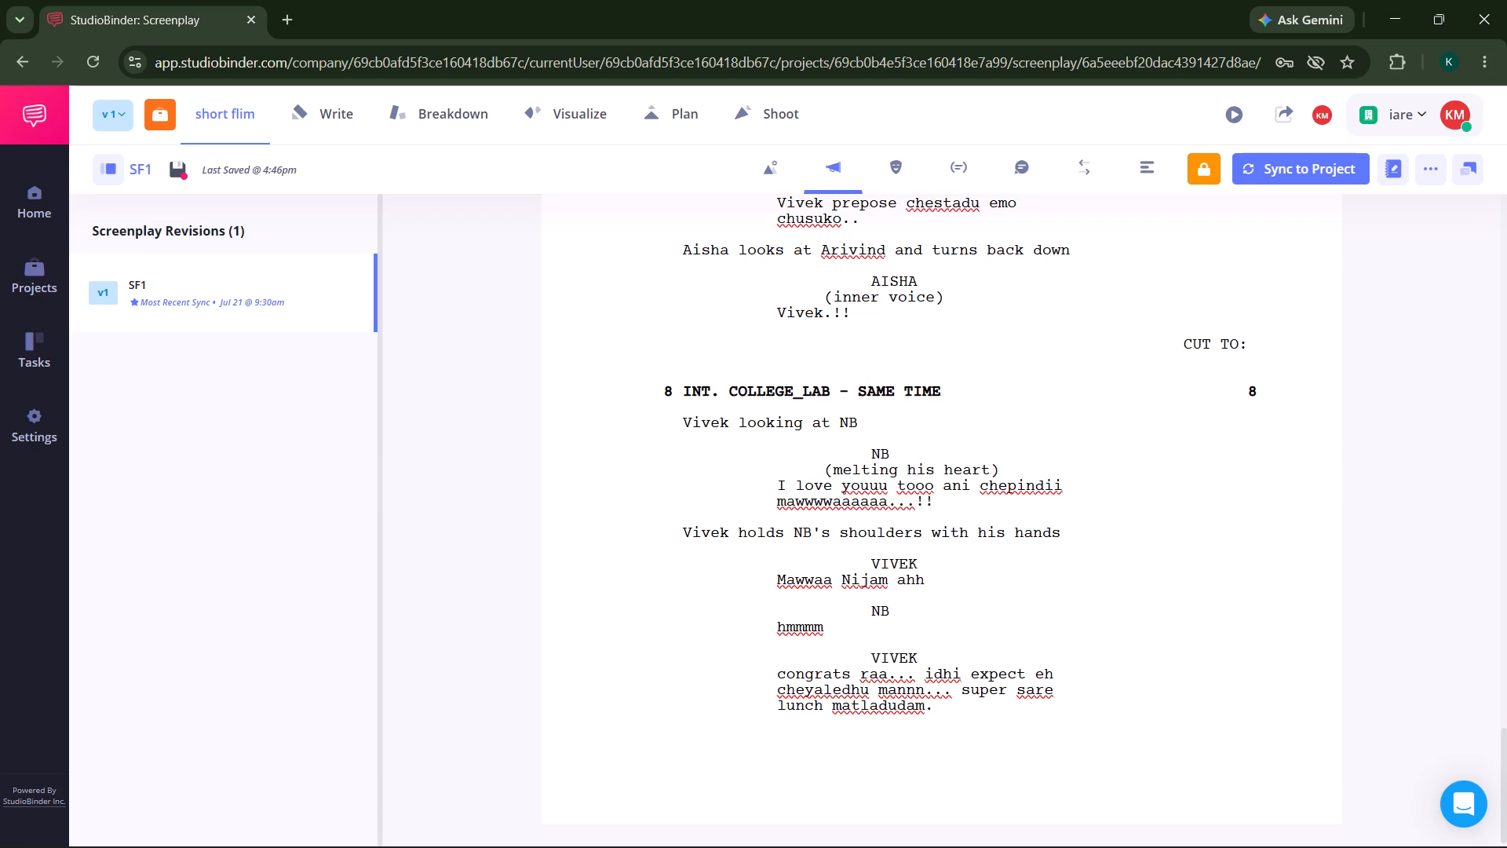
click(963, 711)
scroll(963, 711, down, 1)
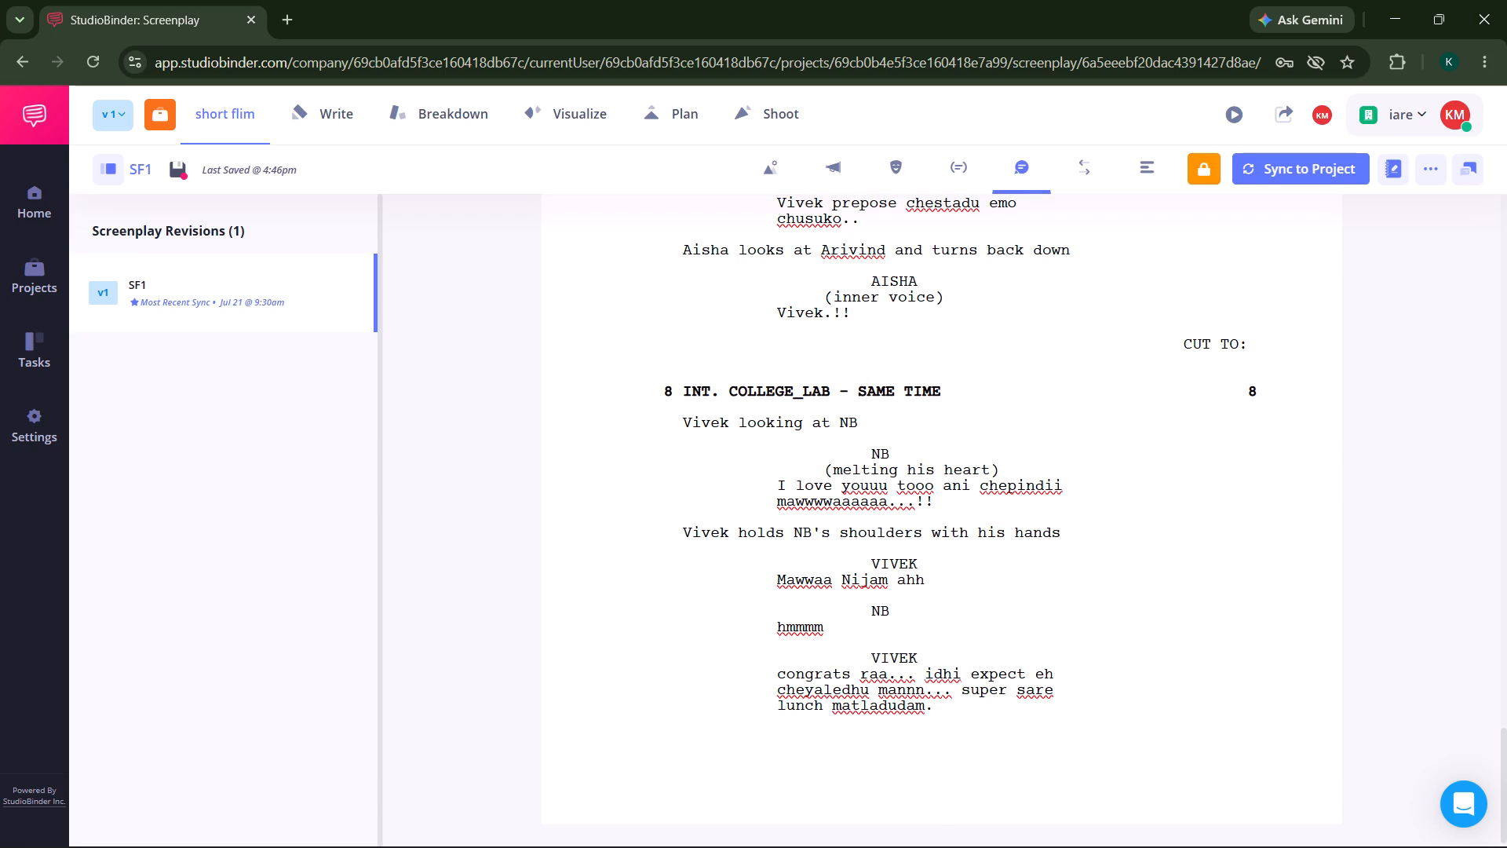
scroll(972, 715, down, 1)
key(Return)
text(Vivek)
key(space)
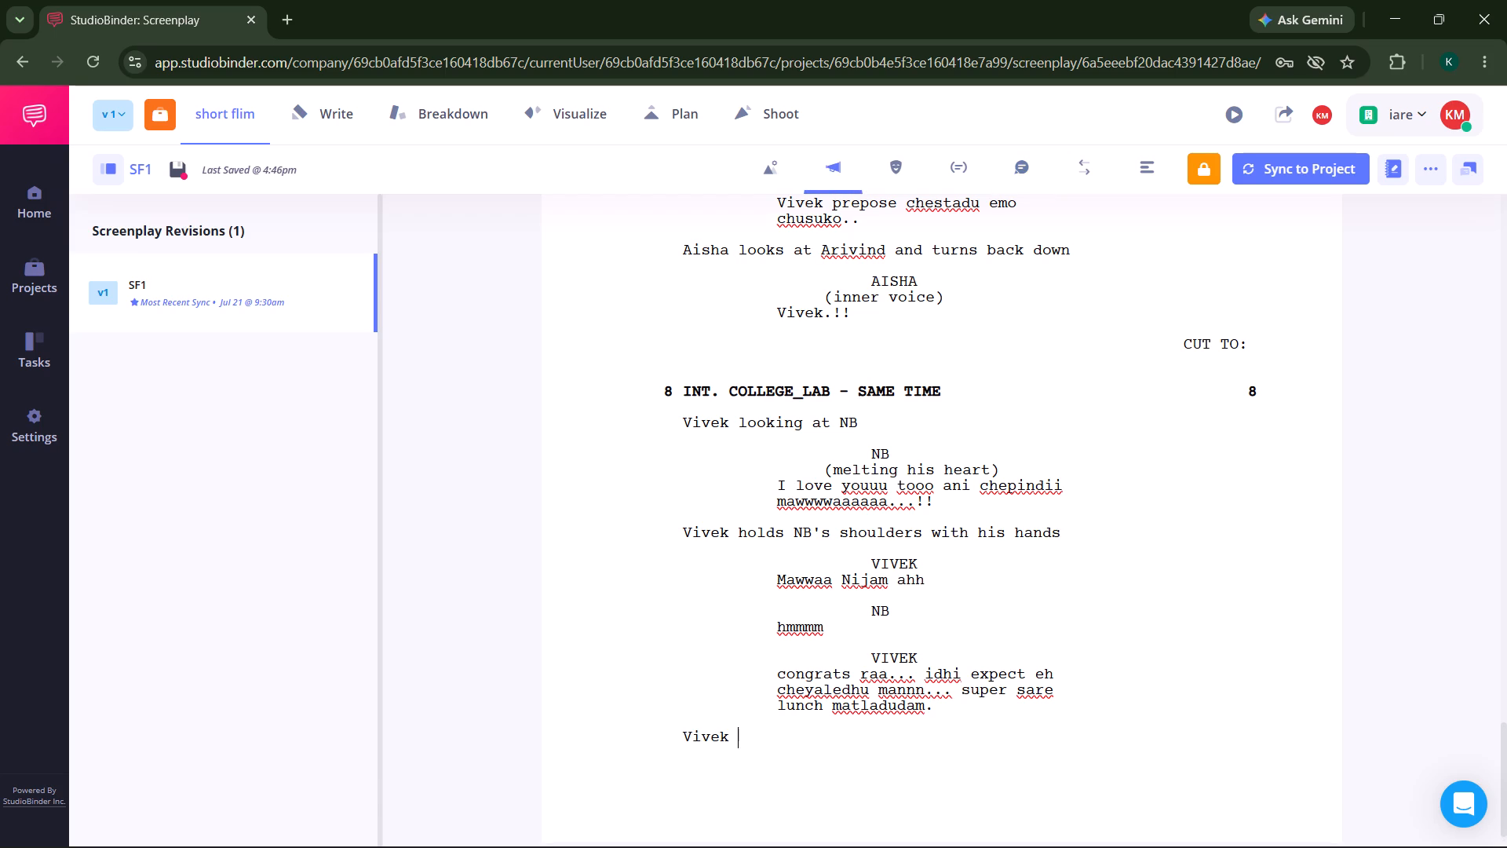
text(lea)
key(BackSpace)
key(BackSpace)
key(BackSpace)
text(comes out)
key(space)
text(form)
key(space)
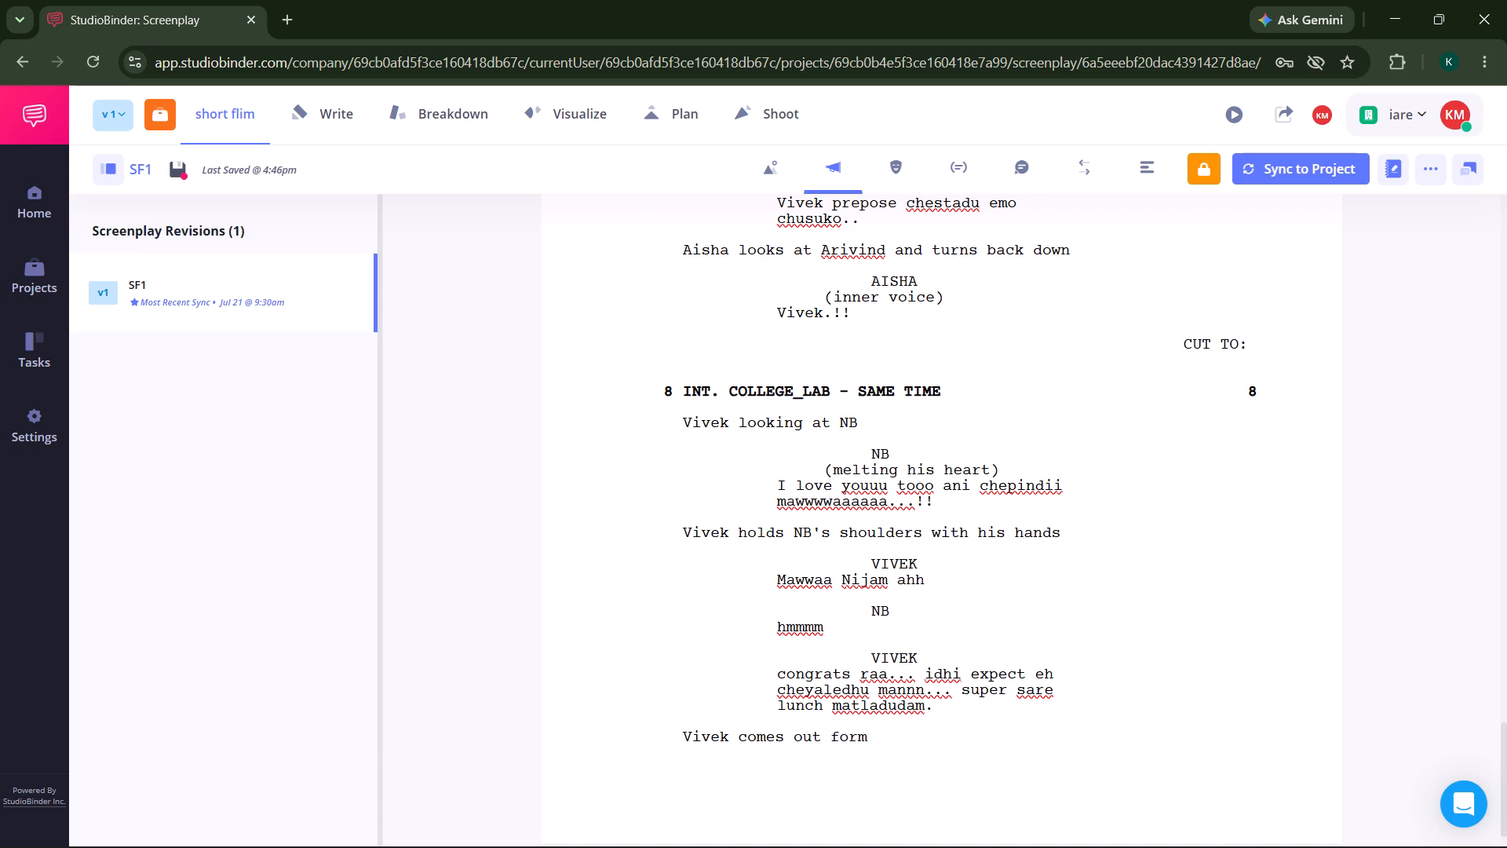
key(BackSpace)
key(BackSpace)
key(BackSpace)
key(BackSpace)
text(rom the lab sa)
key(BackSpace)
key(BackSpace)
text(ans)
key(BackSpace)
text(d)
key(space)
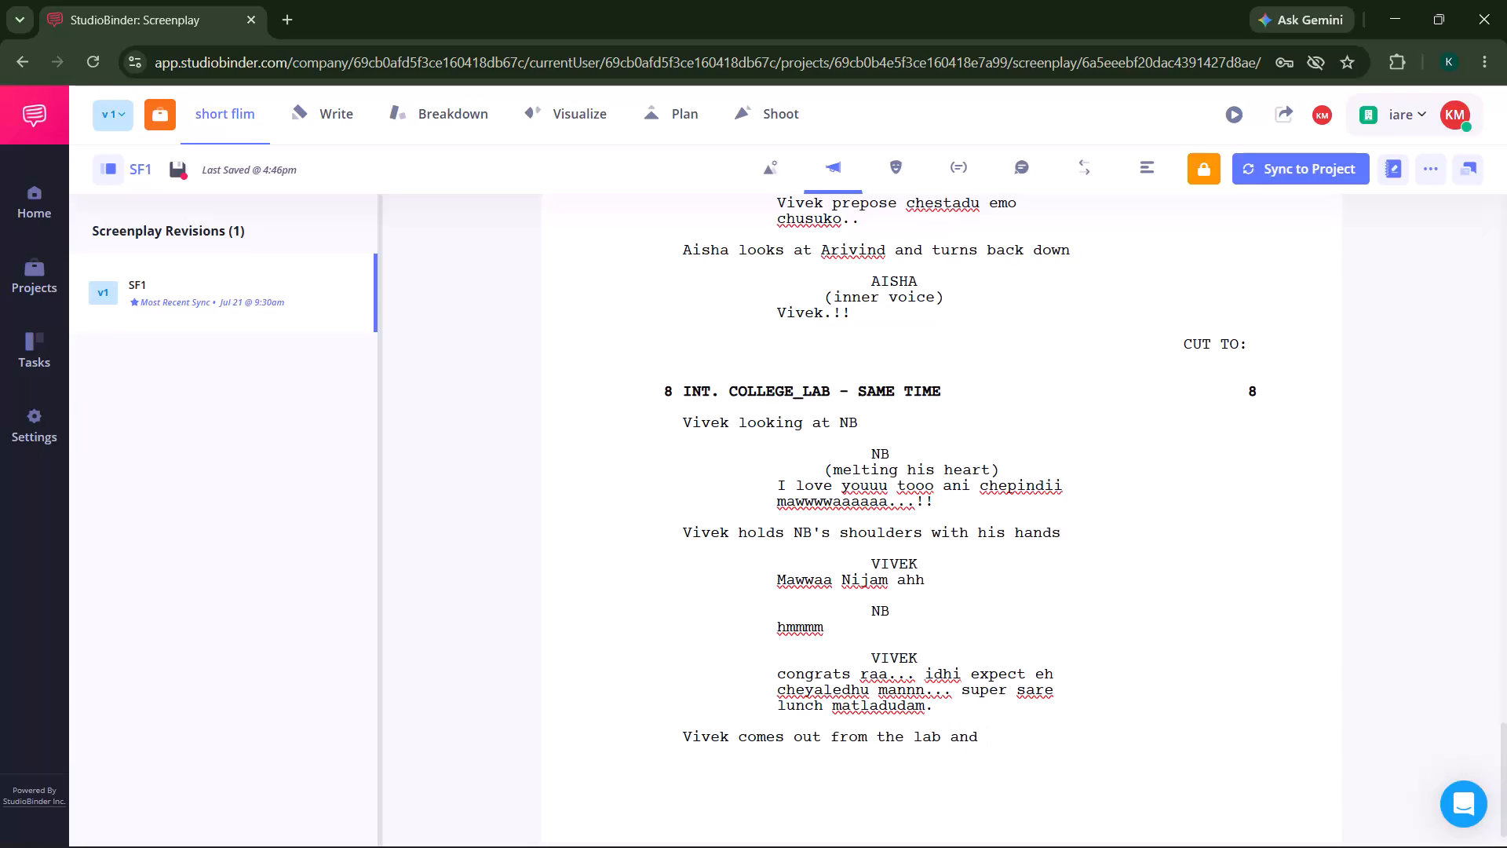
text(sees Aisha)
Insert a "CUT TO:" transition after the action line where Vivek sees Aisha.
key(Return)
key(Tab)
key(Tab)
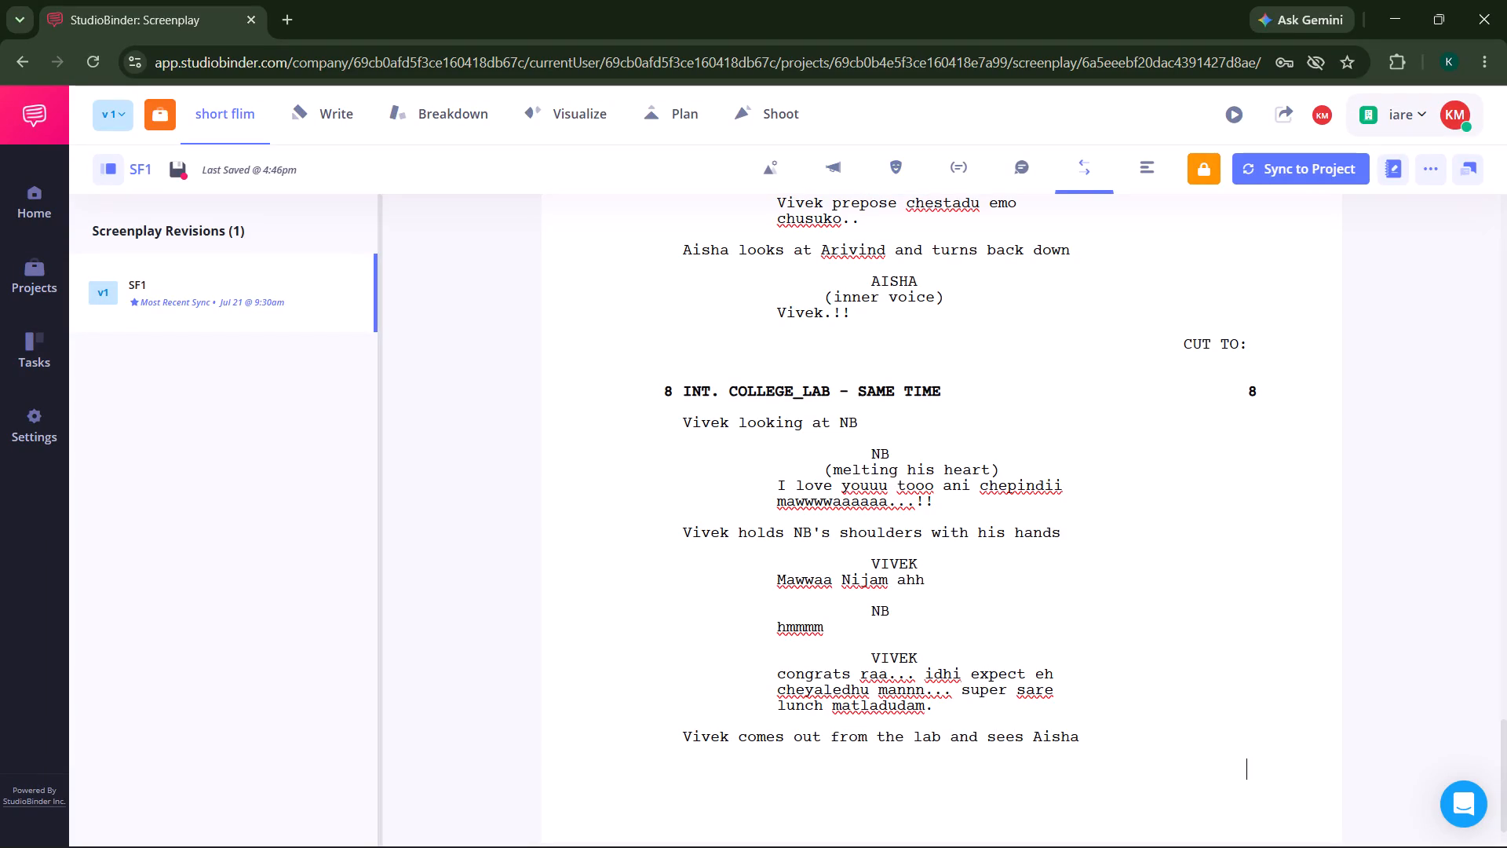
key(c)
key(Tab)
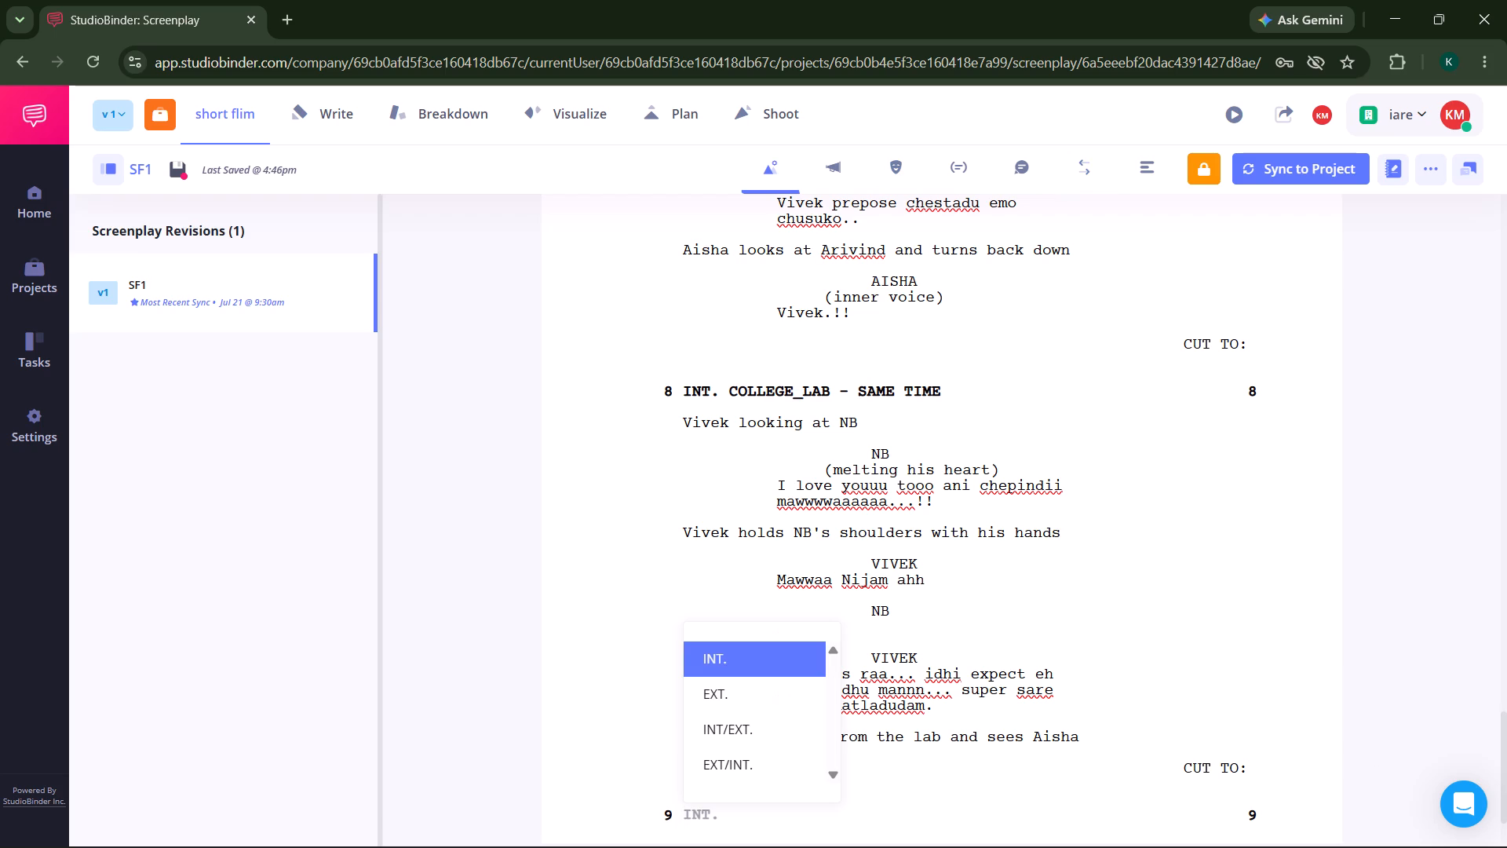
Complete the scene 9 heading as "INT. COLLEGE_CLASSROOM_OUTSIDE - SAME TIME".
key(Tab)
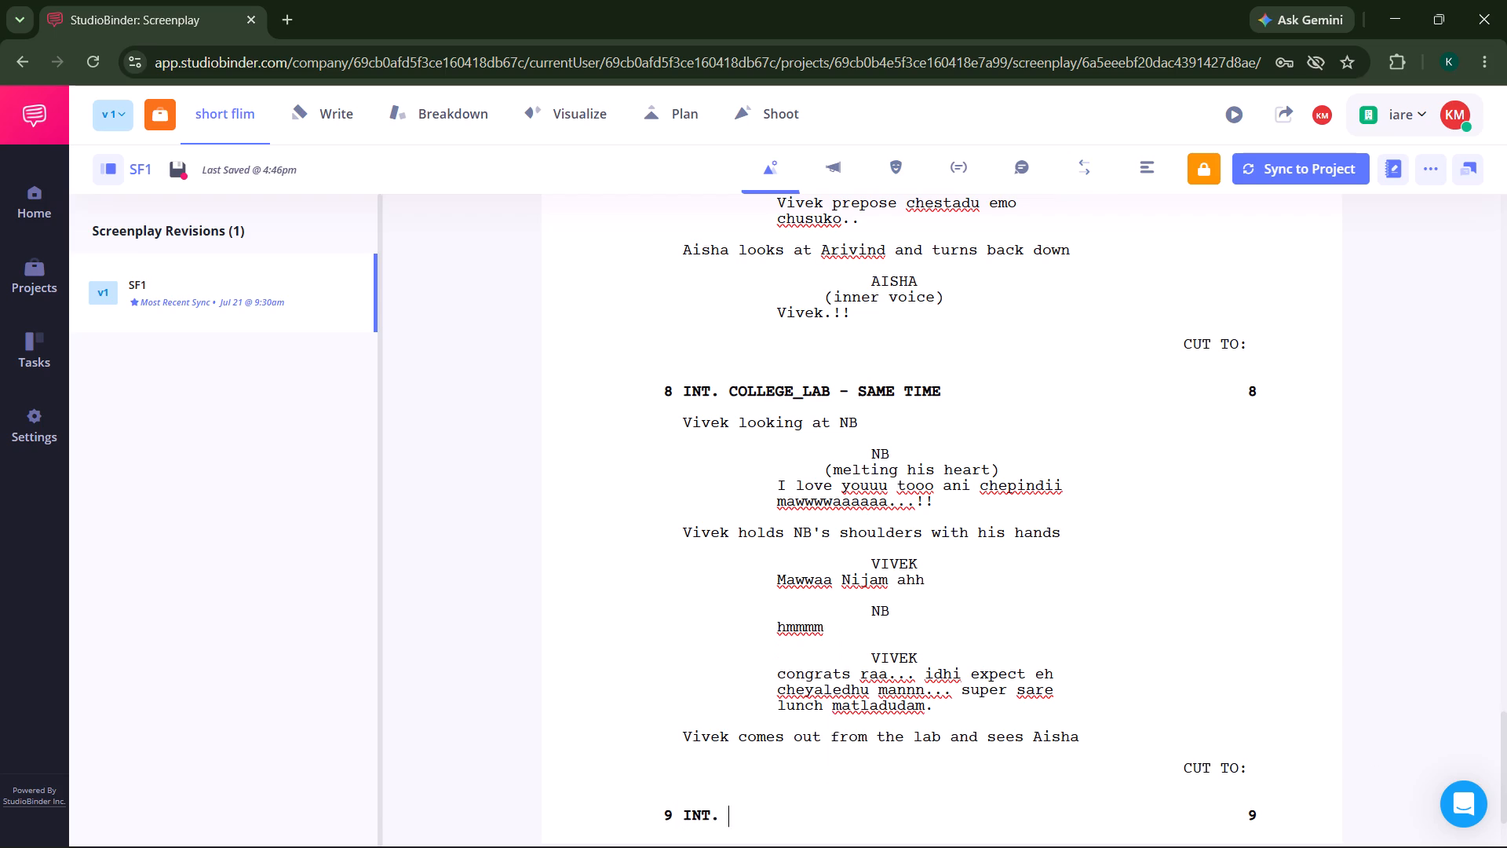
key(c)
key(Tab)
key(space)
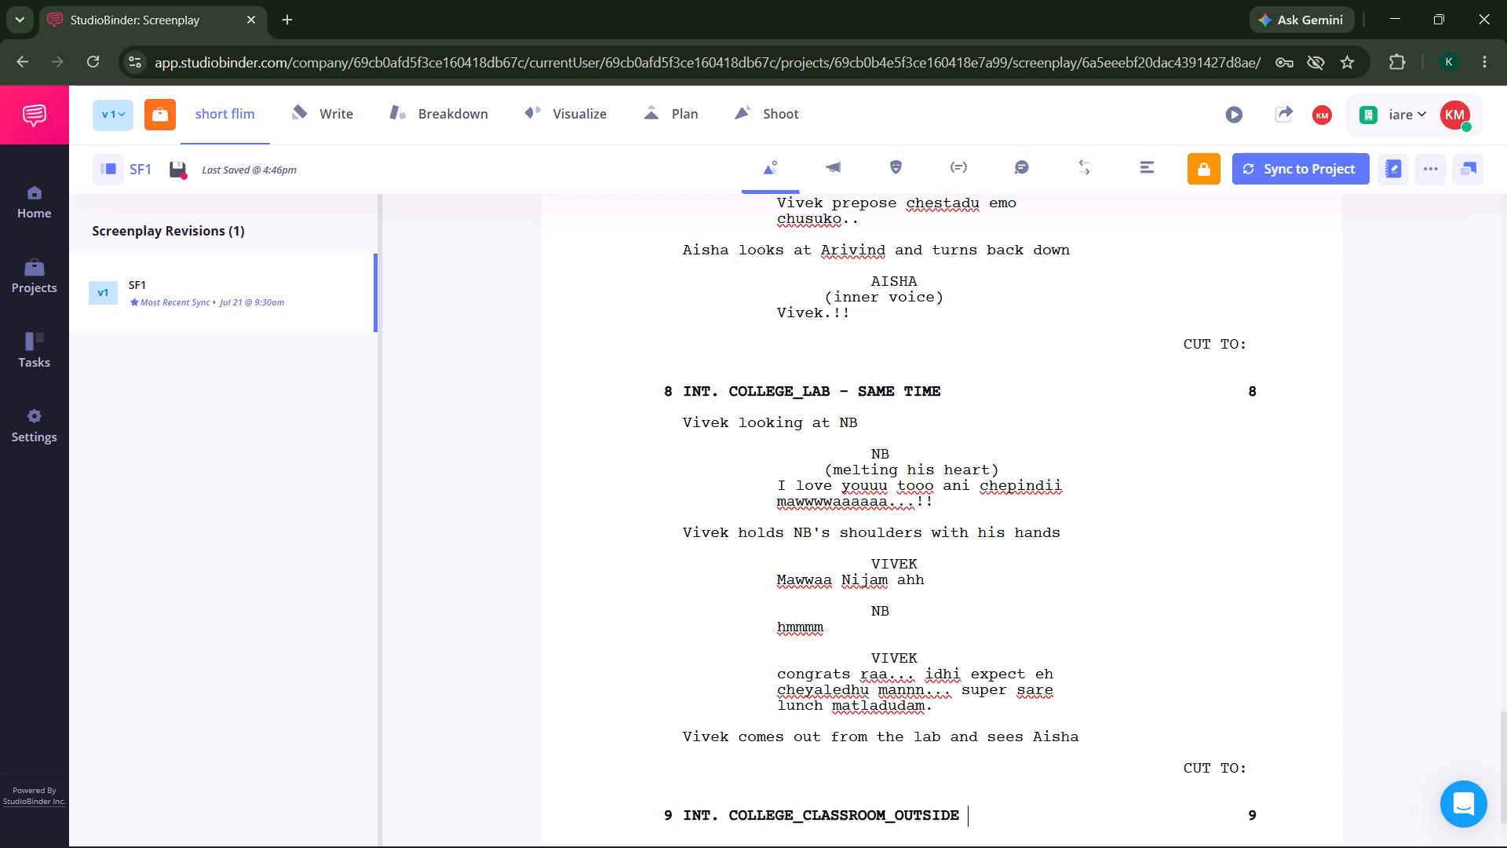
text(- sa)
key(Tab)
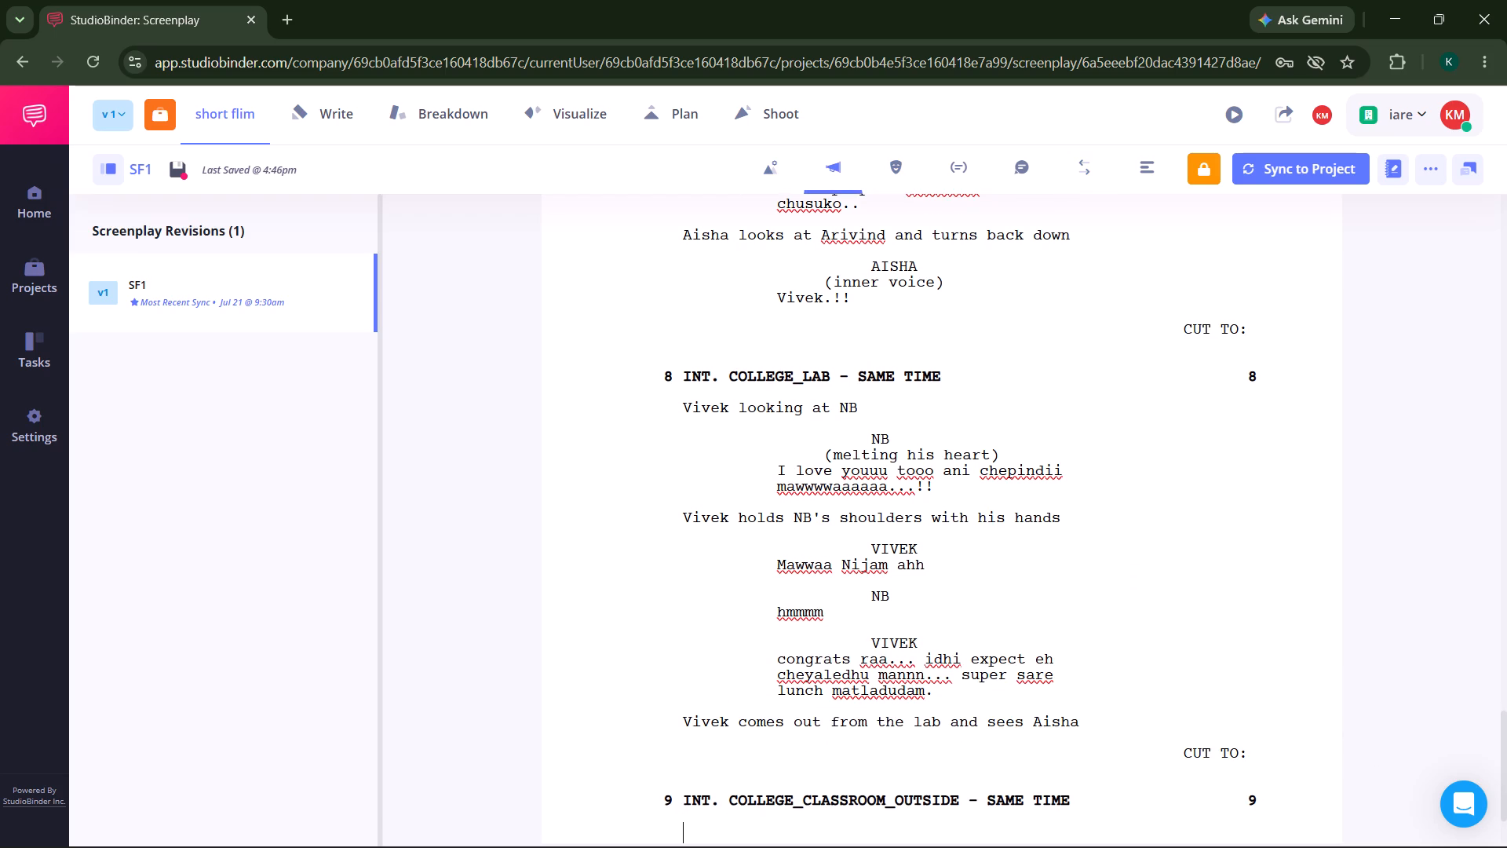
Add the action line "Aisha looks at Vivek.." under the scene 9 heading.
scroll(972, 715, down, 3)
text(Aisha)
key(space)
key(l)
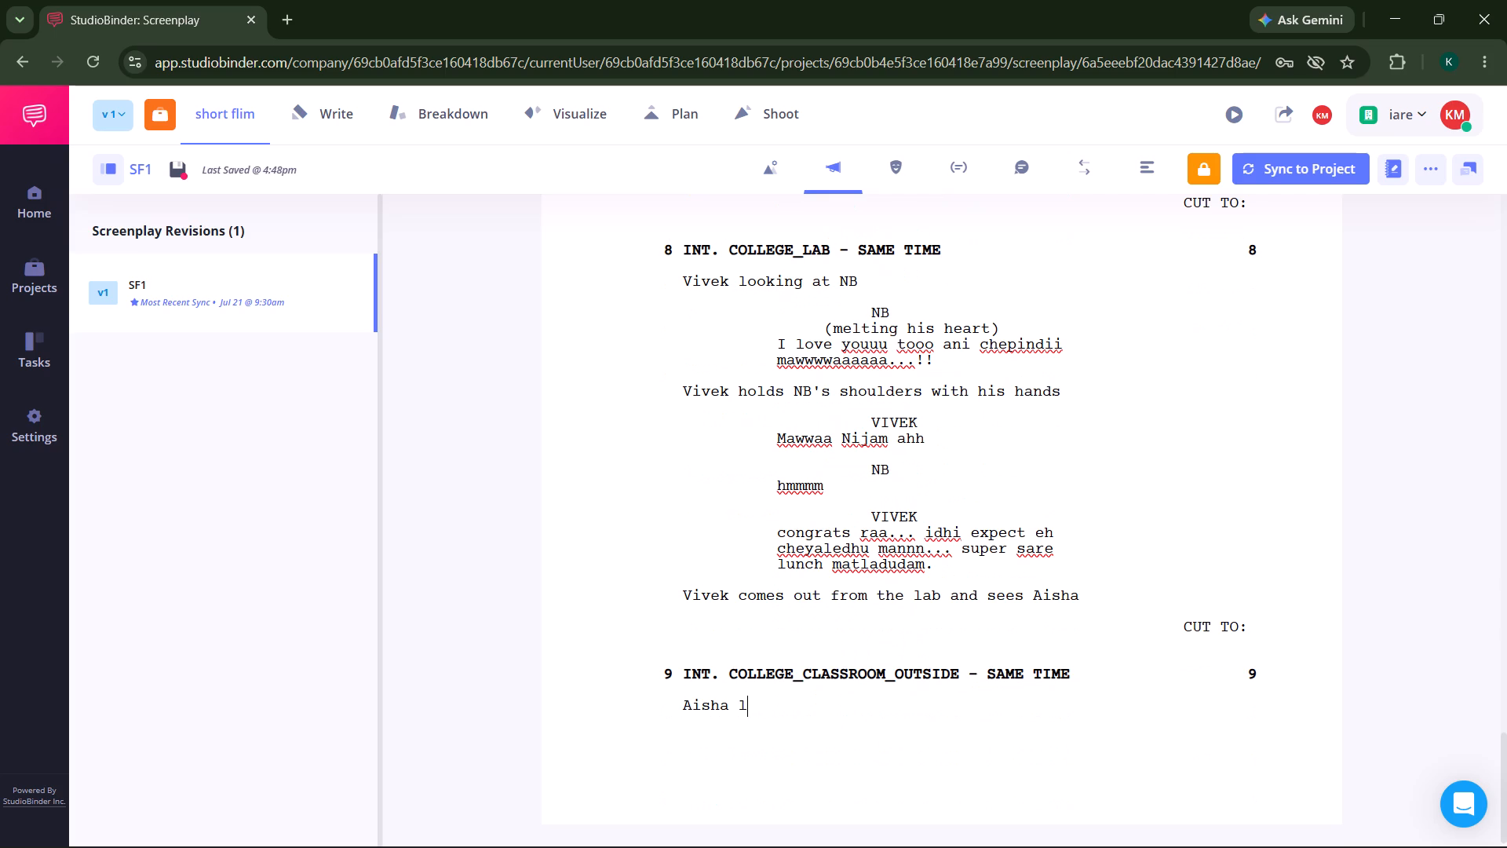
text(ooks at)
key(space)
text(Vivek)
text(..)
Add an AISHA character cue with the parenthetical "inner vioce" below the scene 9 action line.
key(Return)
key(Tab)
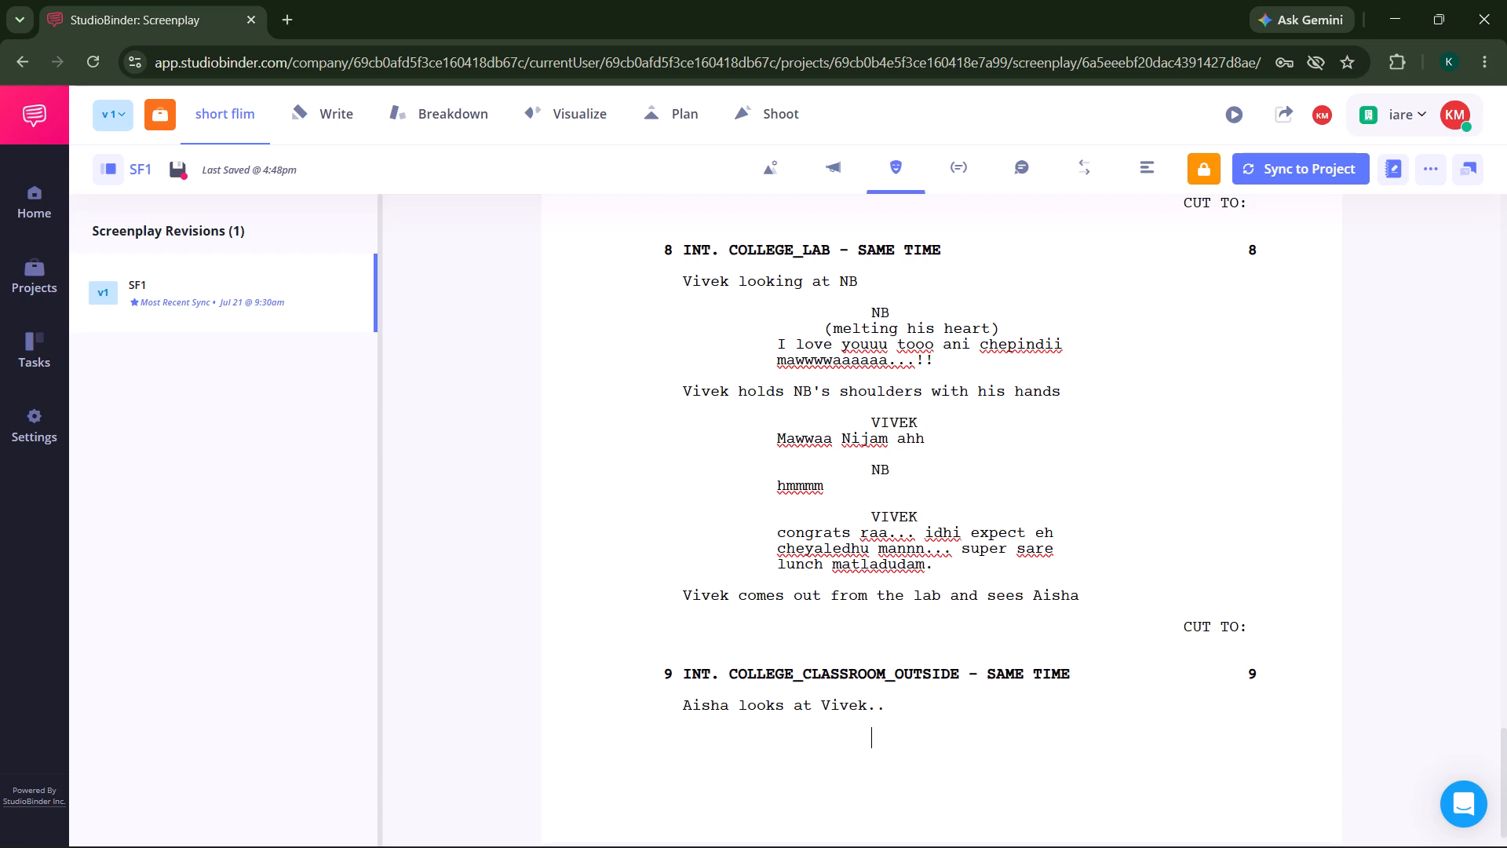
key(a)
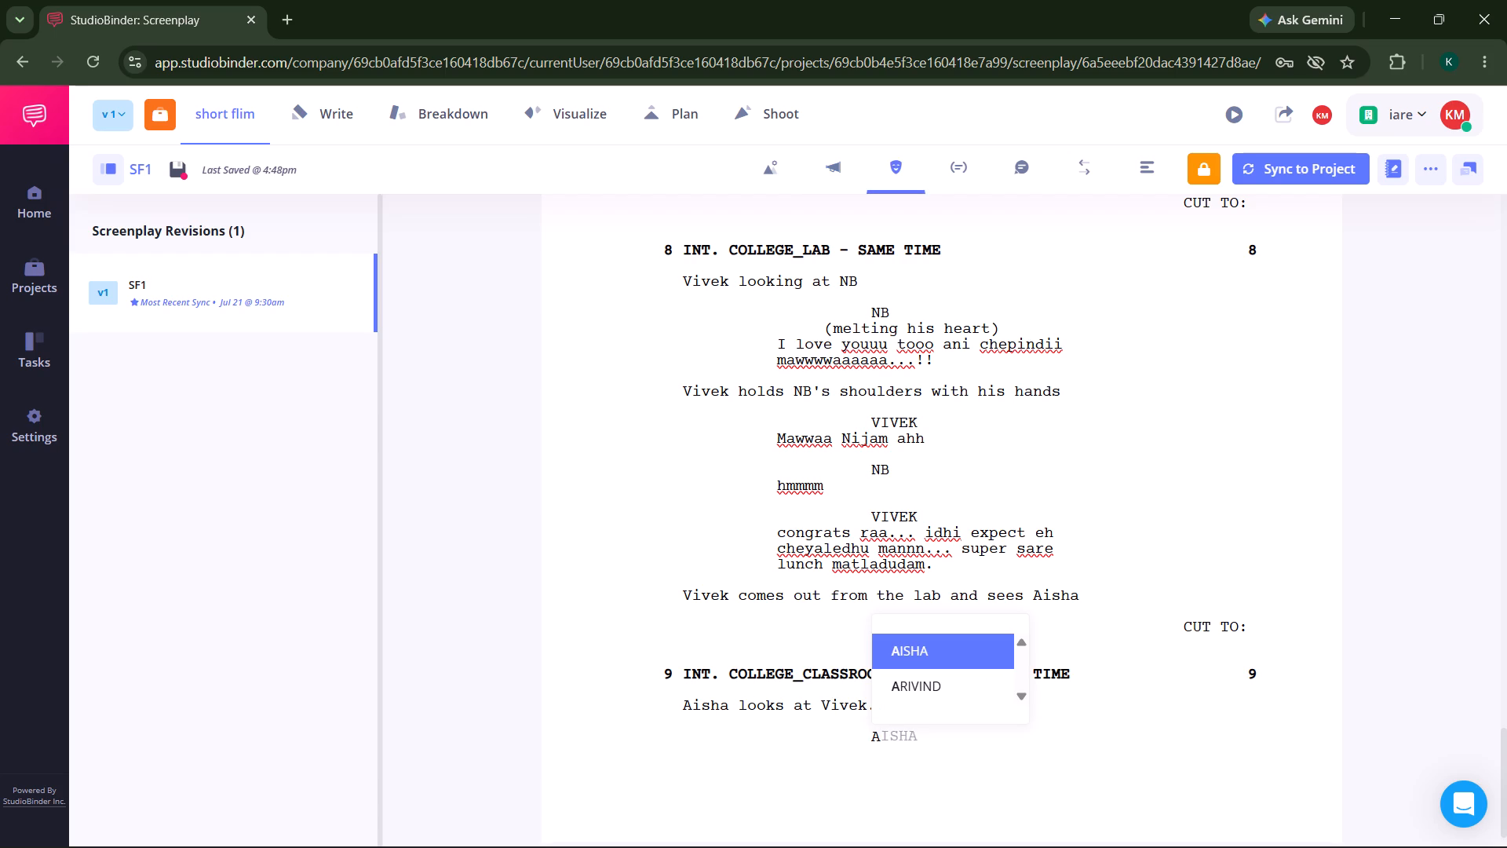
key(Tab)
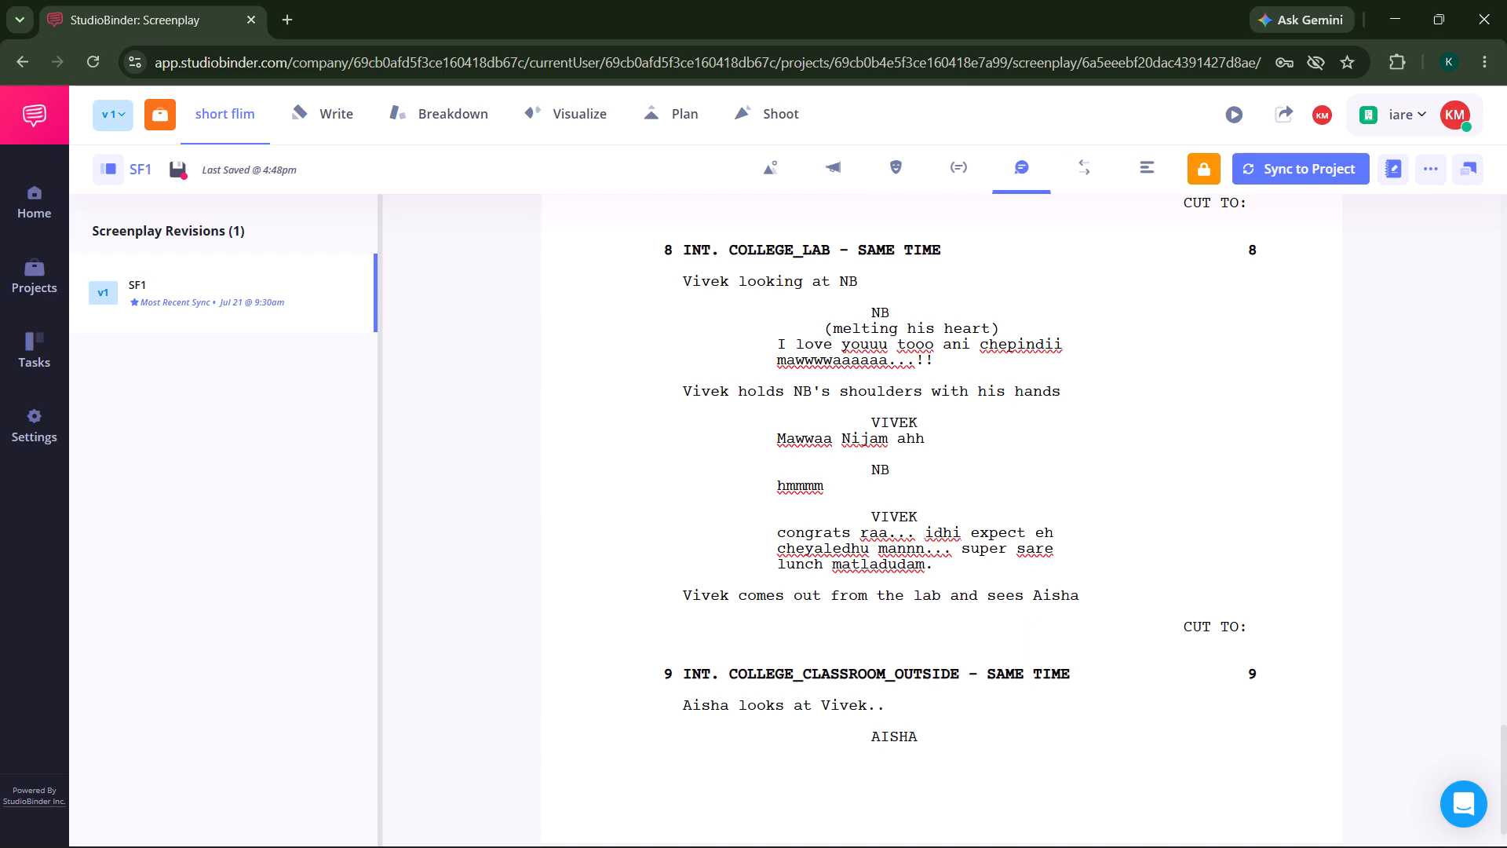
key(Tab)
text(inneer)
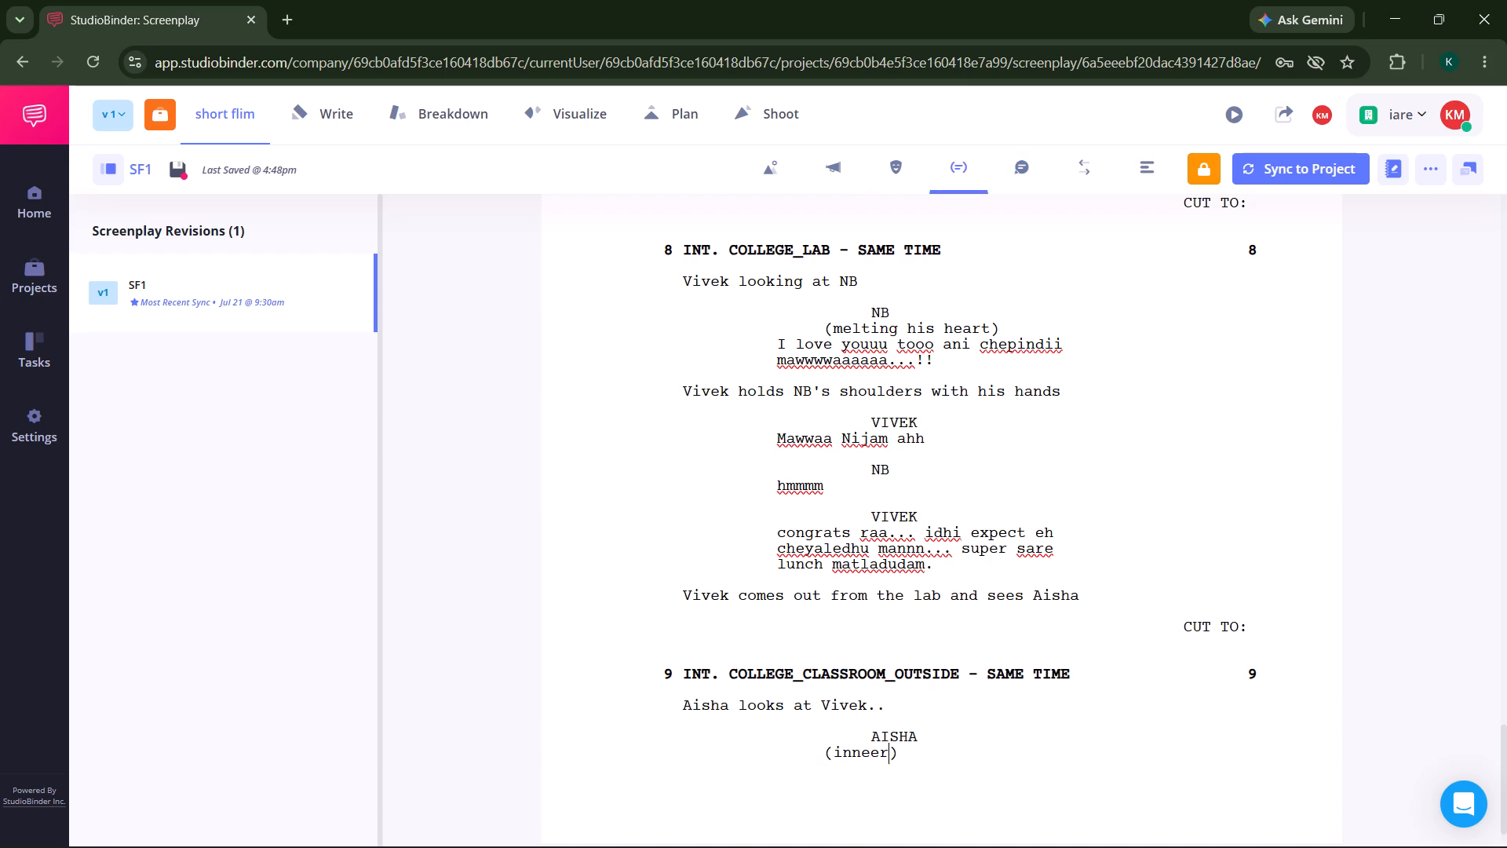
key(space)
key(BackSpace)
key(BackSpace)
key(BackSpace)
key(e)
key(BackSpace)
text(r vioce)
key(Return)
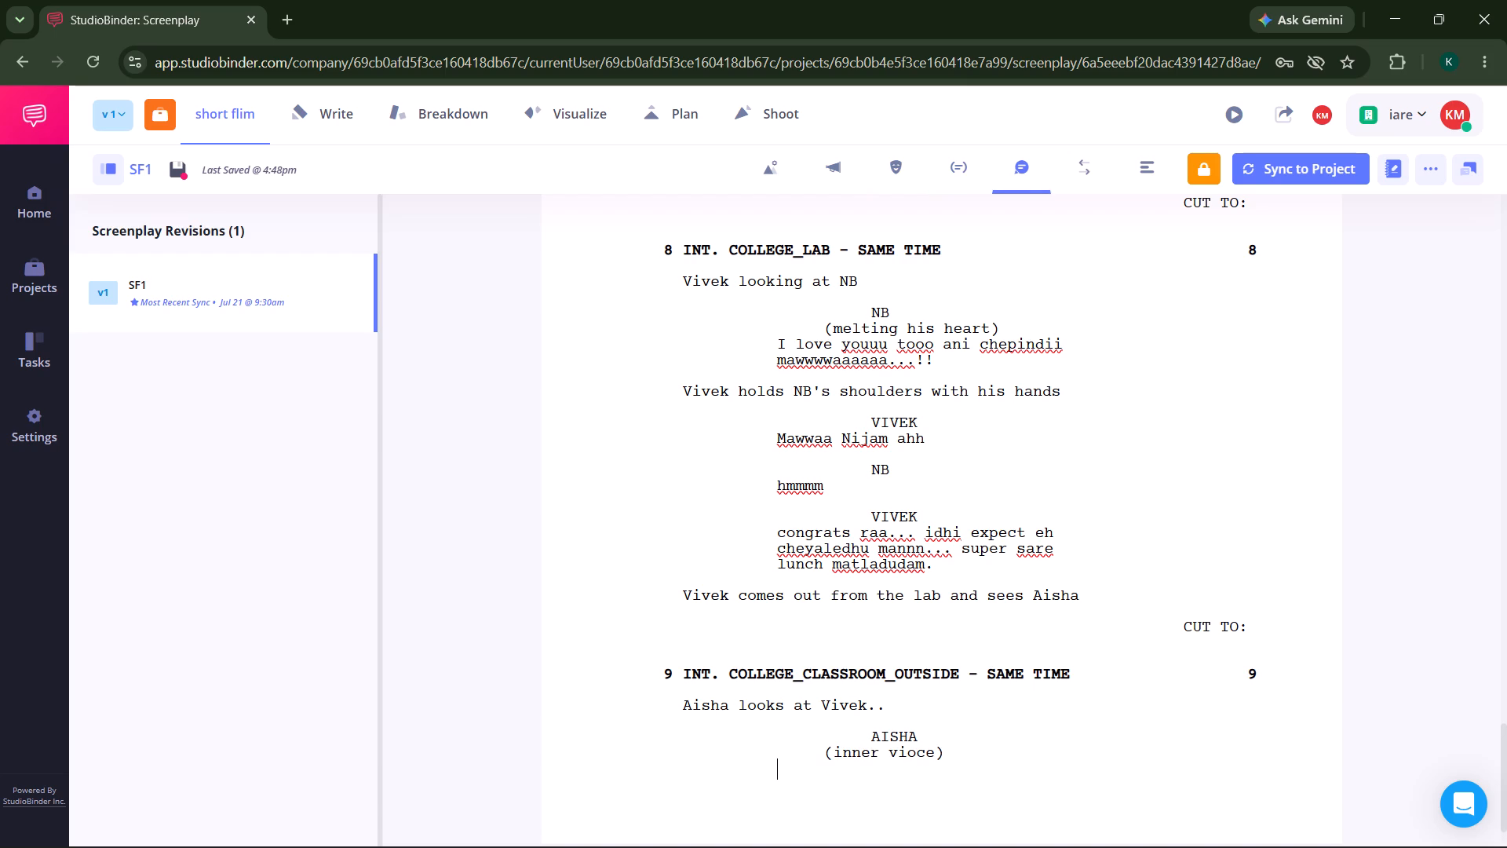
Write Aisha's inner-voice dialogue "viduu ... na gurnchi chepinde vidaa" under the scene 9 parenthetical.
scroll(972, 715, down, 3)
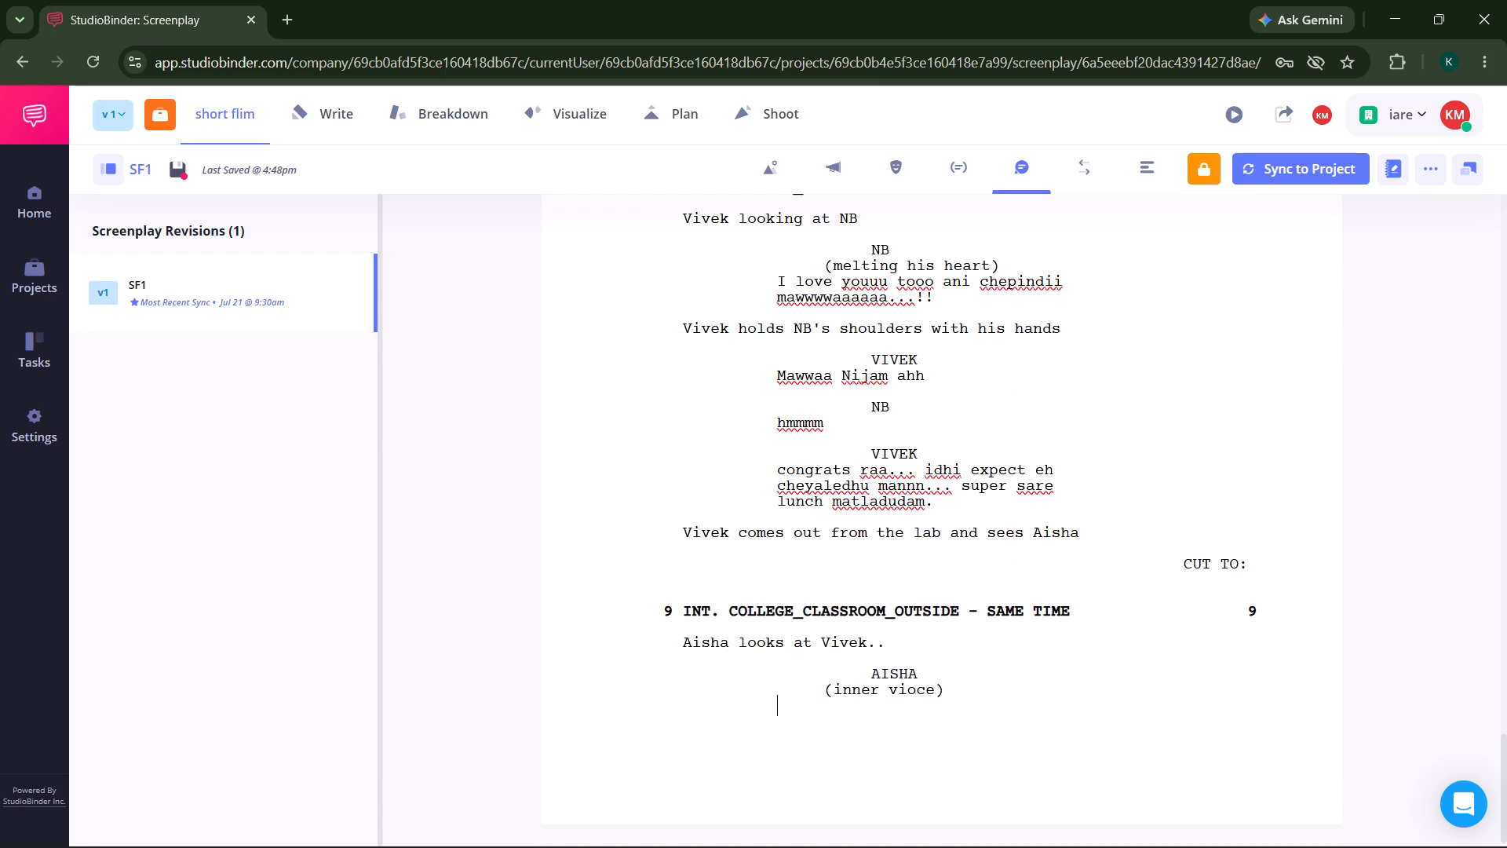
text(viduu)
key(space)
key(period)
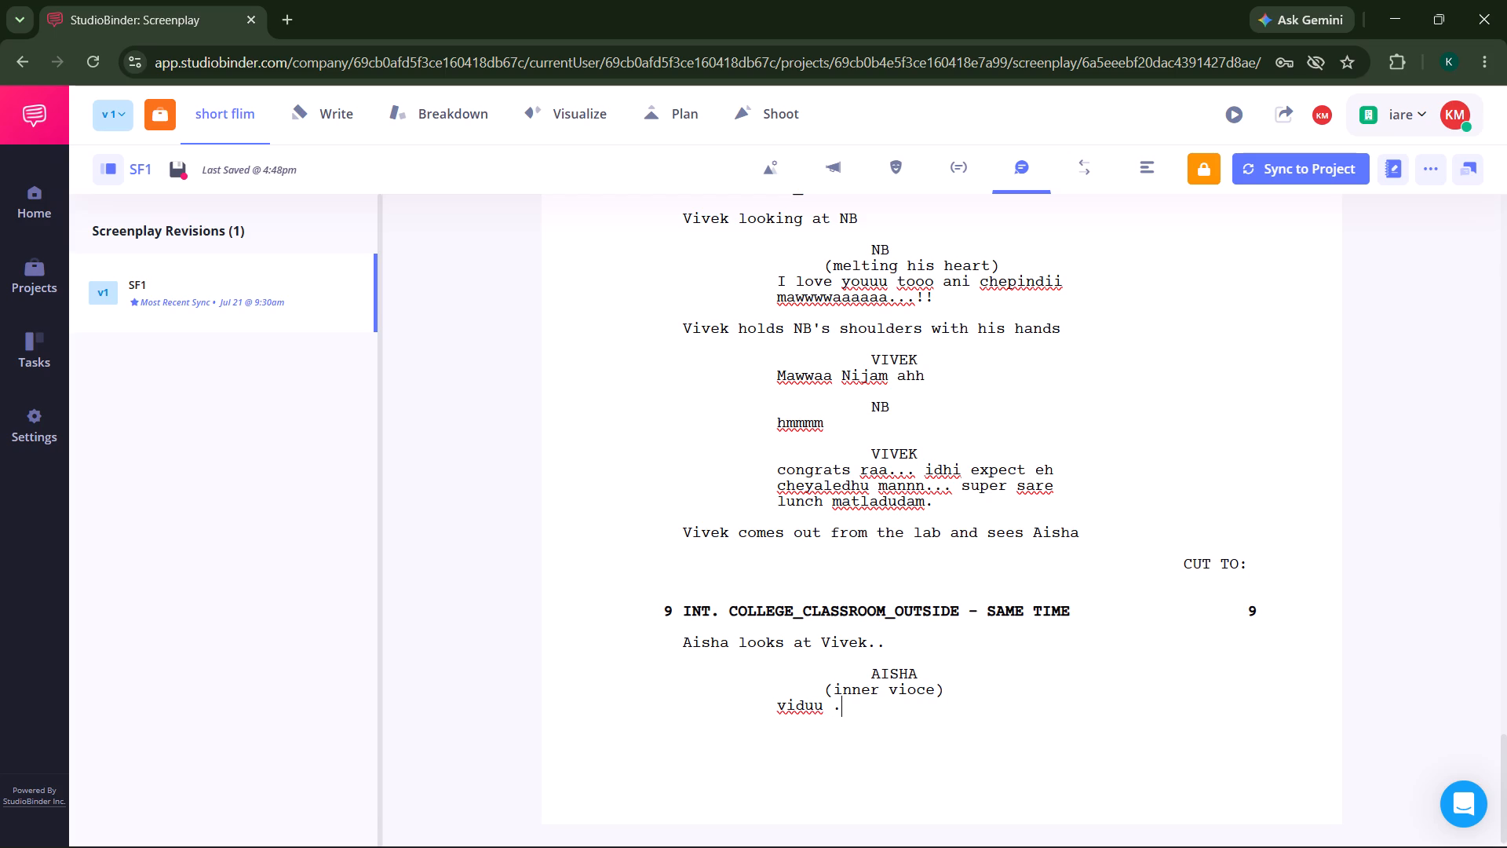
text(..)
key(space)
text(na k)
key(BackSpace)
key(BackSpace)
key(BackSpace)
key(BackSpace)
key(n)
text(a)
key(space)
text(gurnchi)
key(space)
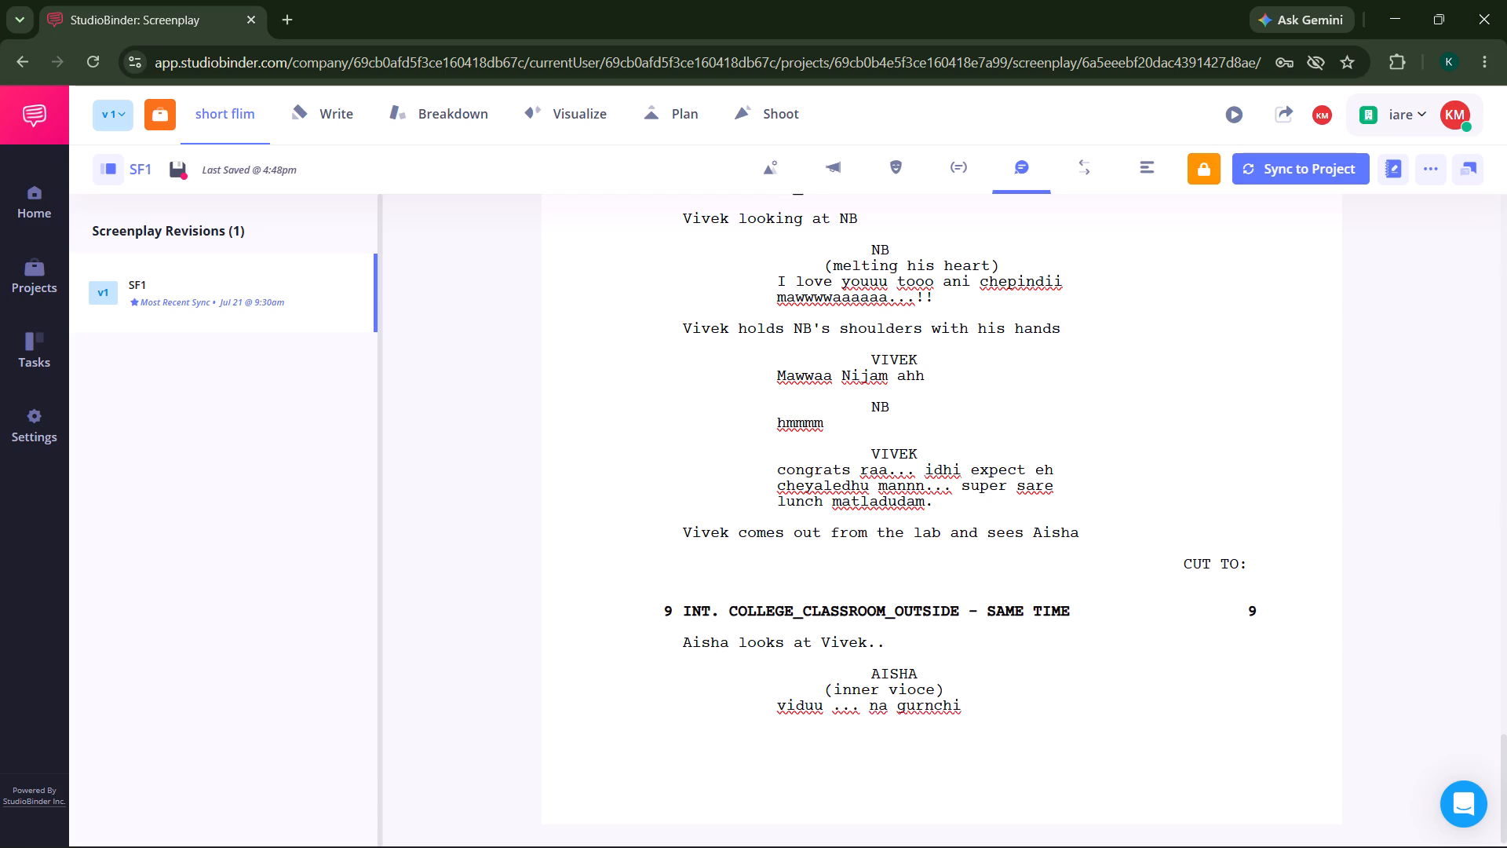
key(c)
key(e)
key(BackSpace)
text(he)
text(pinde)
key(space)
text(vidaa)
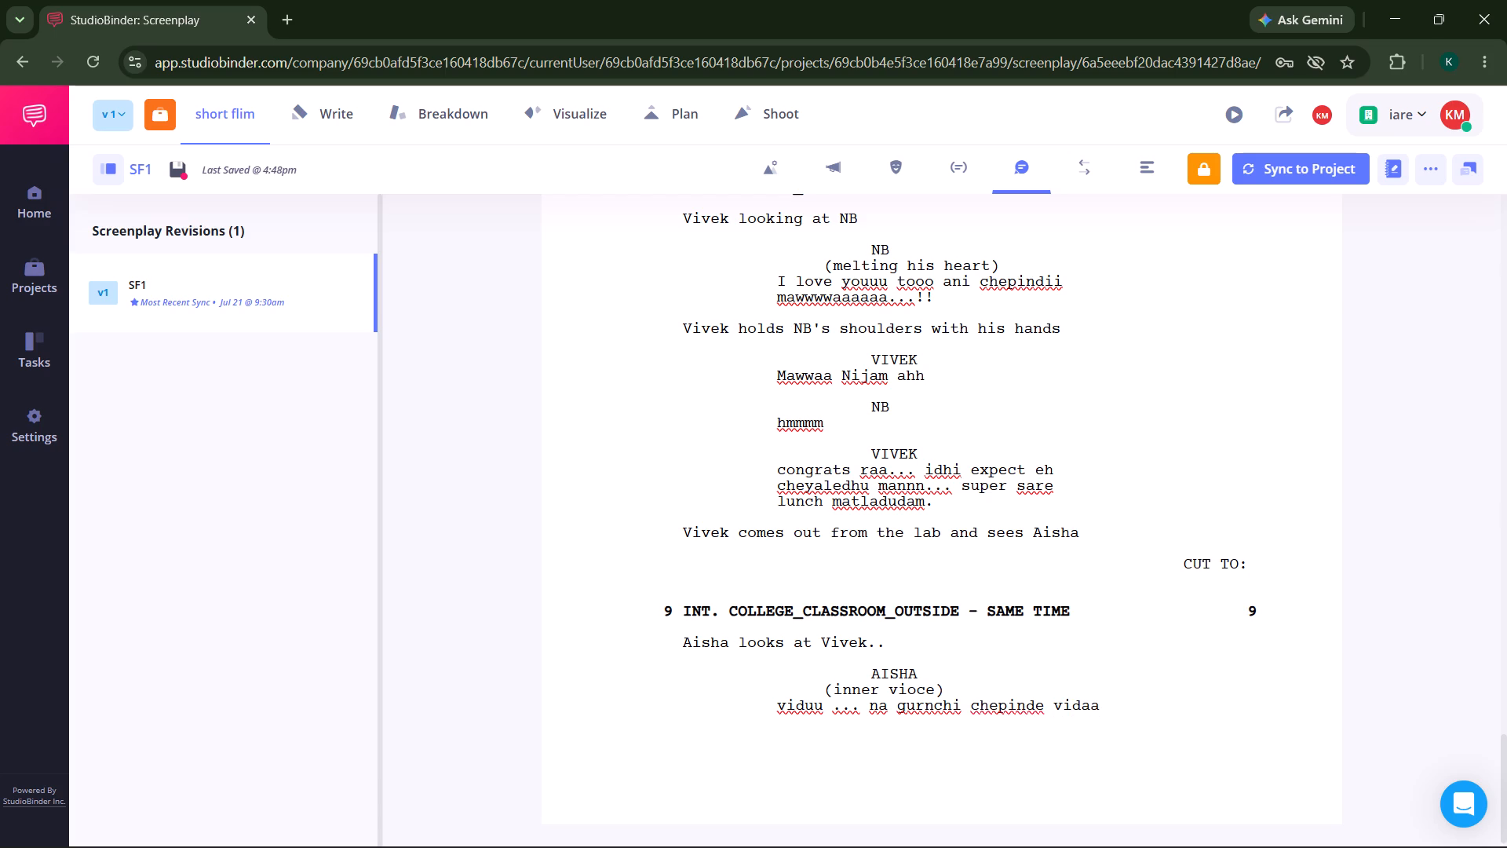
Extend Aisha's inner-voice dialogue in scene 9 with "..? No why.. how".
text(..)
text(? No)
key(space)
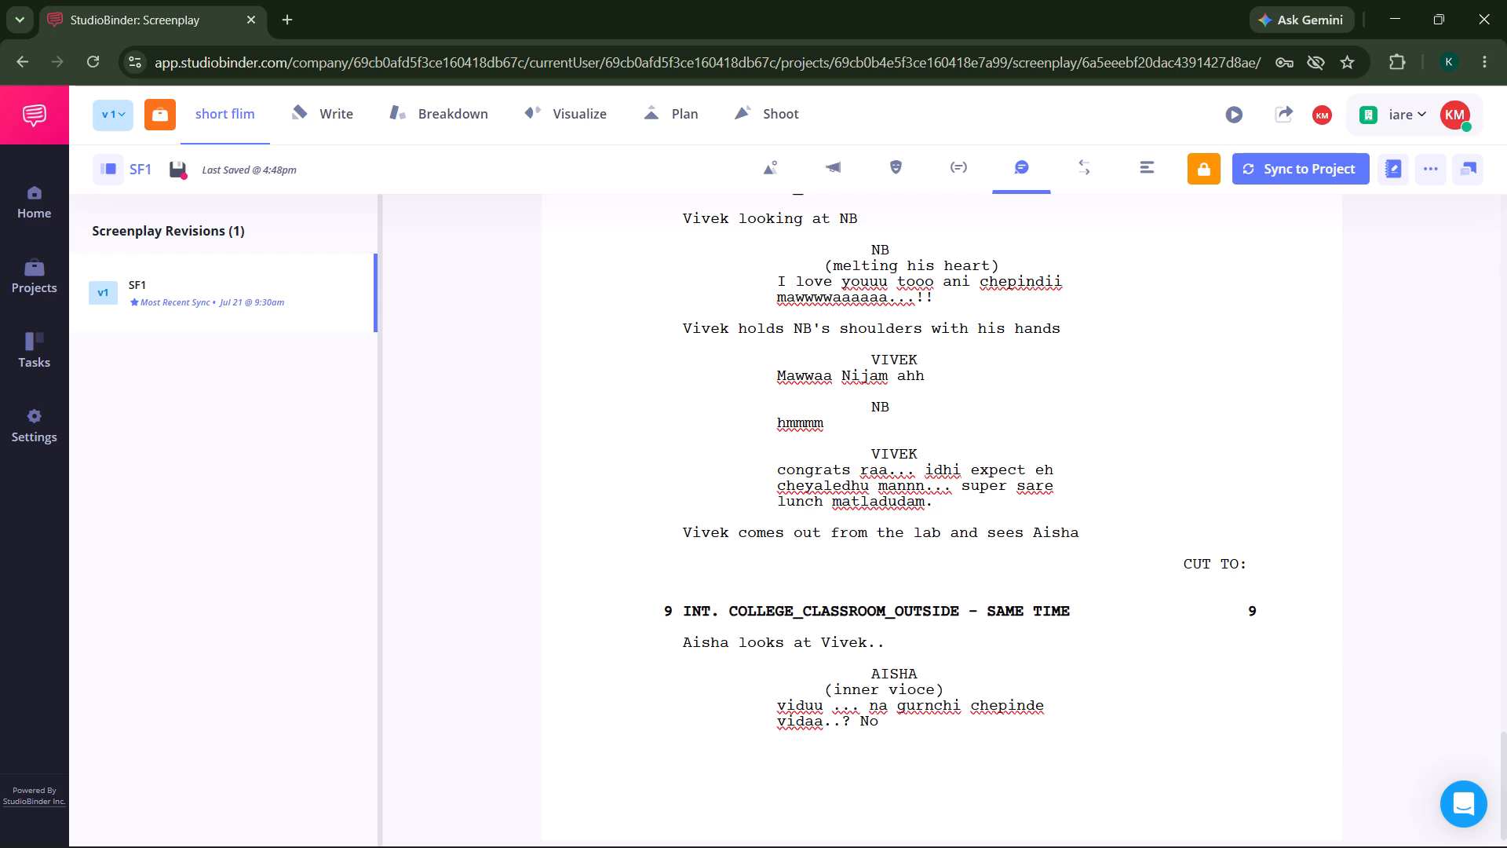
text(why)
key(space)
key(BackSpace)
text(..)
key(space)
text(how)
key(space)
Add the action line "Vivek slowly walks to Aisha with his letter" below Aisha's scene 9 dialogue.
key(Return)
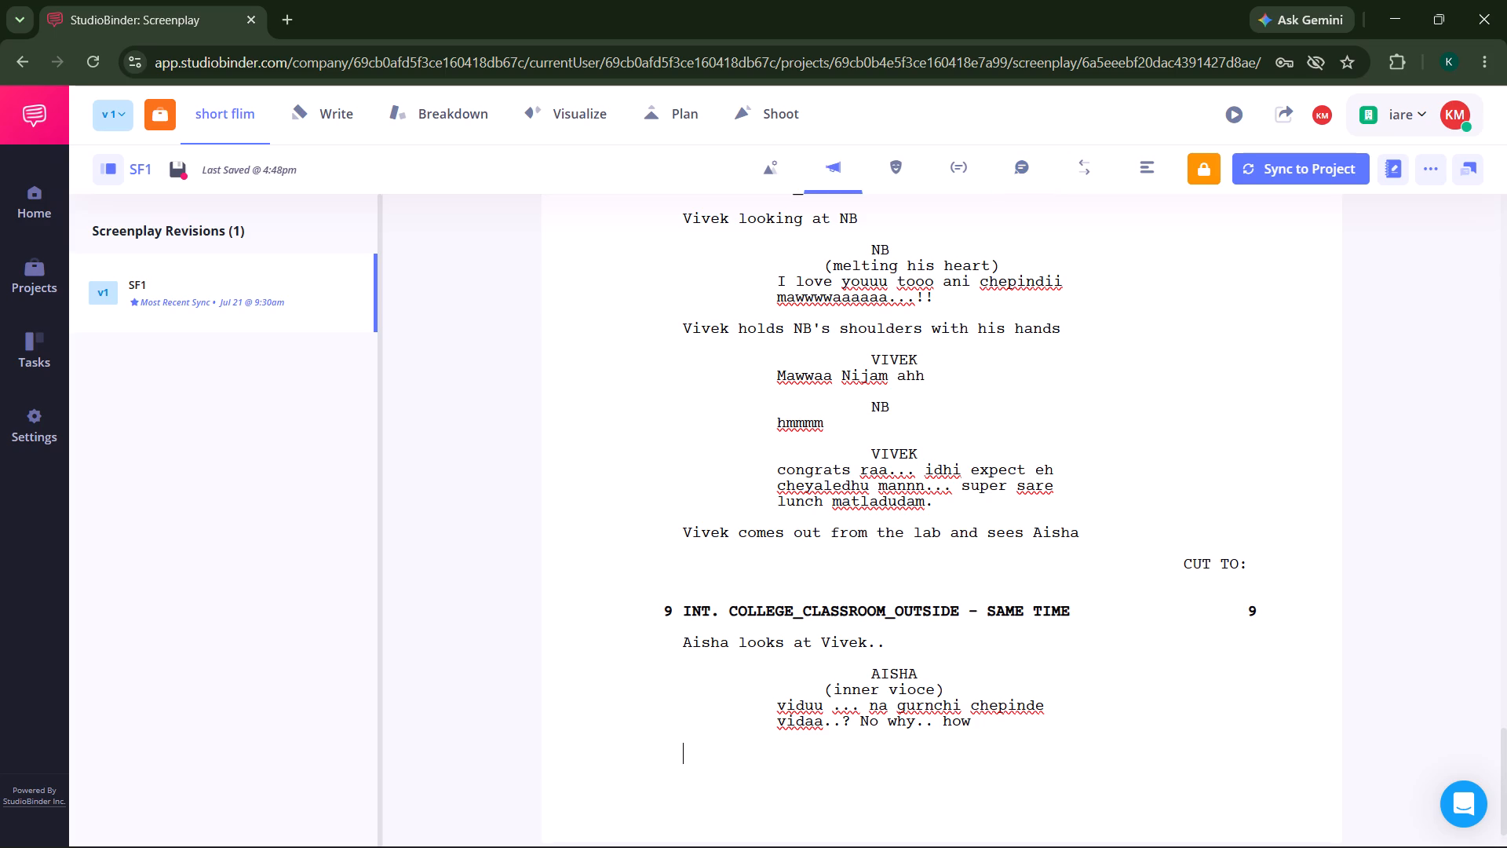
text(Ais)
key(BackSpace)
key(BackSpace)
key(BackSpace)
text(Vivek)
key(space)
text(come)
key(BackSpace)
key(BackSpace)
key(BackSpace)
key(BackSpace)
text(slowly)
key(space)
text(walks to)
key(space)
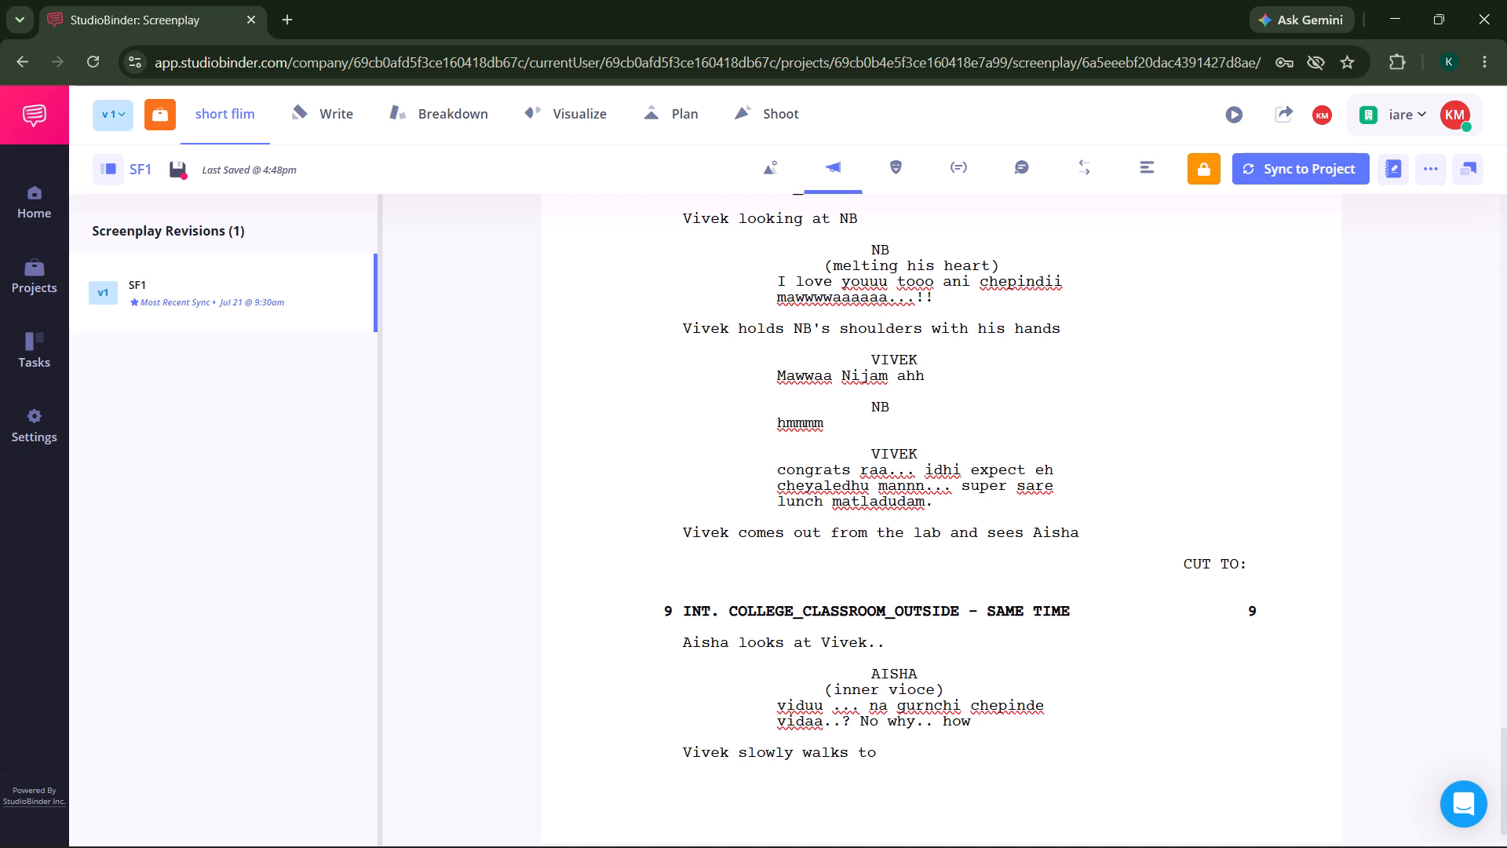
text(Aisha)
key(space)
key(a)
key(BackSpace)
text(with his)
key(space)
text(letter)
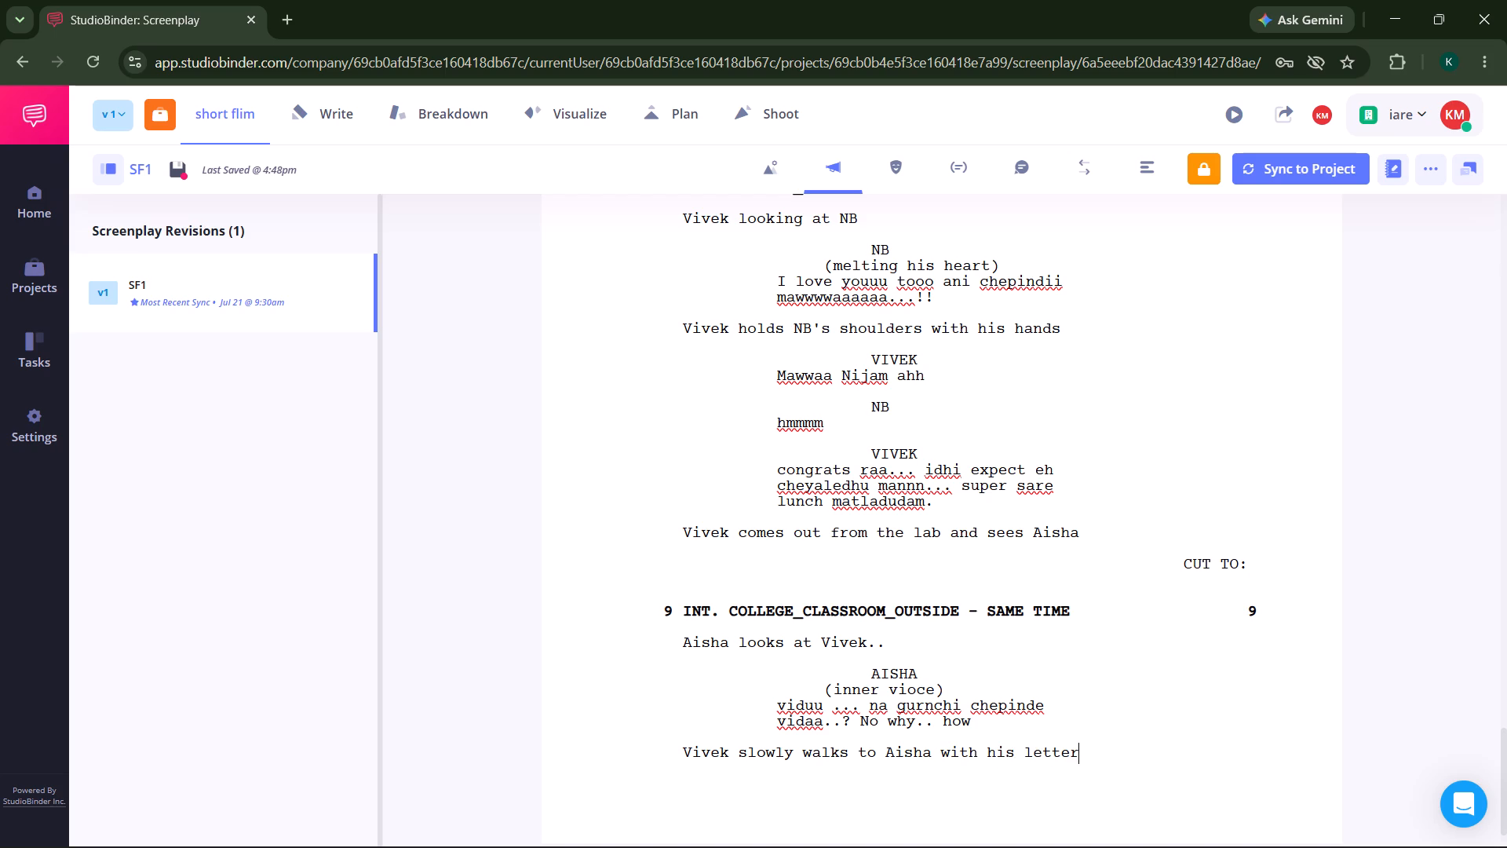
Extend the action line about Vivek's letter with ", Aisha looks at the letter".
key(Return)
key(BackSpace)
text(, Aisha)
key(space)
text(see)
text(s)
key(space)
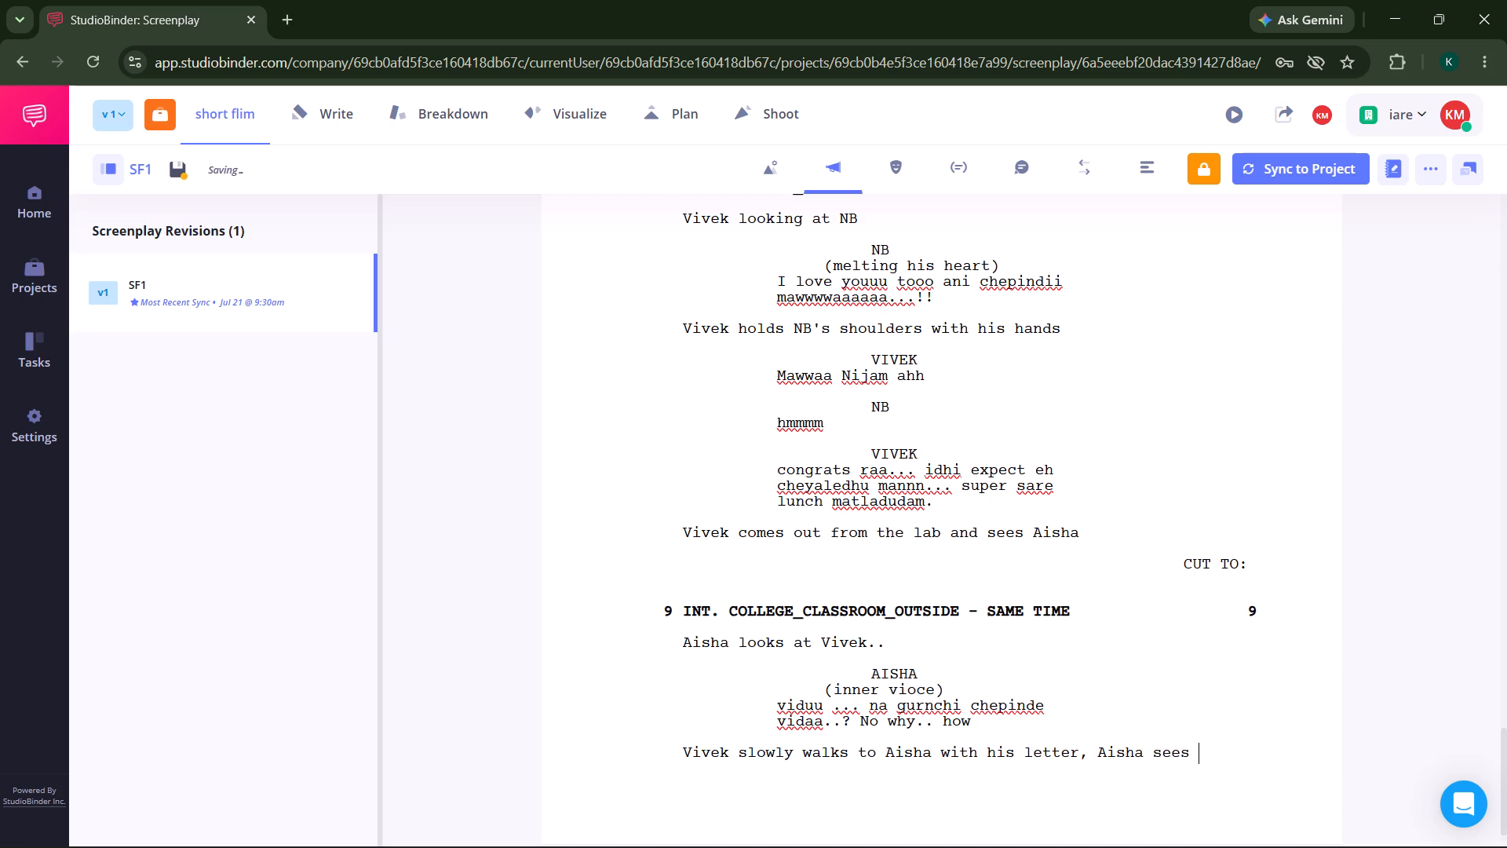
key(BackSpace)
key(BackSpace)
key(BackSpace)
key(BackSpace)
key(BackSpace)
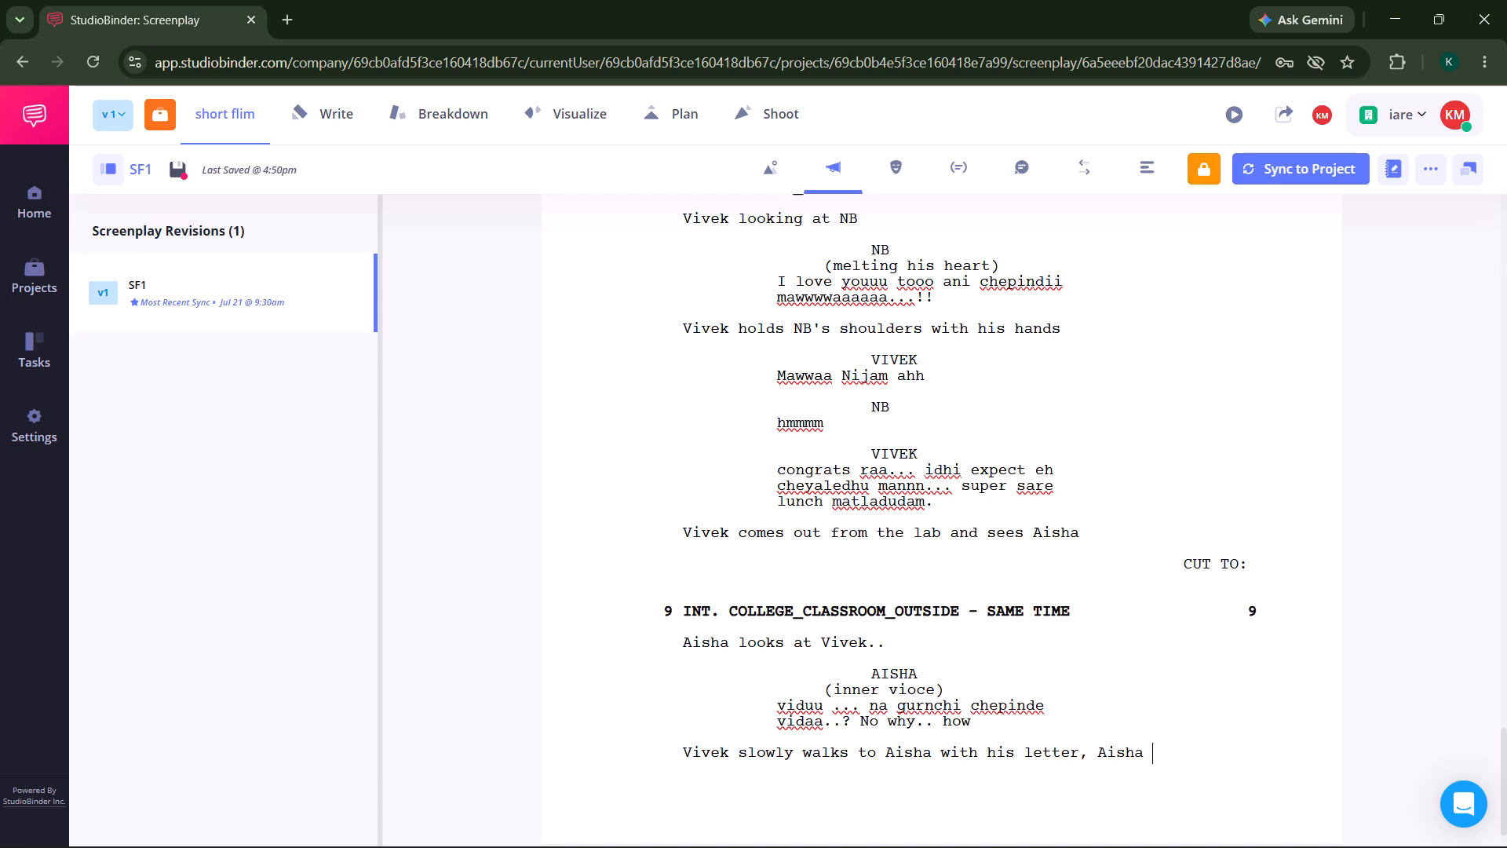
text(looks at the l)
text(etter)
key(space)
Add an AISHA character cue with the parenthetical "inner vioce" below the letter action line.
key(Return)
key(Tab)
key(a)
key(Tab)
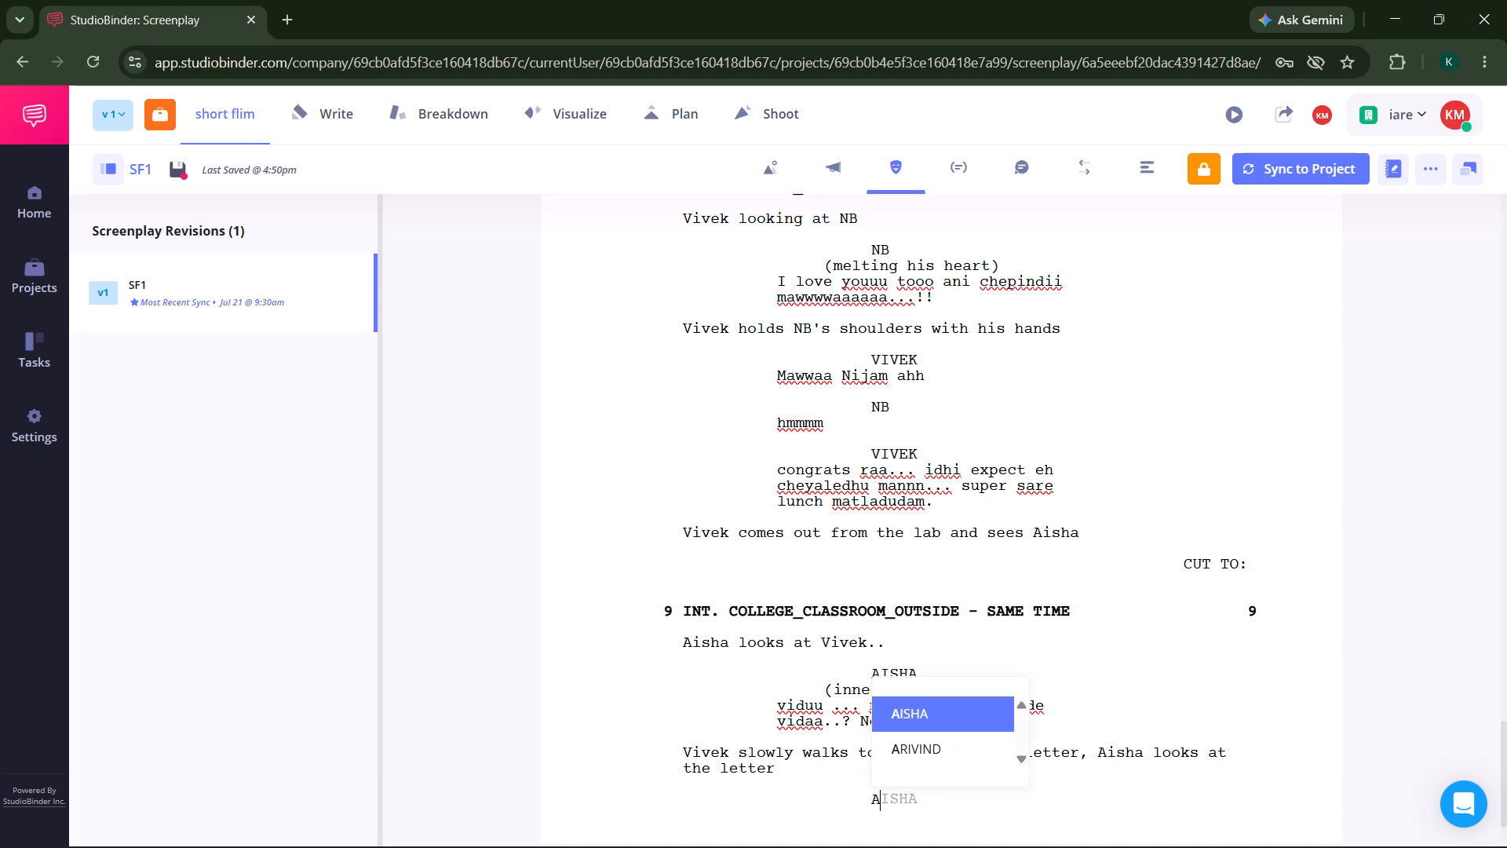
key(Tab)
text(innner)
key(space)
key(BackSpace)
key(BackSpace)
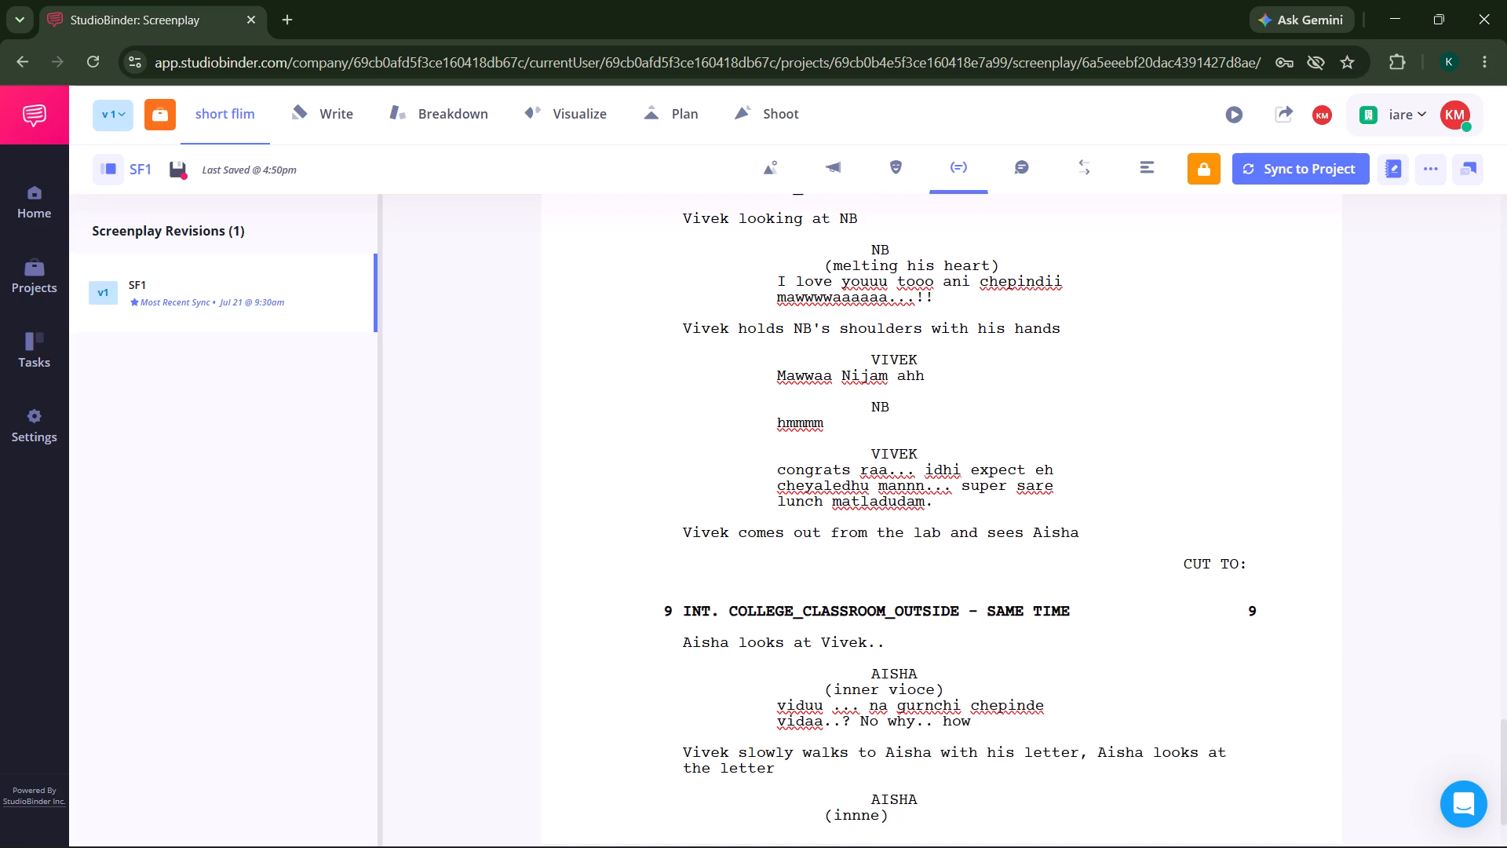
key(BackSpace)
key(BackSpace)
text(er v)
text(ioce)
key(Return)
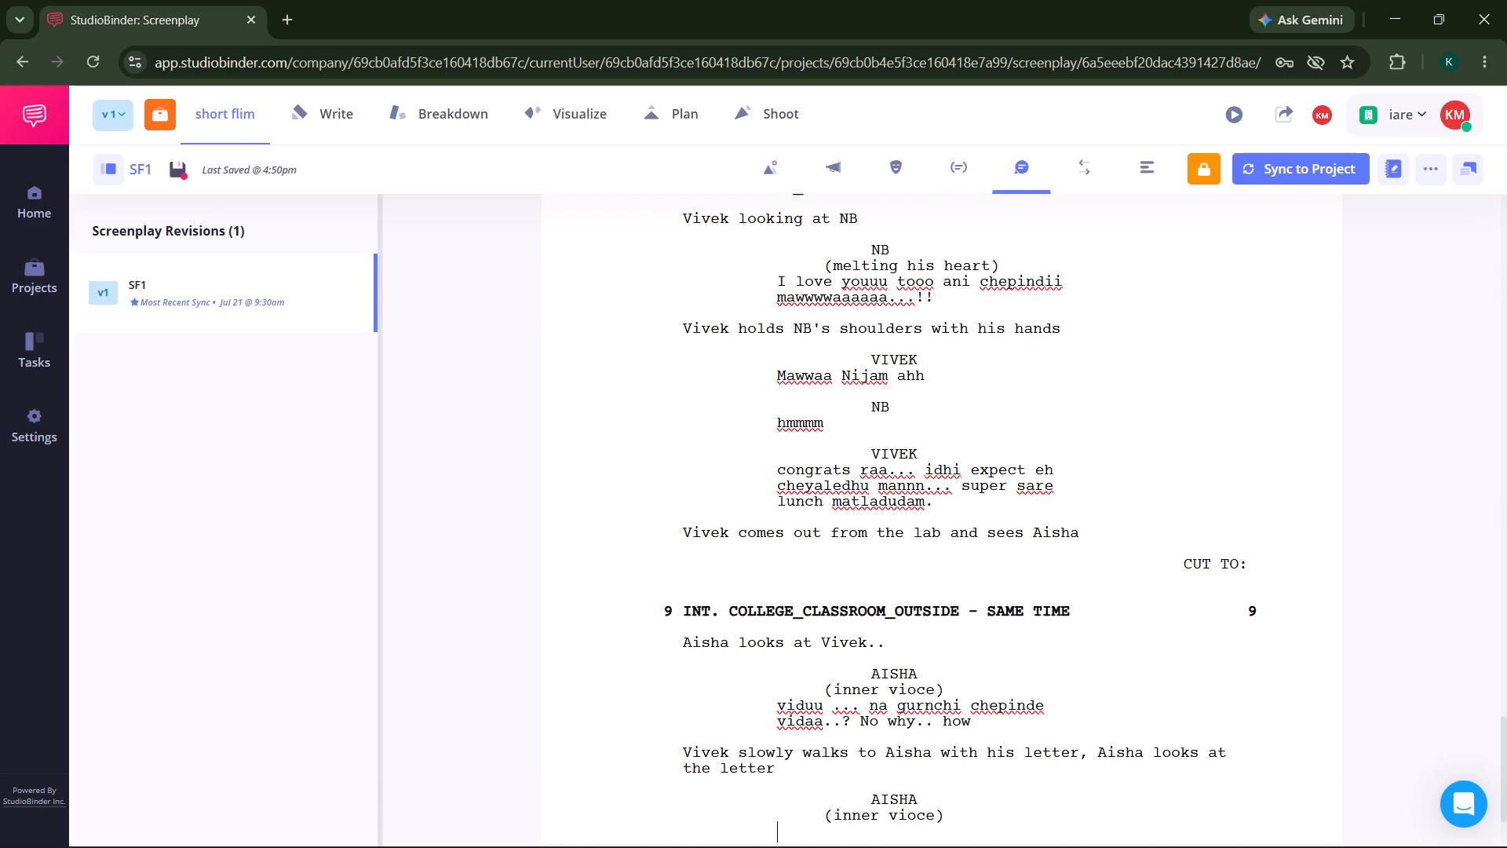
Write Aisha's dialogue "vidu prepose chestada.. no way.." under the new parenthetical.
scroll(972, 715, down, 4)
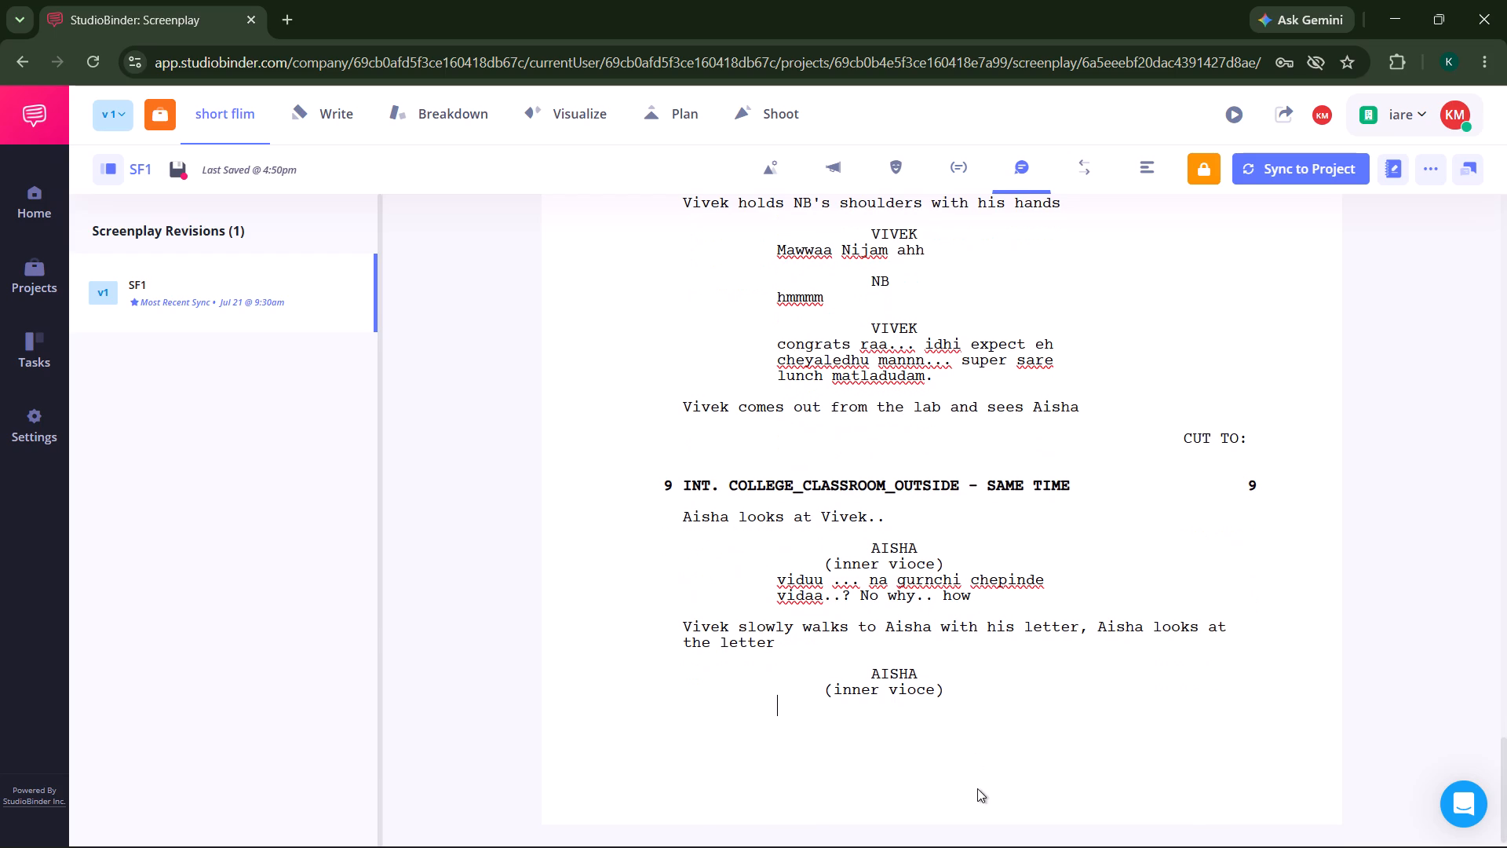
text(vidu)
key(space)
text(prepose ches)
text(tada)
text(..)
key(space)
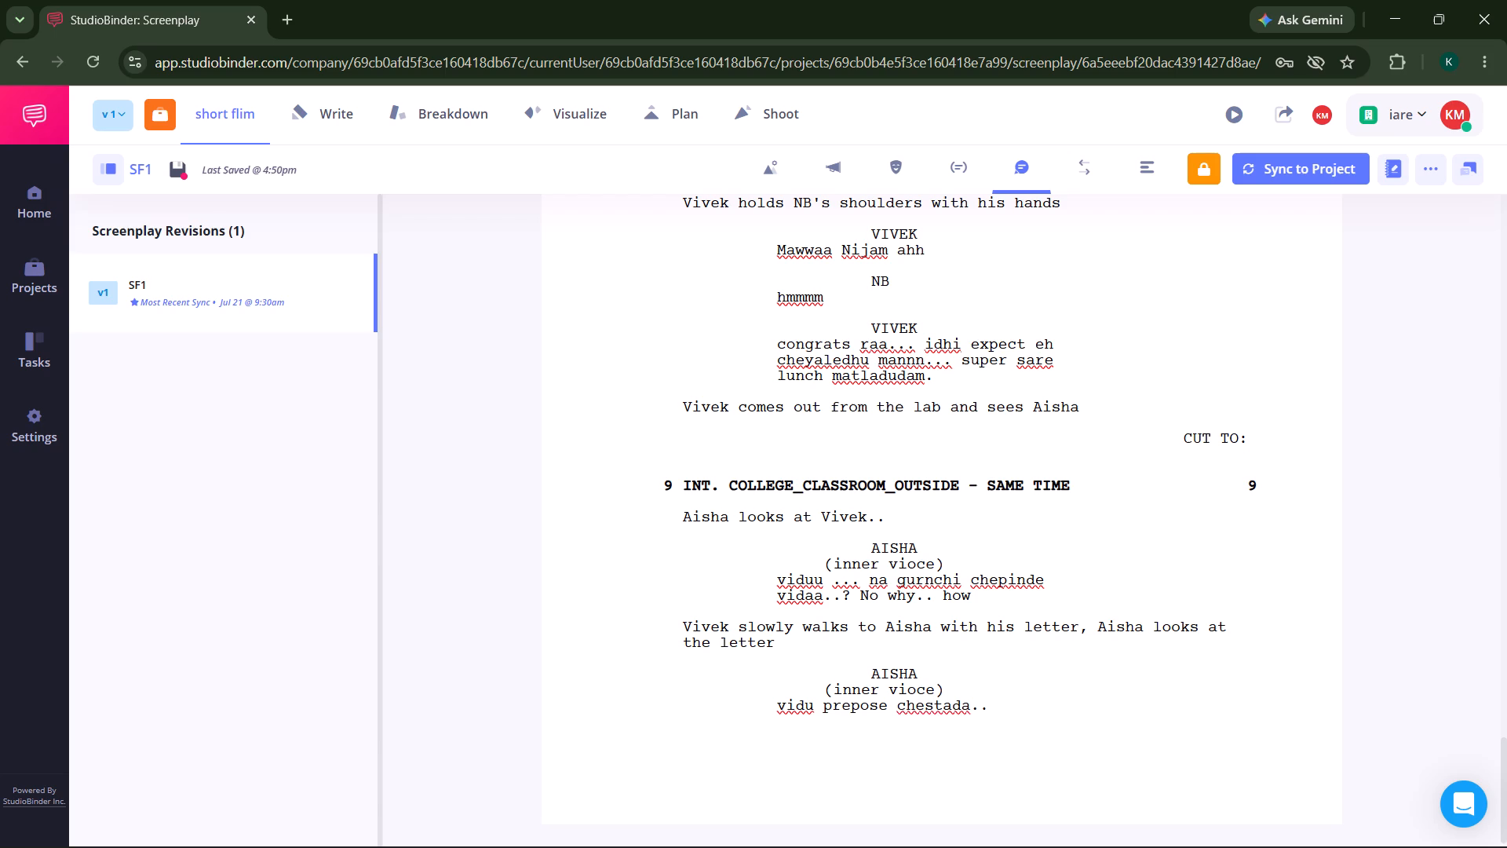
text(vad)
key(BackSpace)
key(BackSpace)
key(BackSpace)
text(no way)
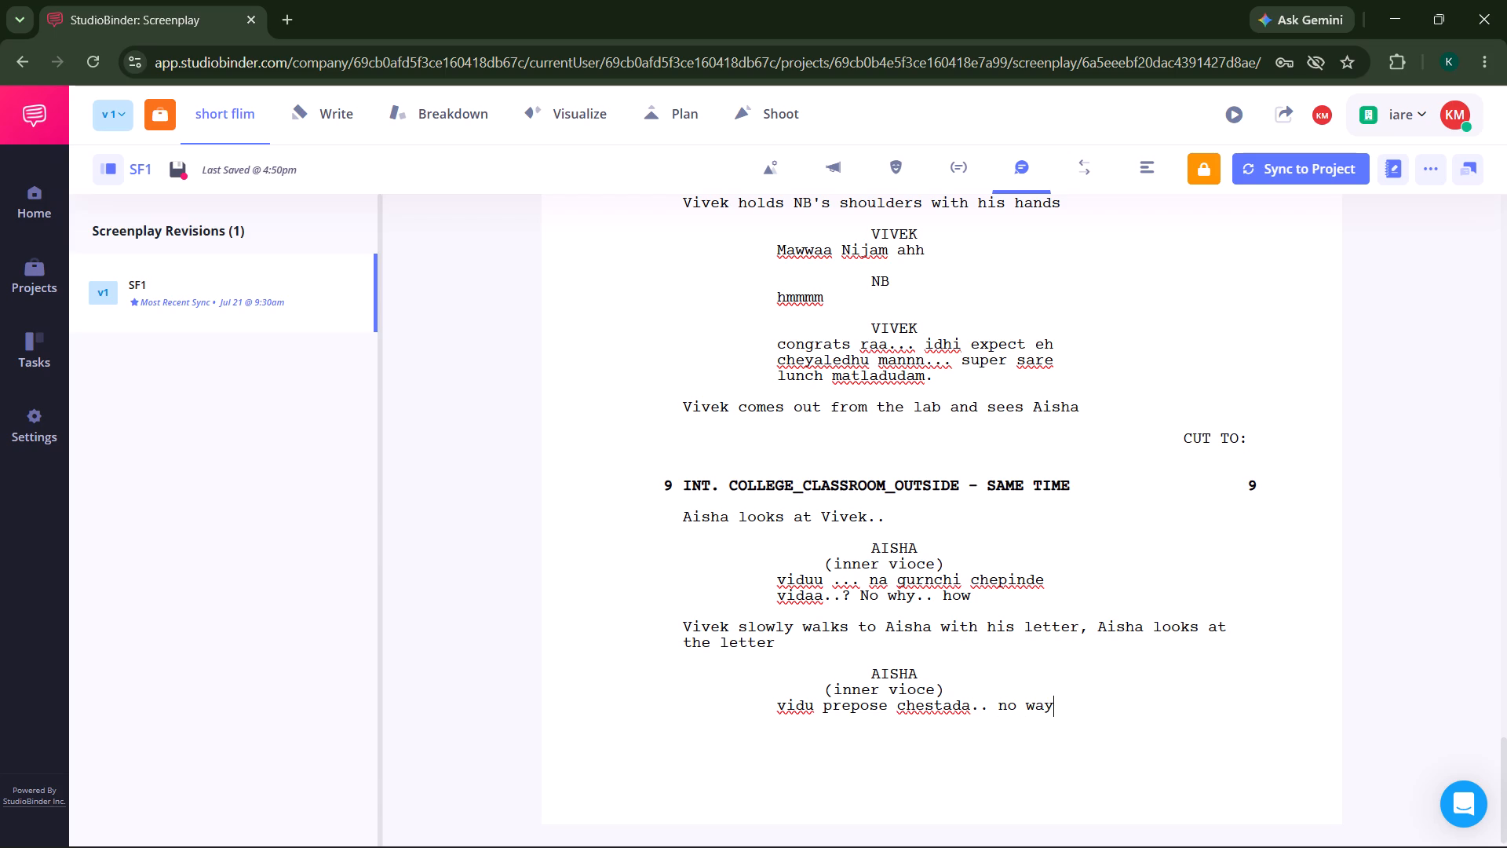
text(..)
key(space)
Add an ARIVIND'S FRIEND character cue below Arivind's dialogue "Vivek prepose chestadu emo chusuko.." before scene 8.
scroll(977, 788, up, 3)
scroll(901, 695, up, 2)
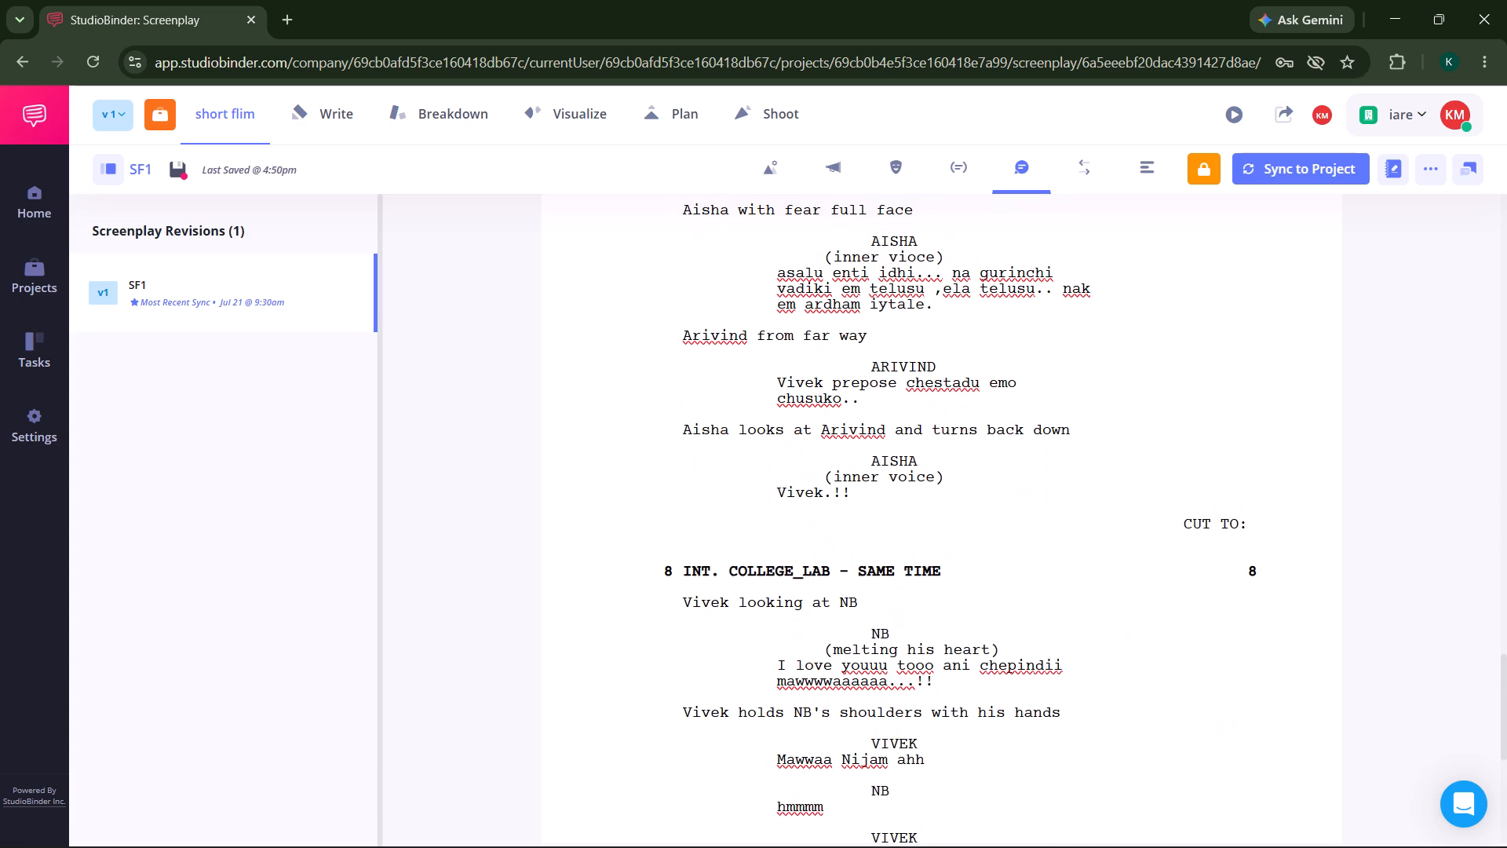
scroll(976, 504, up, 1)
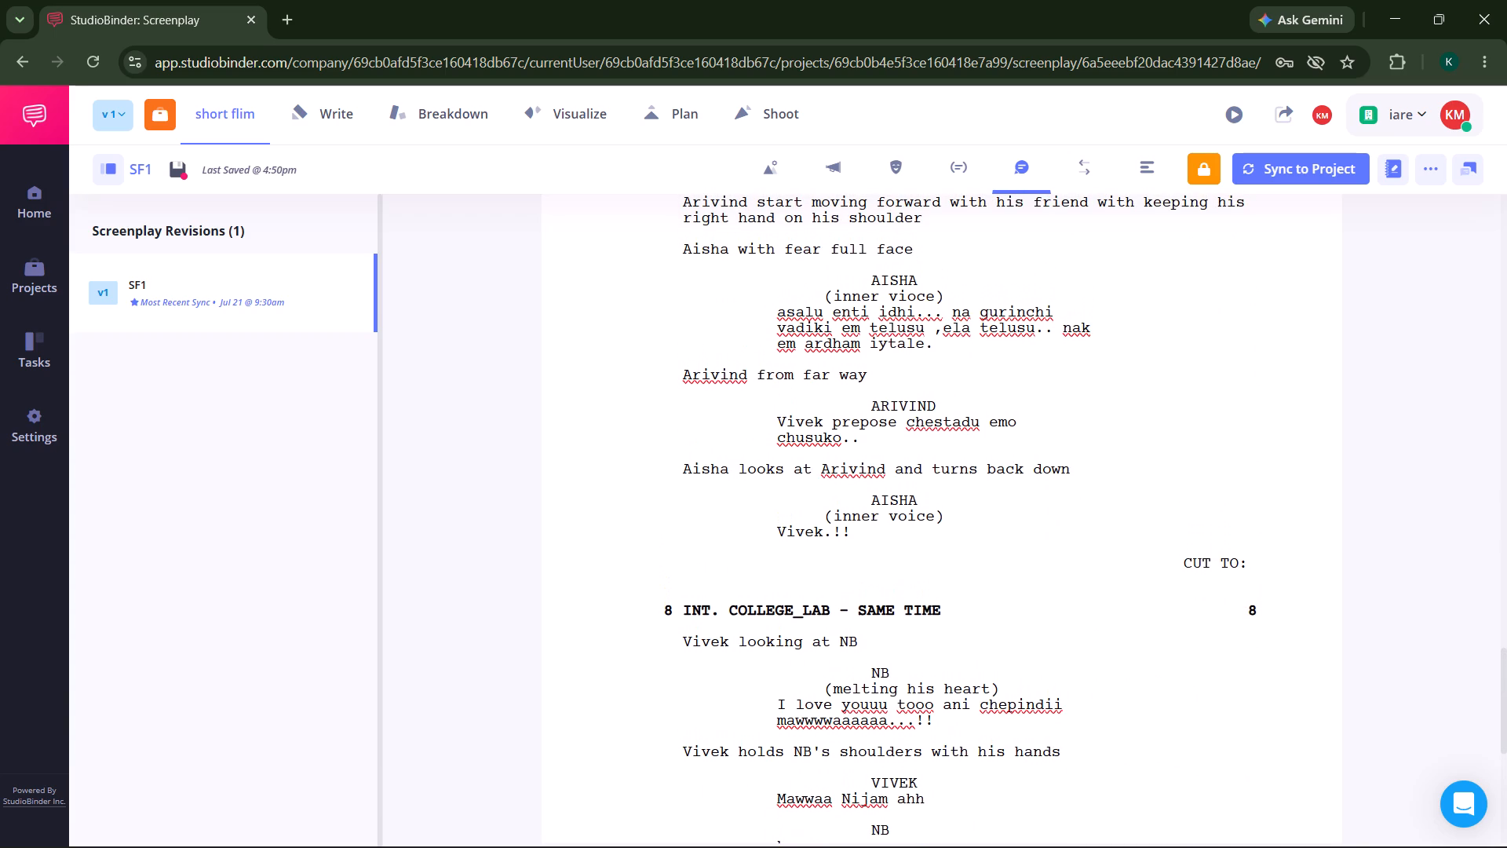
click(914, 535)
click(912, 442)
key(Return)
key(Tab)
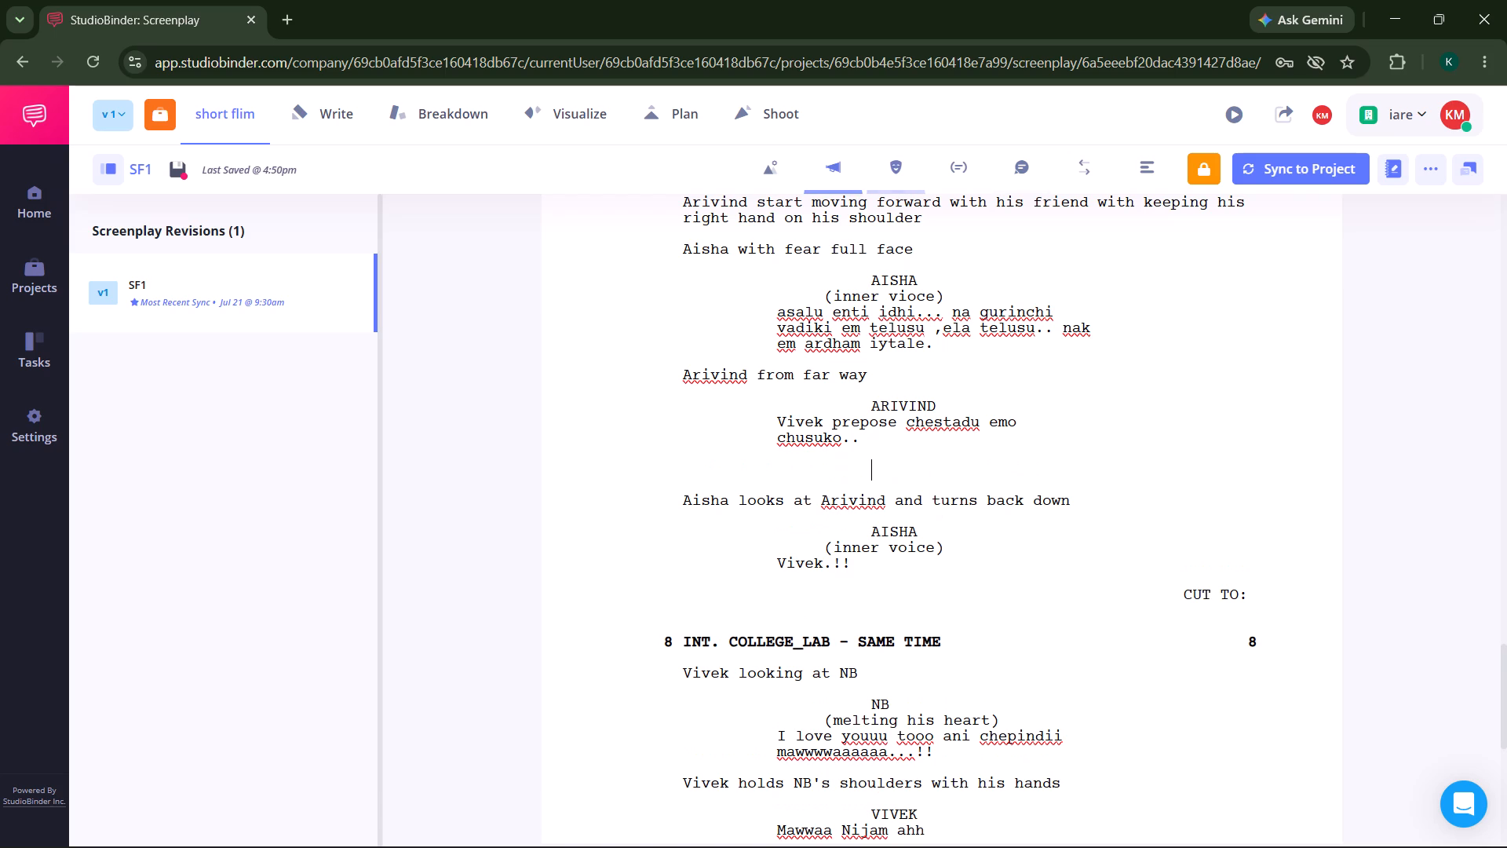
key(a)
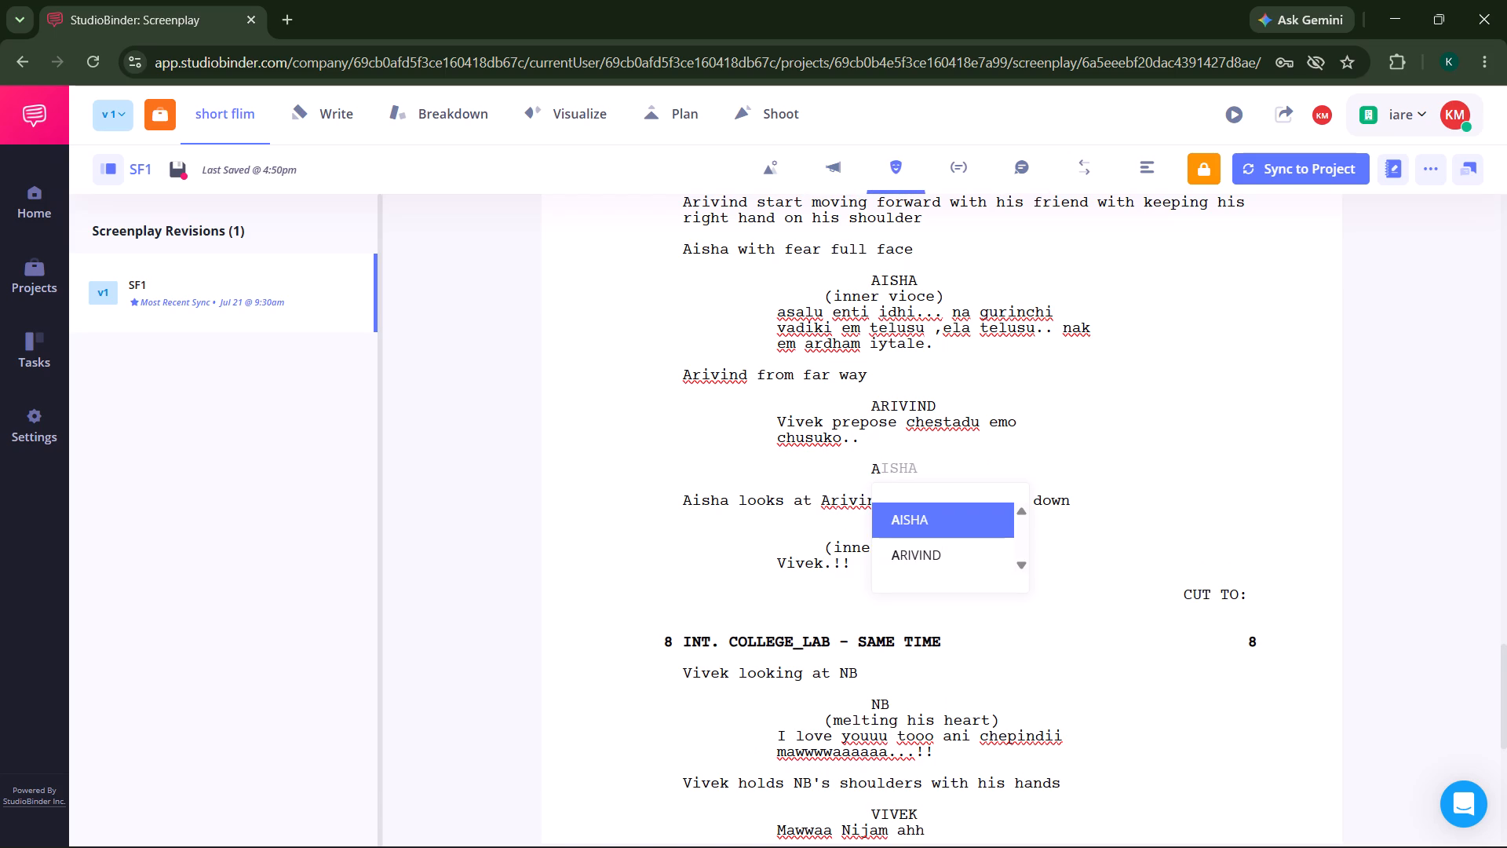
text(riv)
key(Tab)
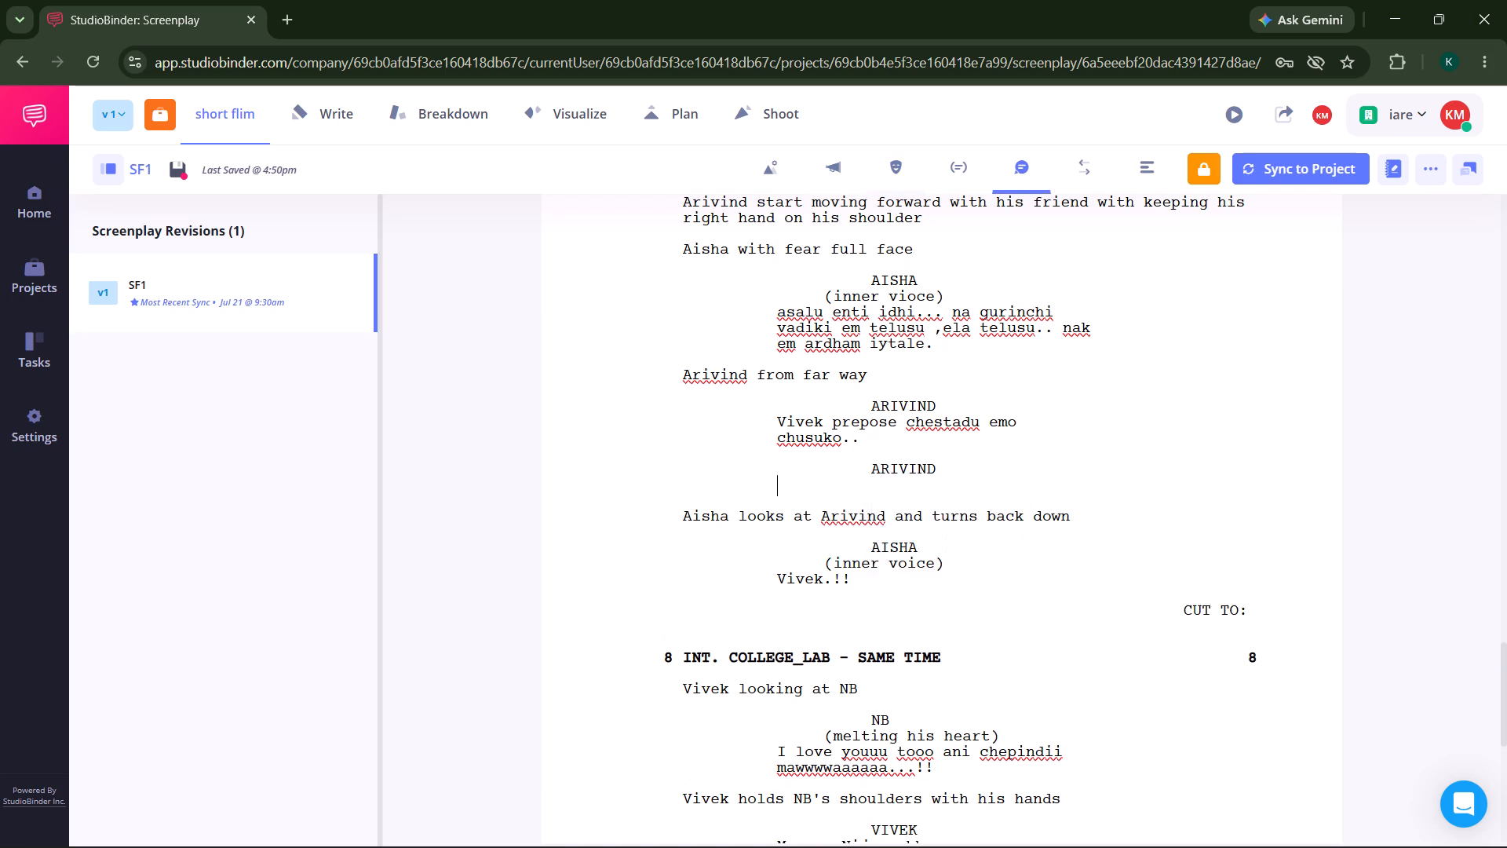
key(BackSpace)
text('s)
key(space)
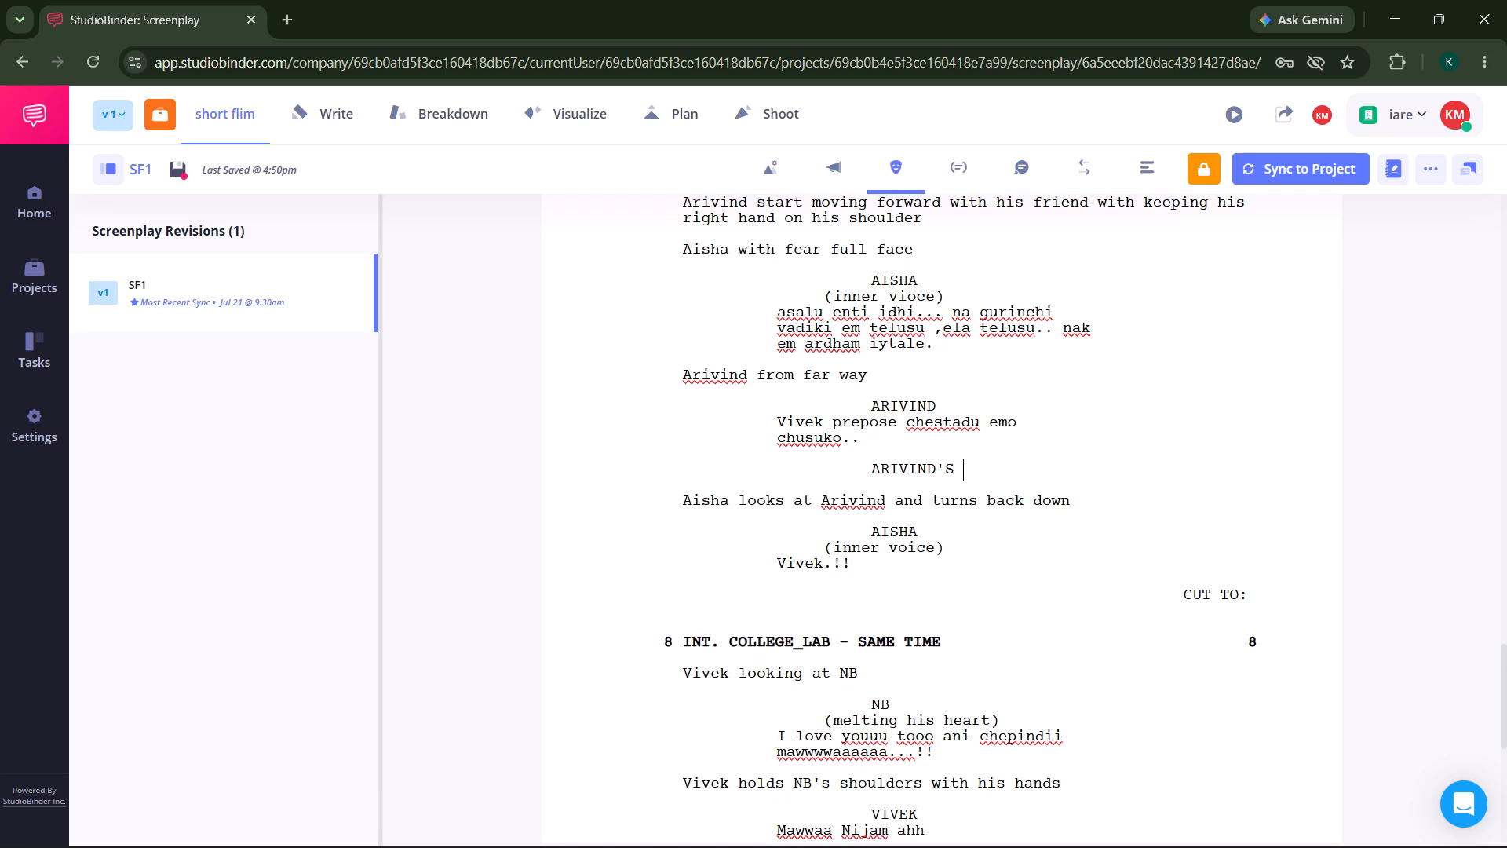
text(friend)
key(Return)
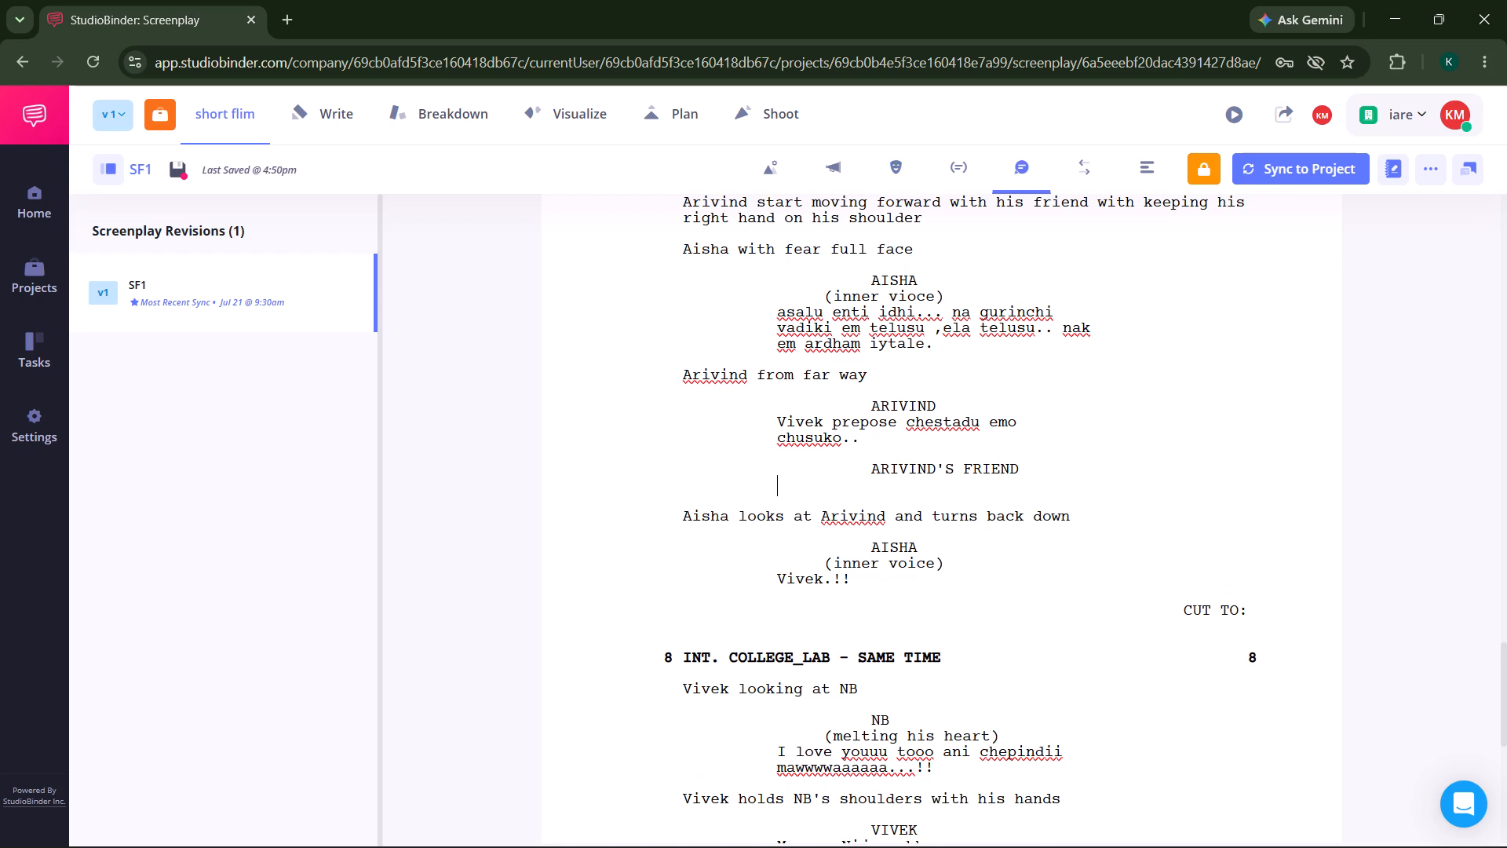
Write the friend's dialogue "asalu em iyindi raa" under the new cue.
text(asalyu)
key(space)
key(BackSpace)
key(BackSpace)
text(u)
key(space)
key(BackSpace)
key(BackSpace)
key(BackSpace)
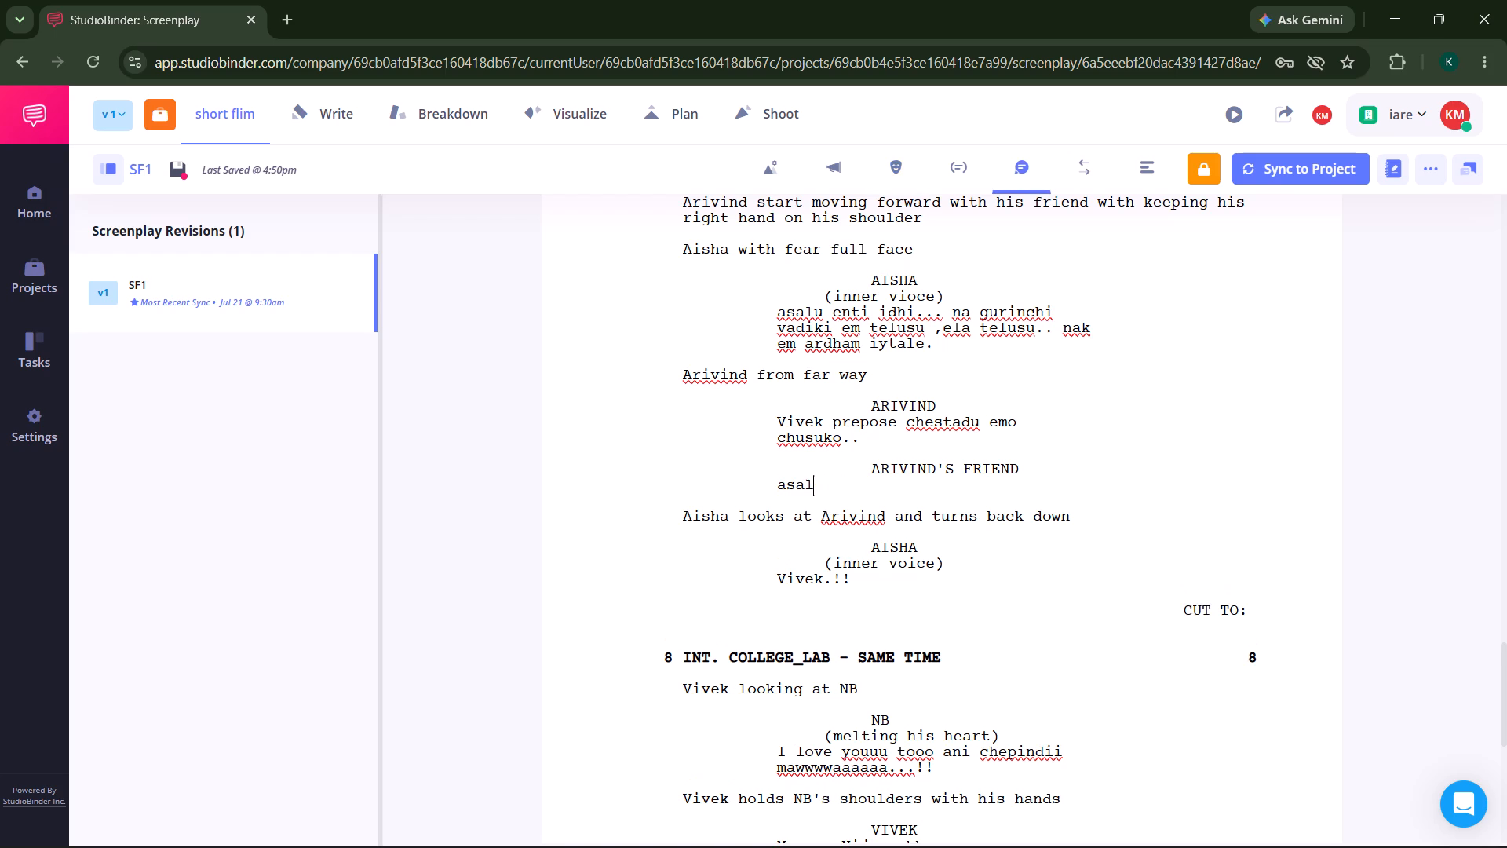
text(u)
key(space)
text(em iyindi raa)
key(space)
Add an ARIVIND character cue below the friend's dialogue.
key(Return)
key(Tab)
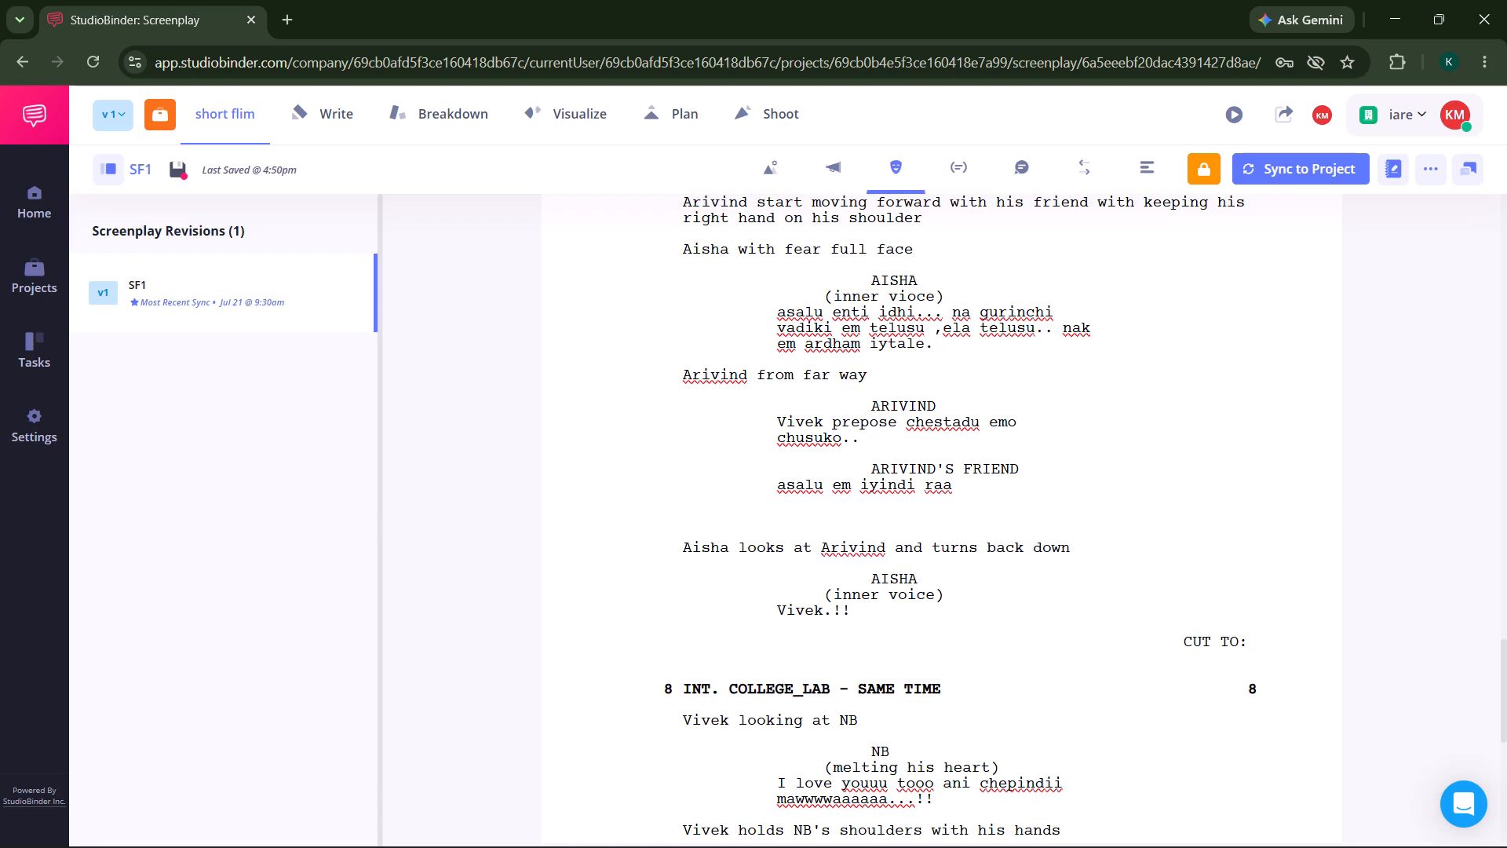
key(a)
text(r`)
key(Tab)
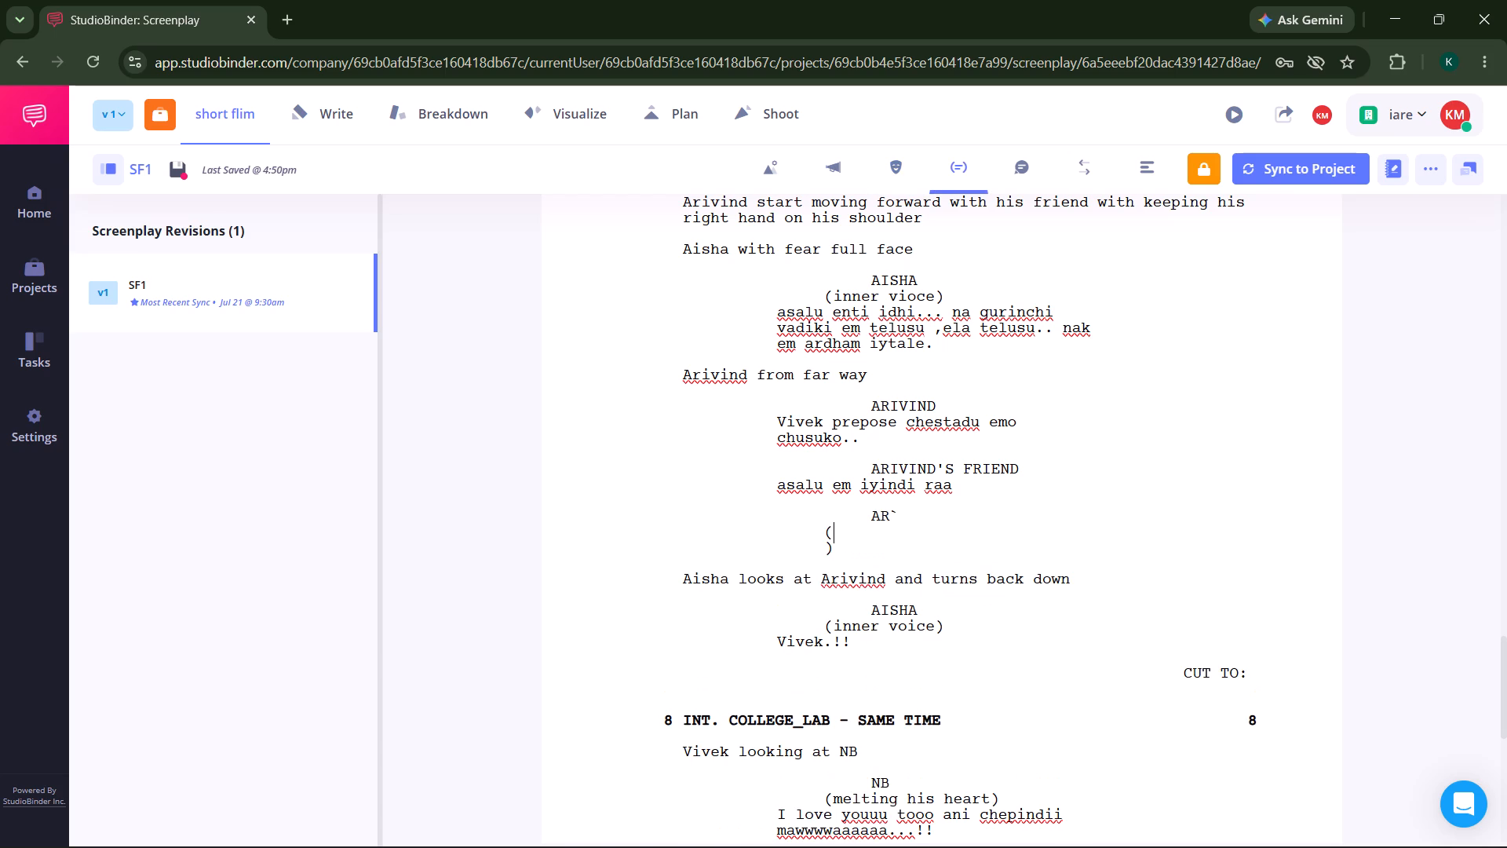
key(BackSpace)
key(BackSpace)
key(Tab)
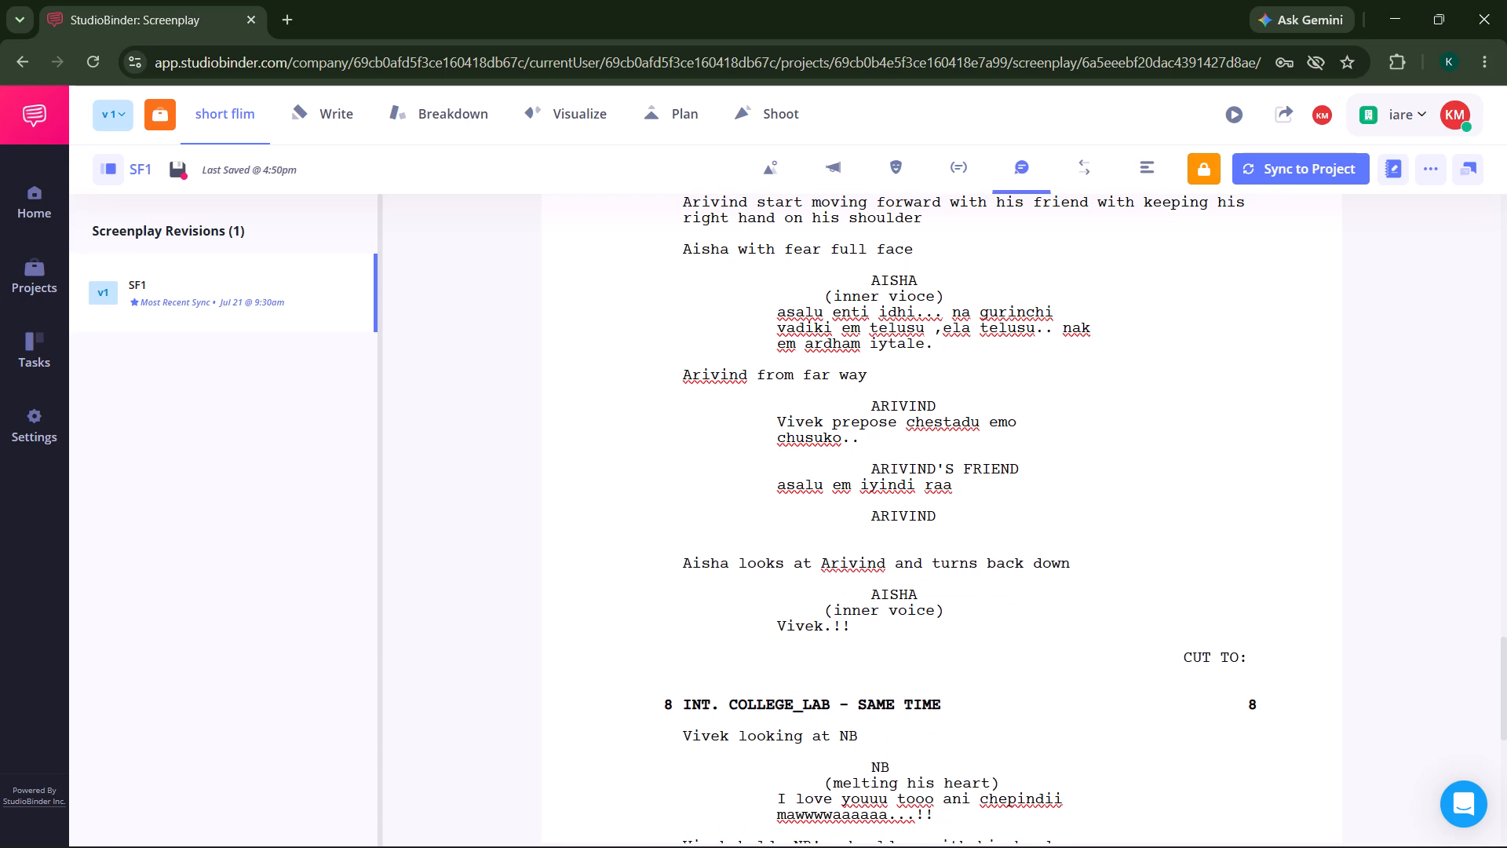
Write Arivind's reply "adhe ra Aisha ki already past lo.." under his new cue.
text(adhe)
key(space)
text(ra)
key(space)
text(Aisha)
key(space)
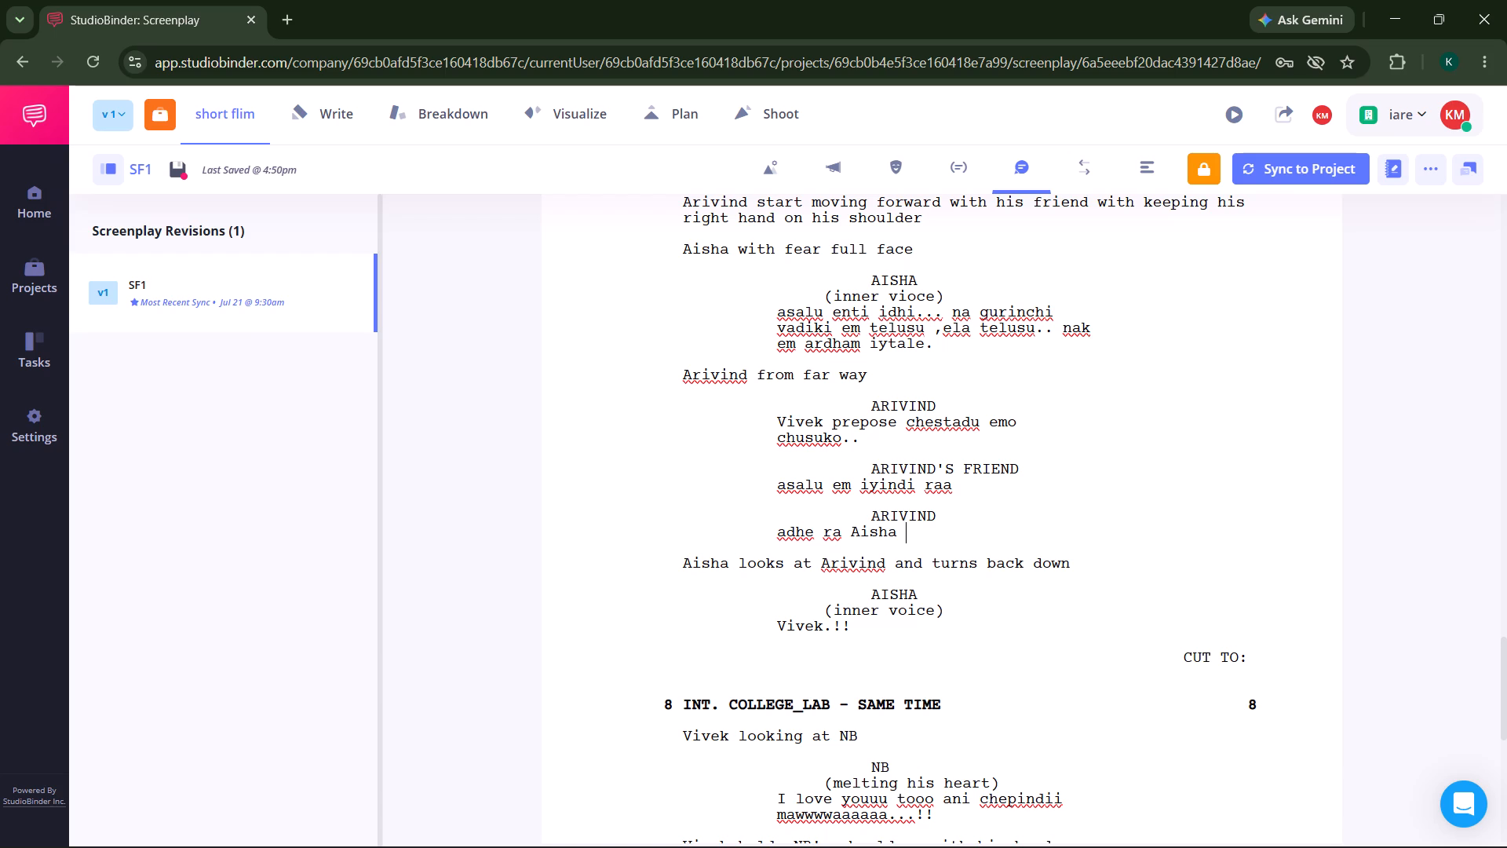
text(ki alrde)
key(BackSpace)
key(BackSpace)
key(BackSpace)
text(ready)
key(space)
text(back)
key(space)
key(BackSpace)
key(BackSpace)
key(BackSpace)
key(BackSpace)
key(BackSpace)
text(past lo..)
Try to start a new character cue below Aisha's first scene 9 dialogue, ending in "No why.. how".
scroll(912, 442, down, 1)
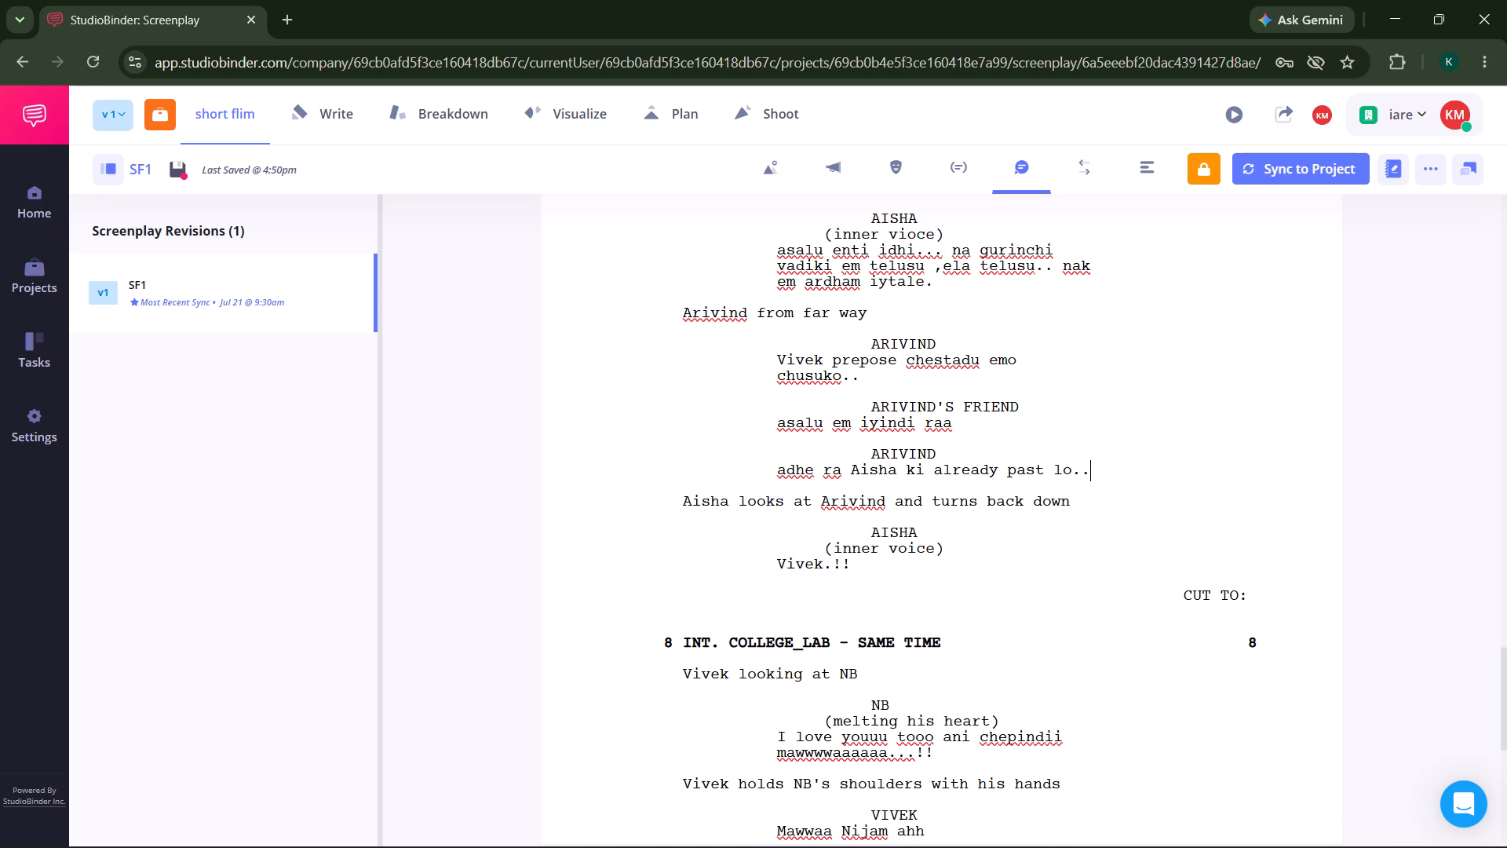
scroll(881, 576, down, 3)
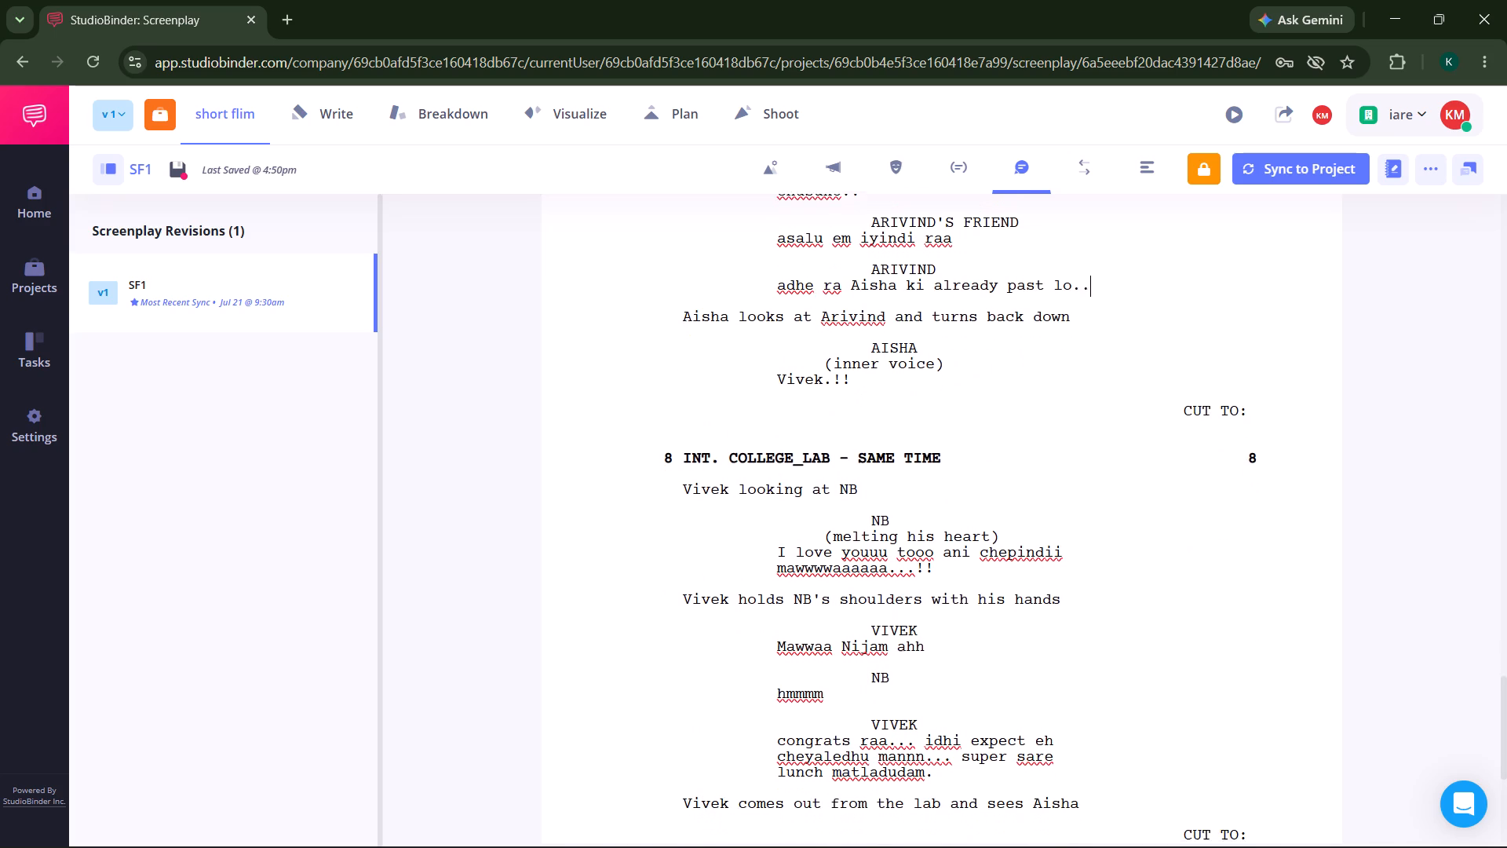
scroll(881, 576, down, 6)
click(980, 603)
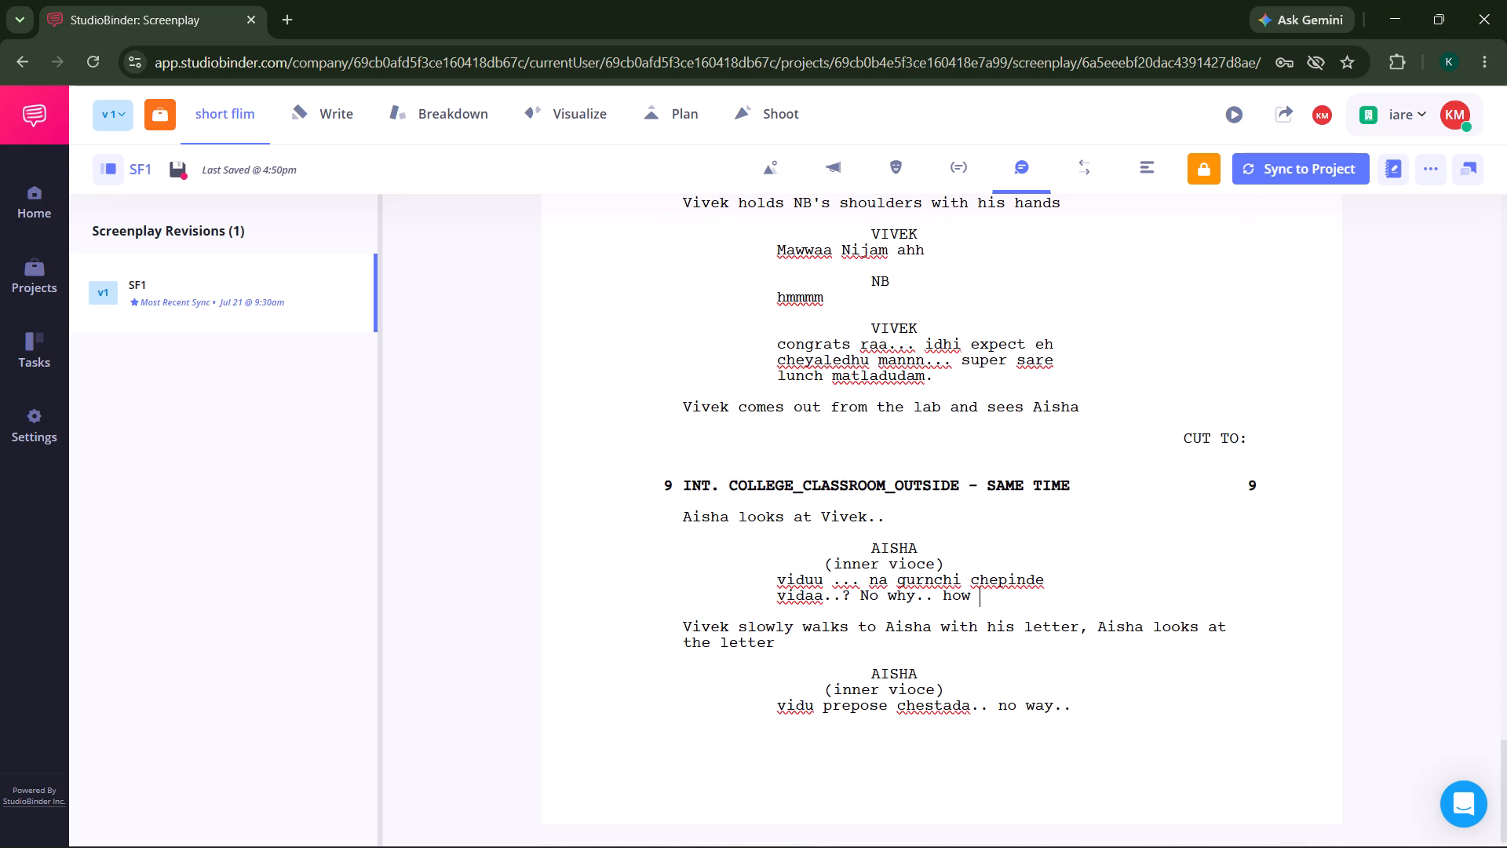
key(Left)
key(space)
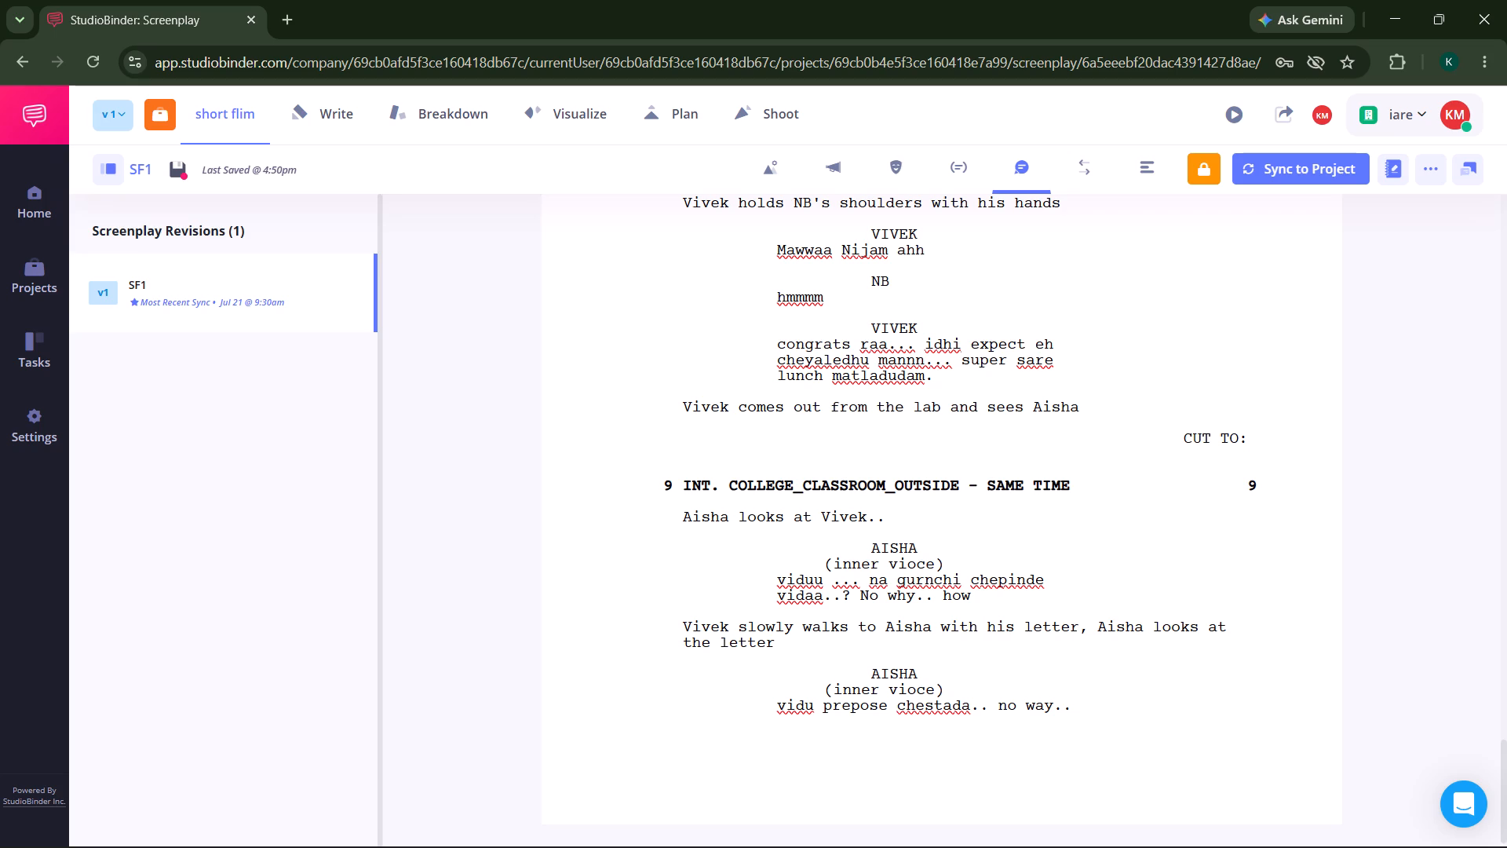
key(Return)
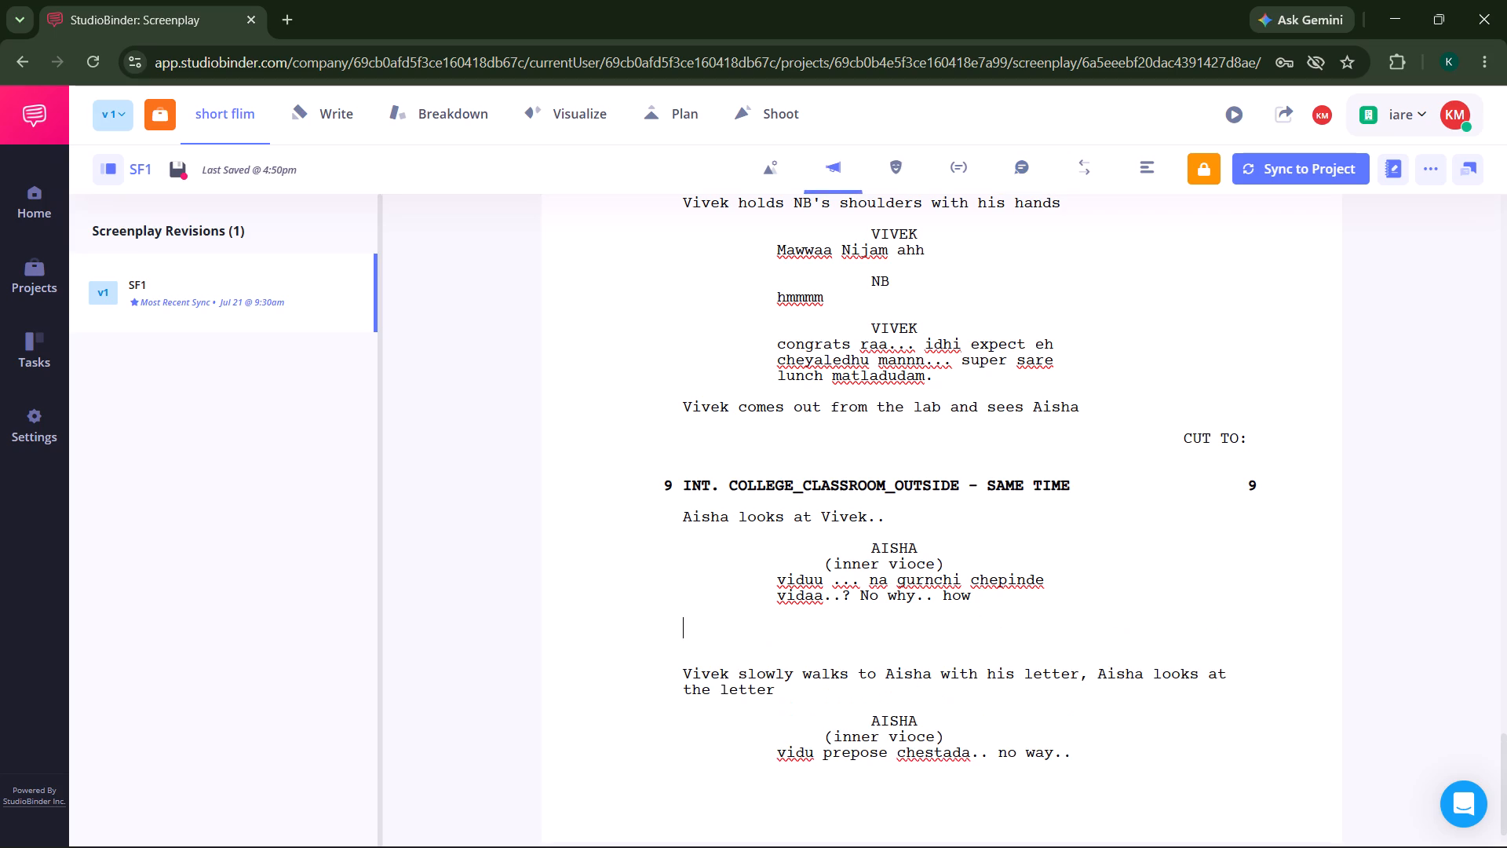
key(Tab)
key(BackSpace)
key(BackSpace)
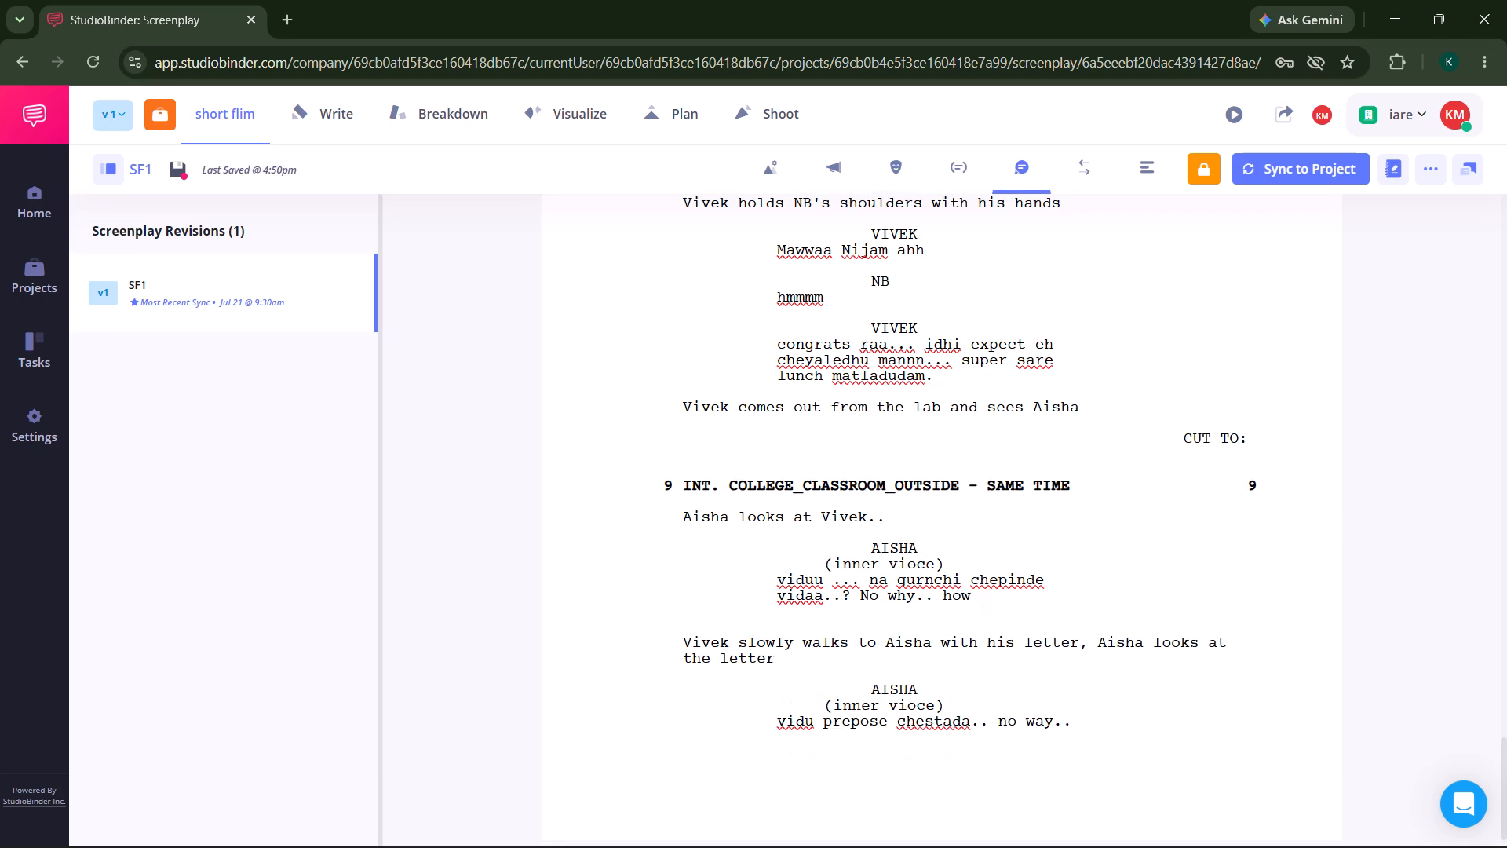
Continue Aisha's first scene 9 dialogue after "how" with ".. Na gurunchi".
text(.. Na)
key(space)
text(gurndi)
key(space)
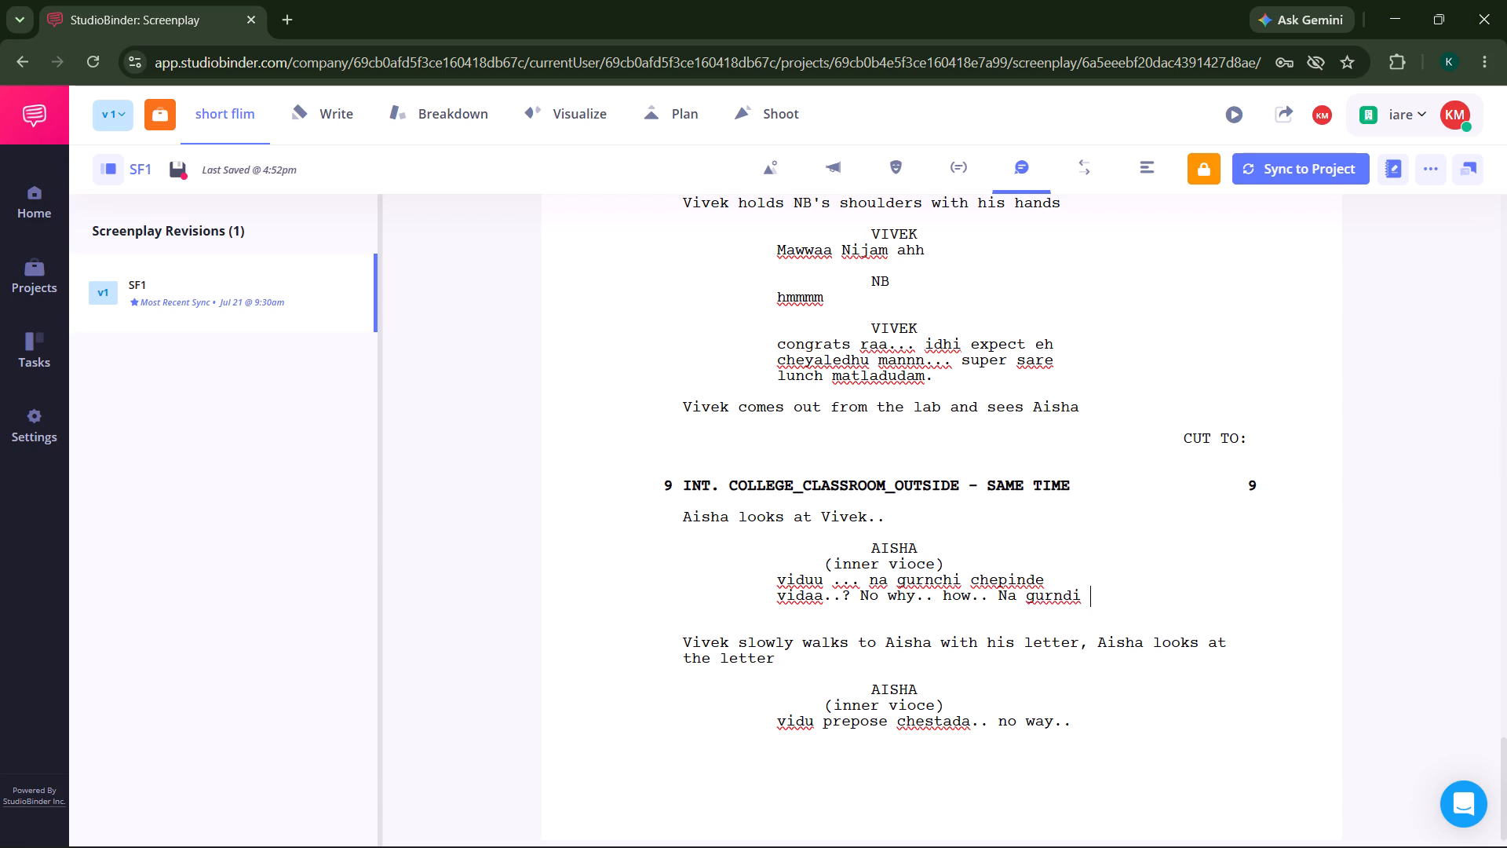
key(BackSpace)
key(BackSpace)
key(BackSpace)
key(BackSpace)
text(un)
key(BackSpace)
key(BackSpace)
key(BackSpace)
key(BackSpace)
key(BackSpace)
text(gu)
text(run)
text(chi)
key(space)
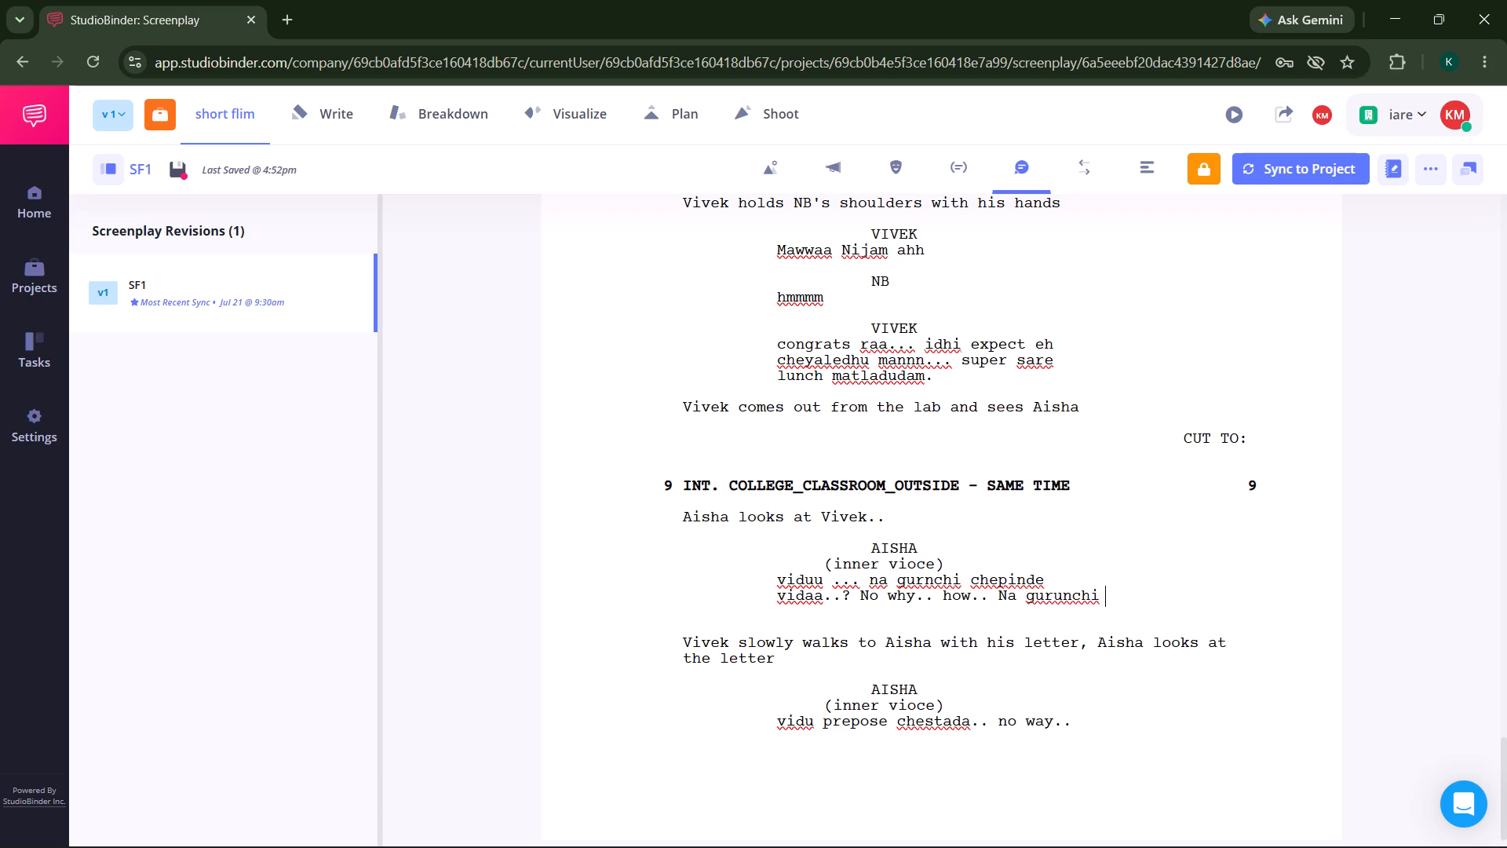
Complete Aisha's first scene 9 dialogue with "ippudu andhariki telustadi".
key(a)
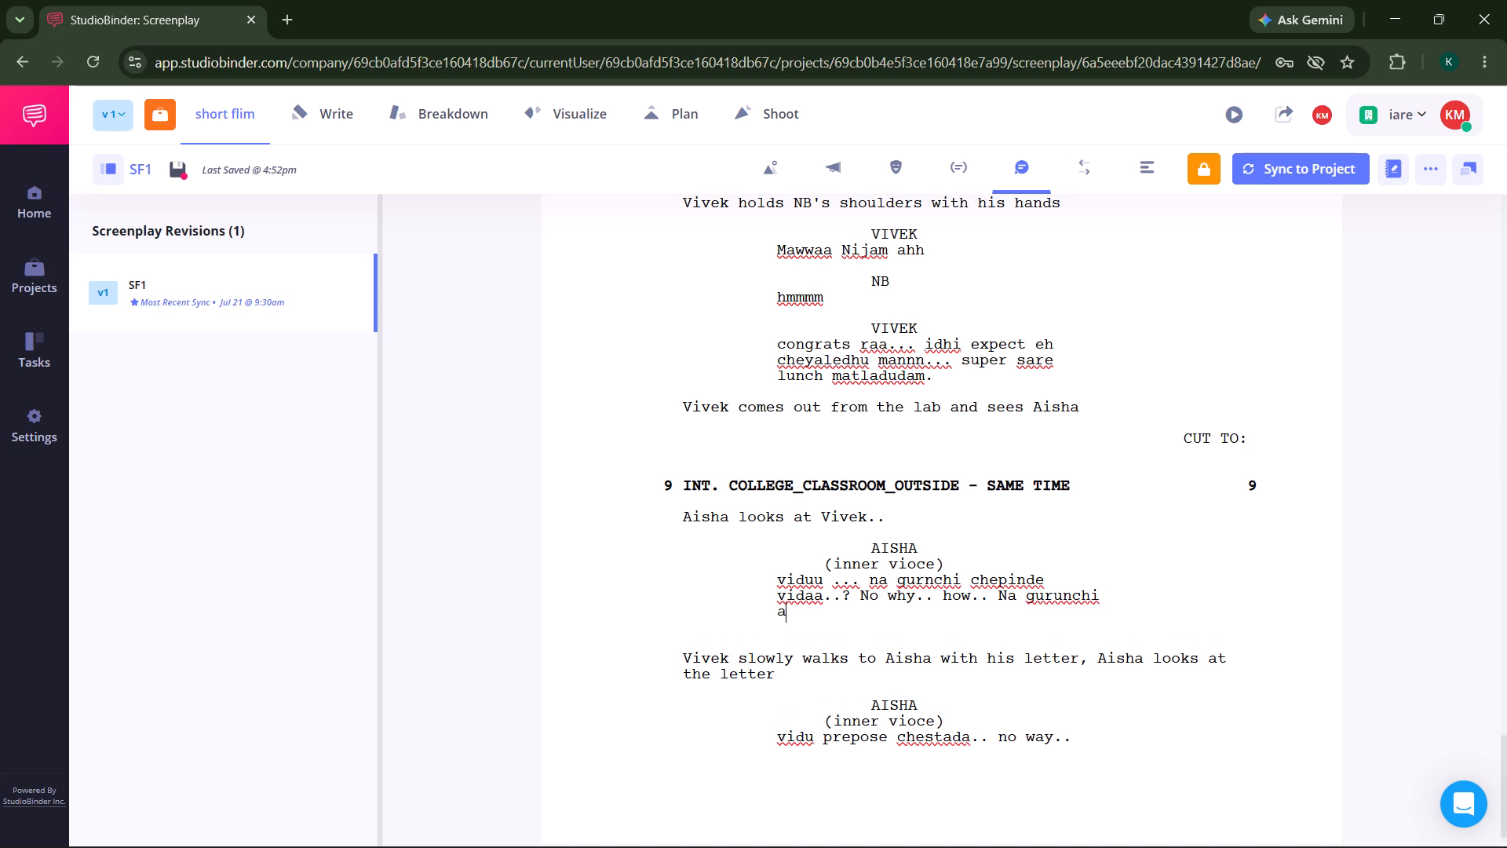
key(BackSpace)
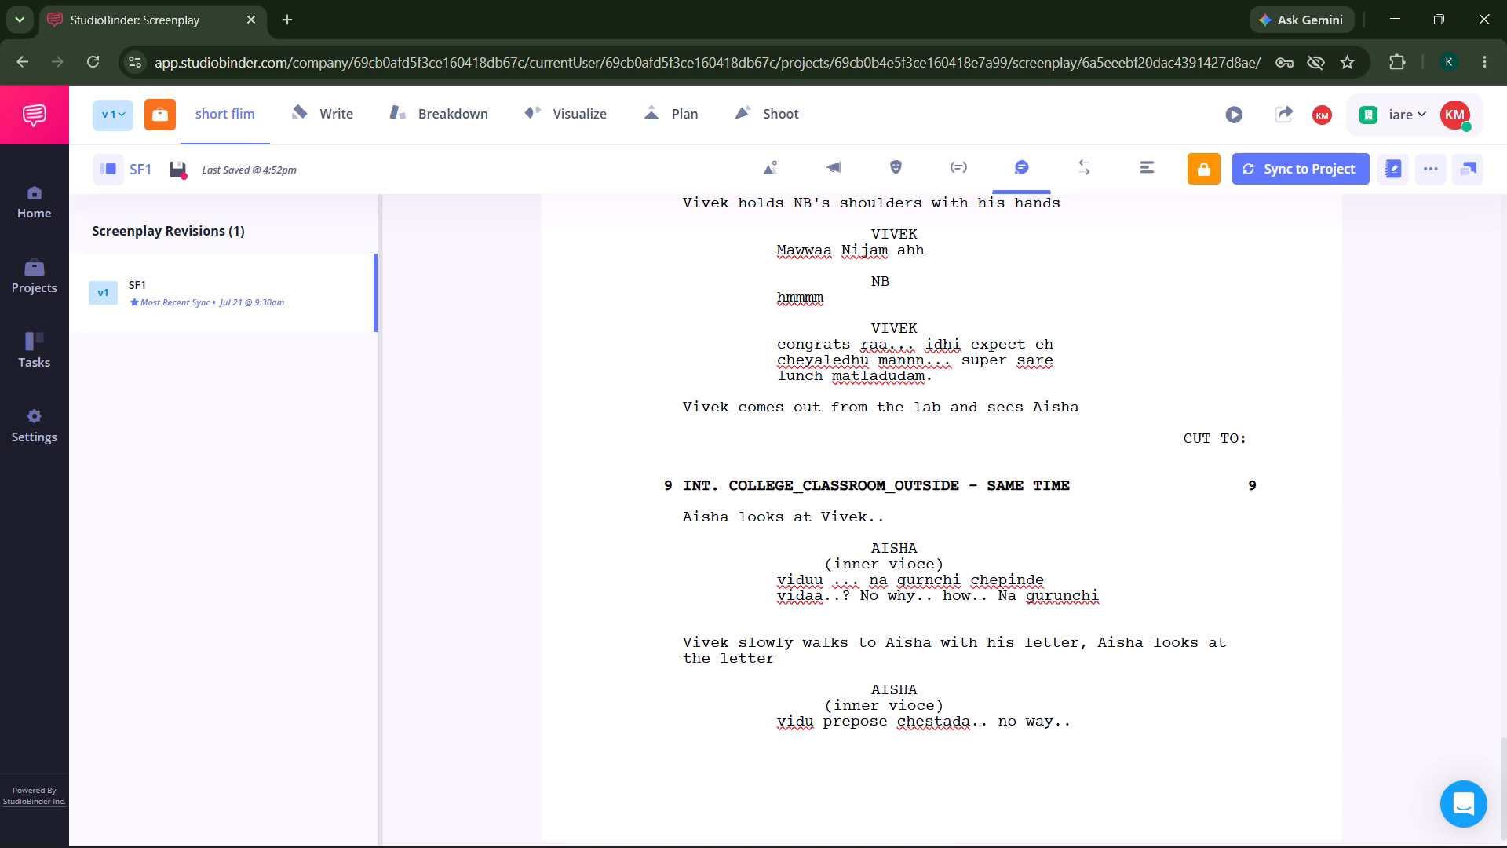
text(ippudu andhariki)
key(space)
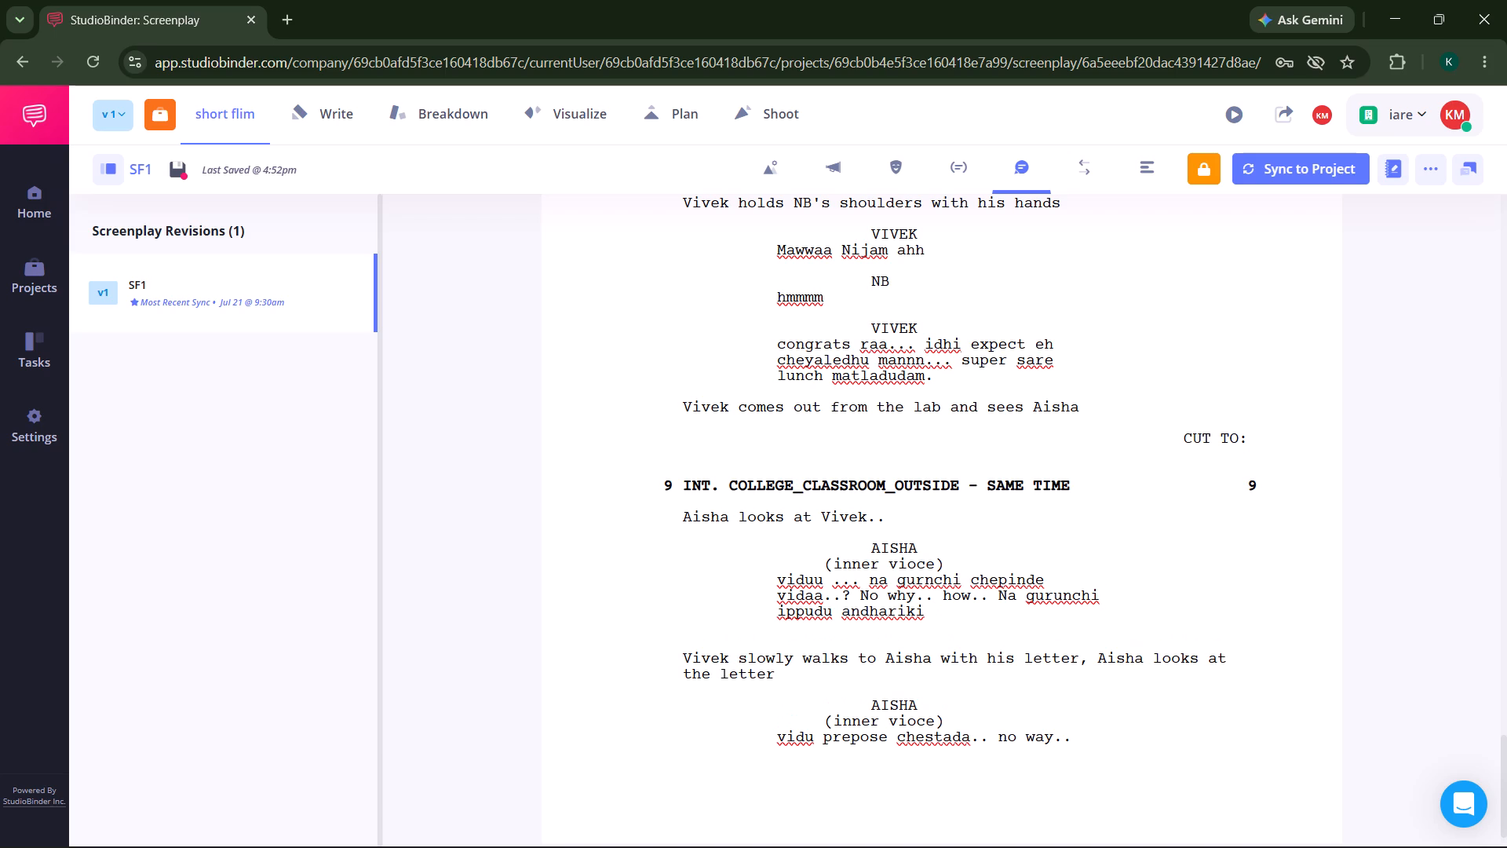
text(telus)
text(tadi)
key(space)
Add "asalu Vidu nijam ga chepada." to Aisha's second inner-voice dialogue, on the line after "no way..".
scroll(980, 603, down, 3)
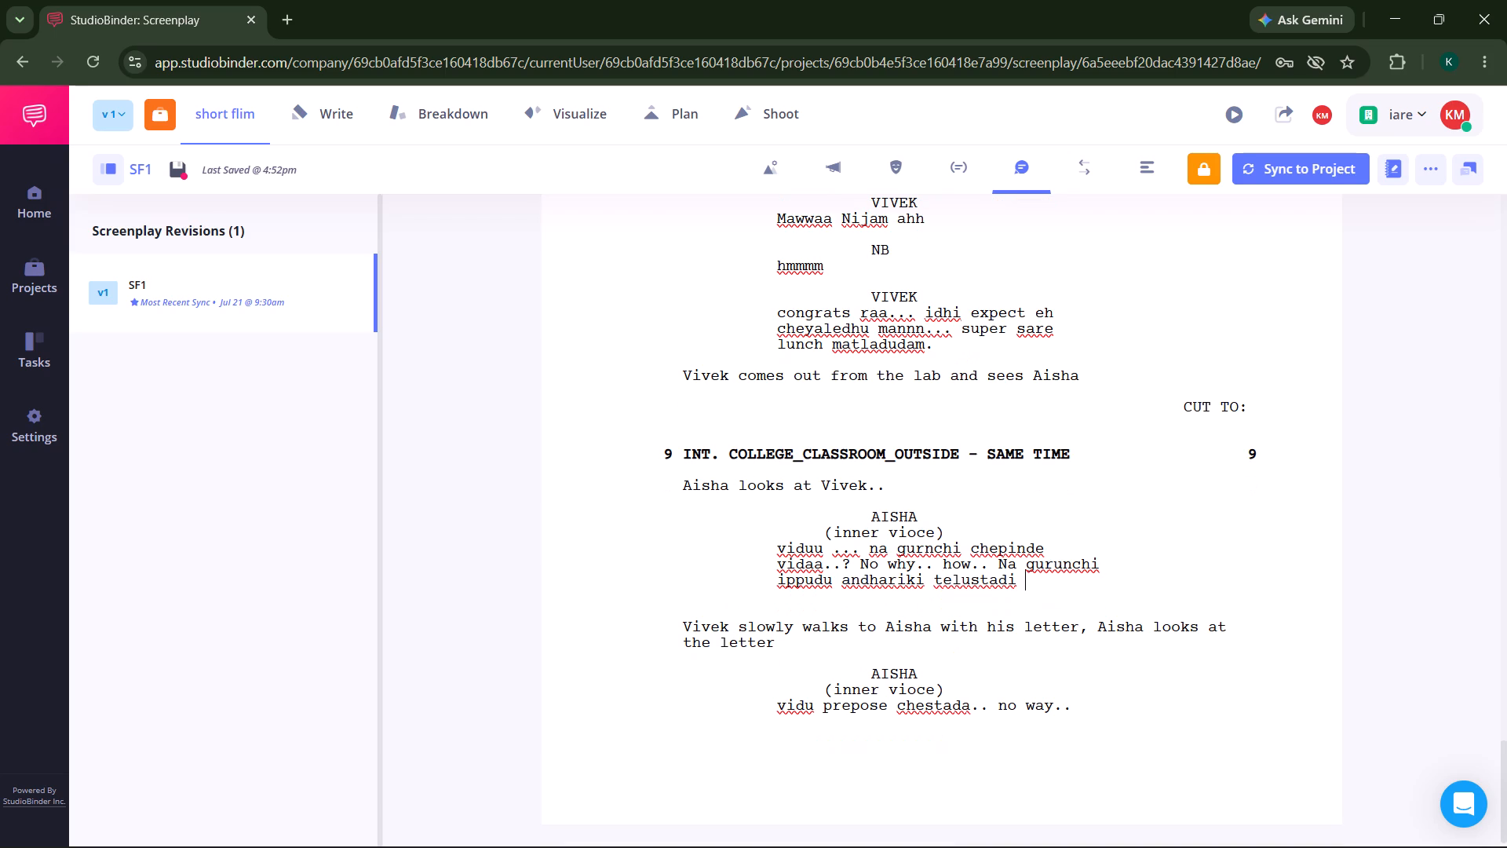
click(1094, 718)
text(asalu)
key(space)
text(Vuid)
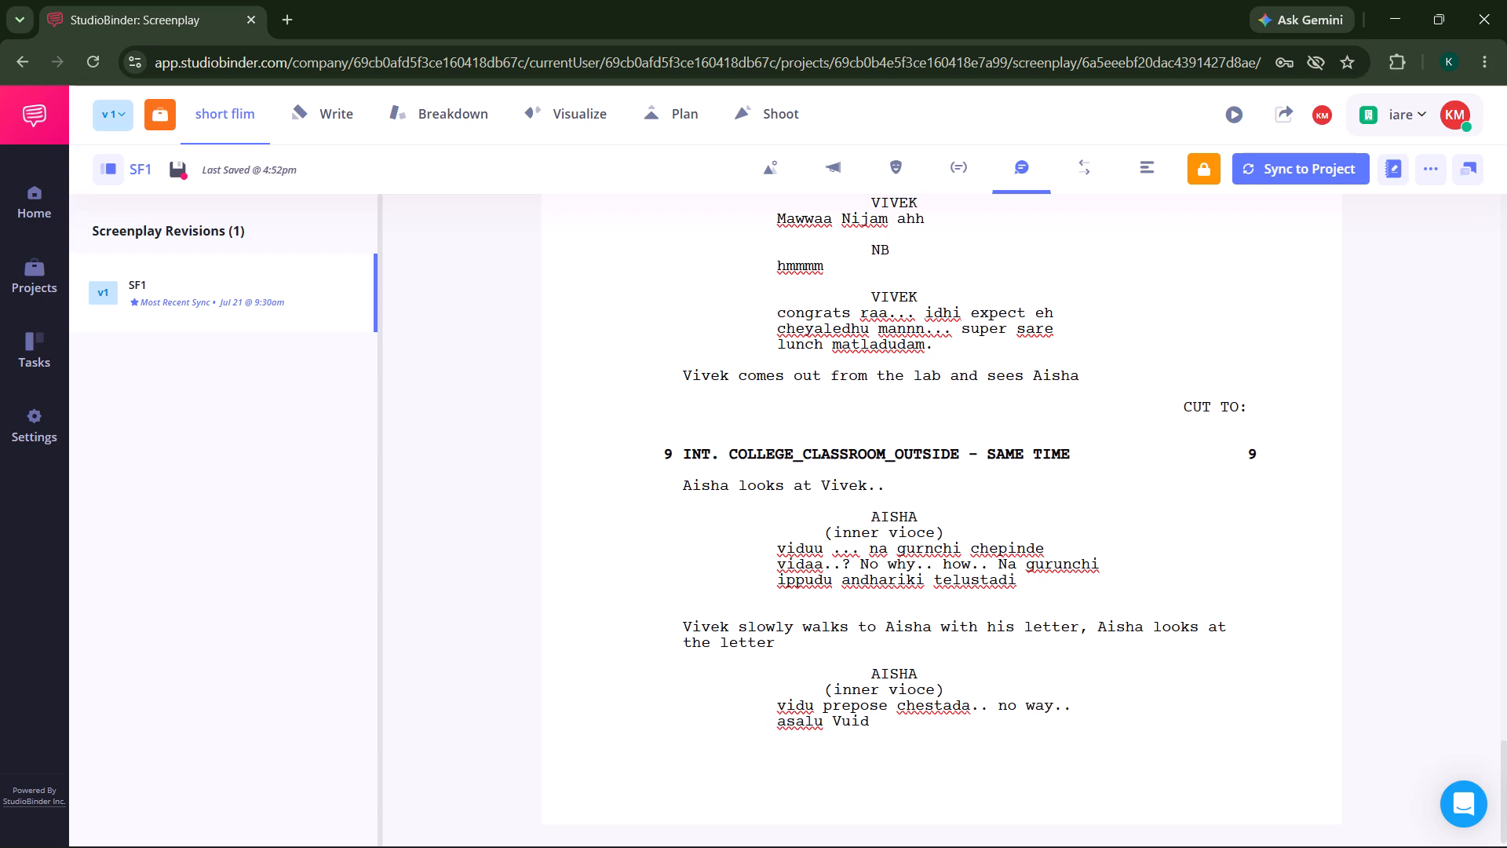
key(BackSpace)
key(BackSpace)
key(BackSpace)
text(idu)
key(space)
text(ni)
text(jam ga chepada)
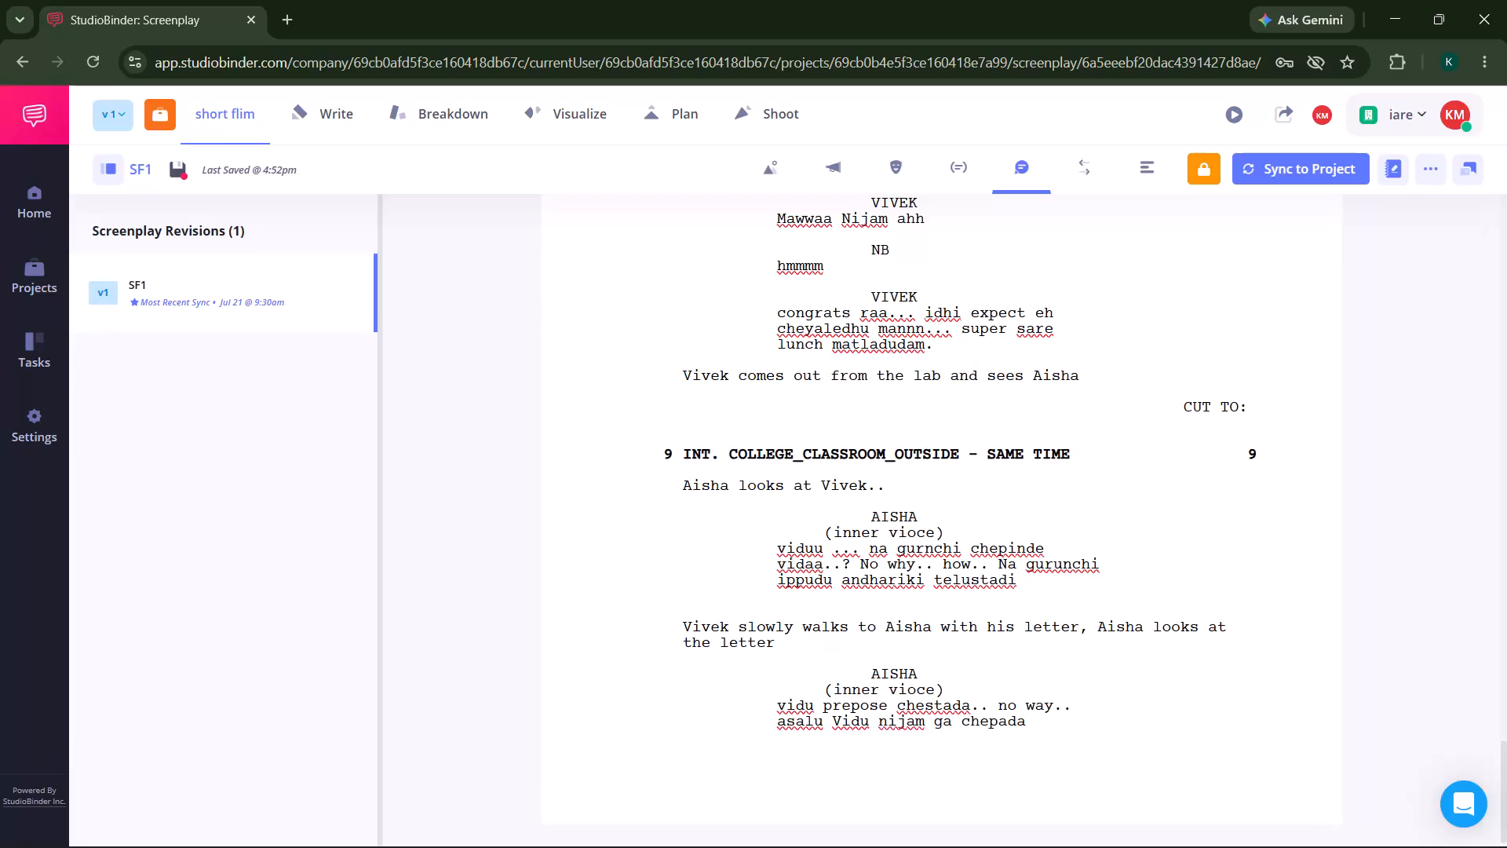
key(period)
Write the action line "Vivek comes to Aisha" below Aisha's second inner-voice dialogue.
key(Return)
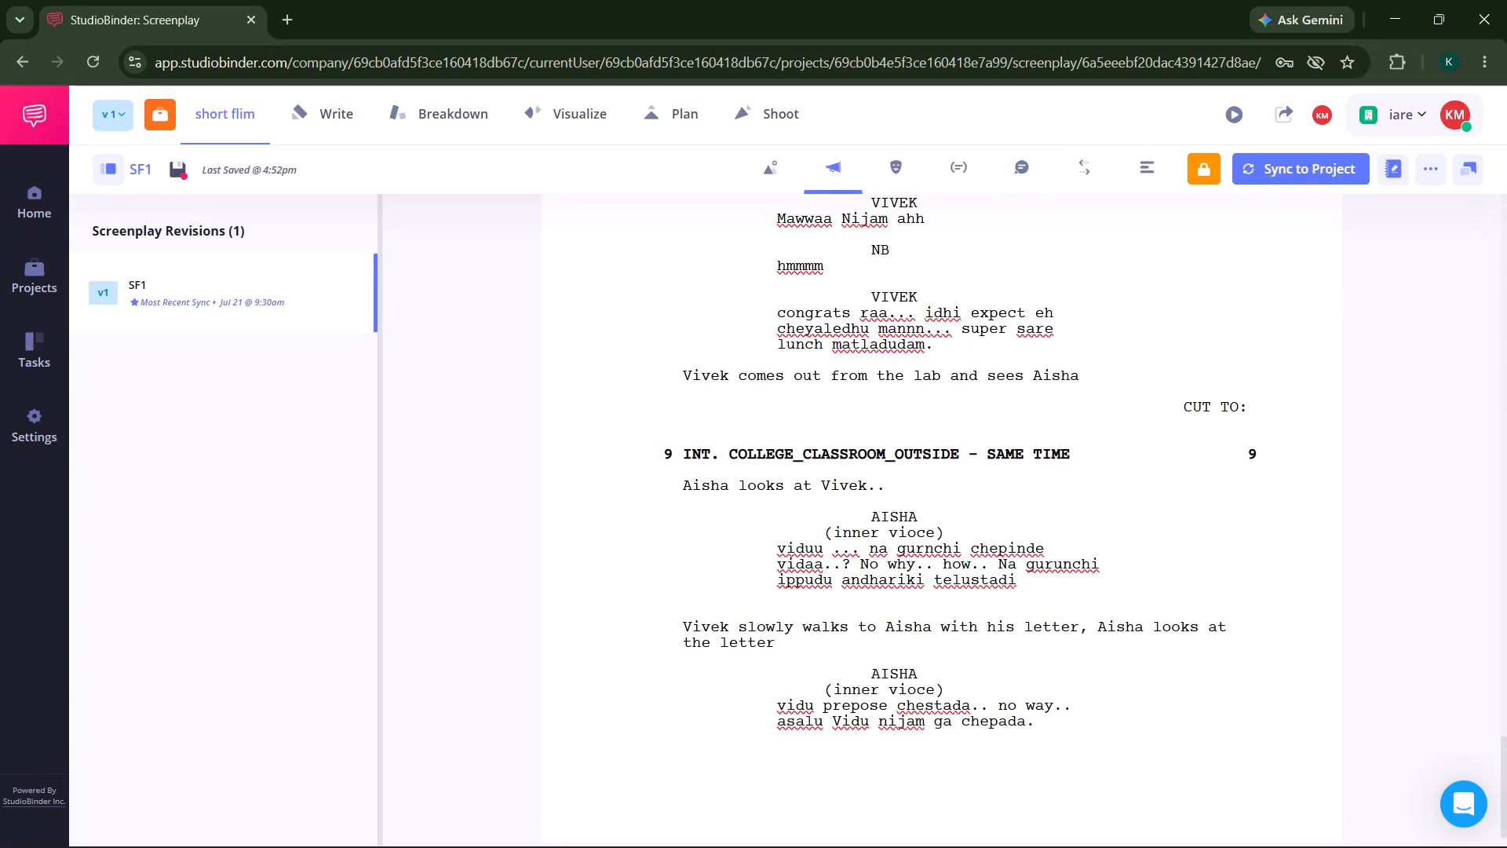
scroll(1086, 715, down, 4)
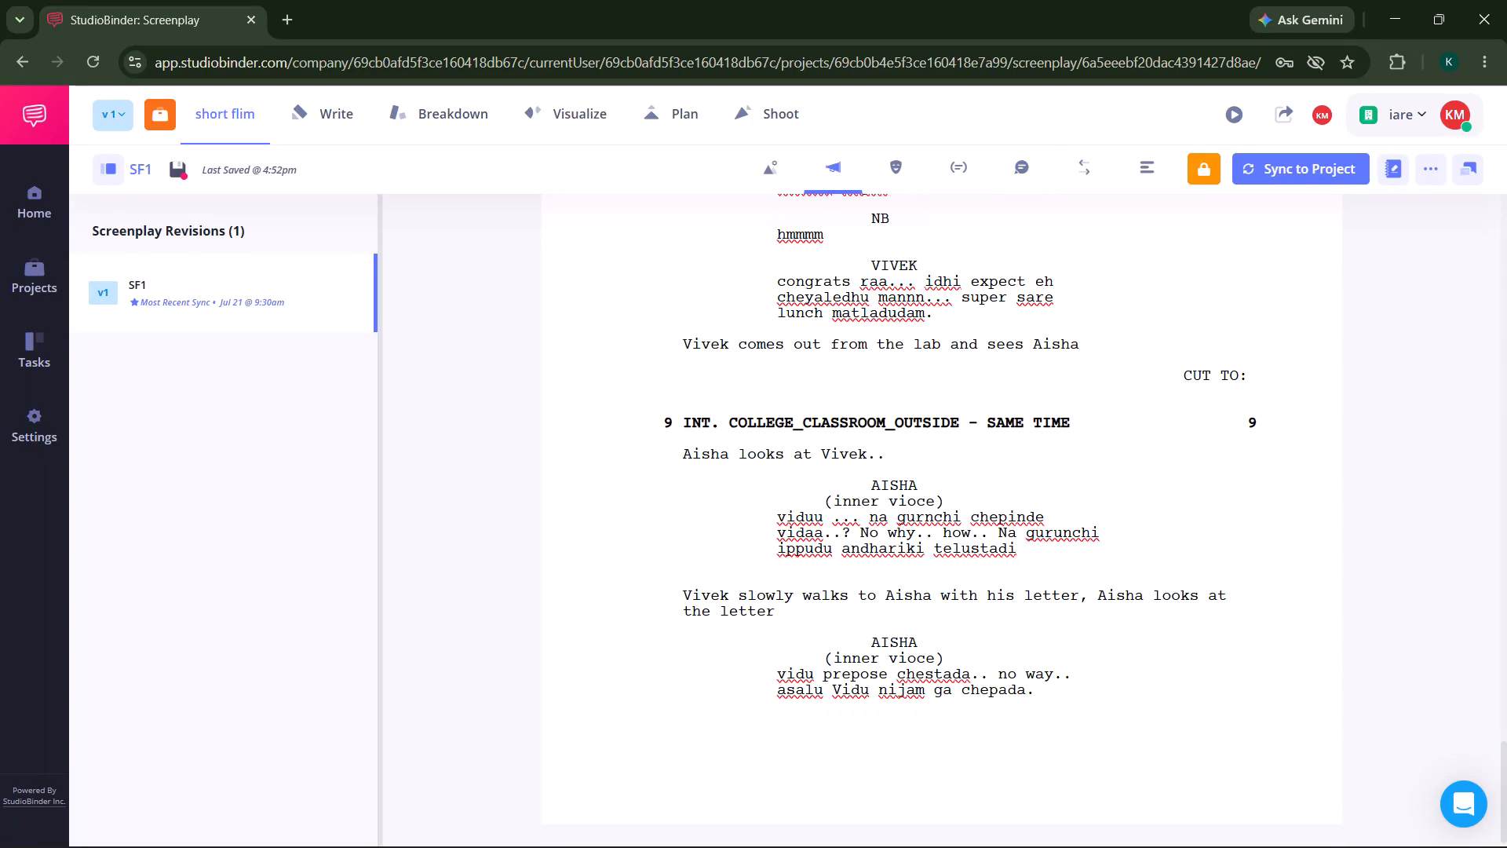
text(Vivek)
key(space)
text(comes to)
key(space)
text(Aisa)
key(BackSpace)
text(ha)
Add an AISHA character cue below the new action line with the dialogue "Hii Aisha..!!".
key(Return)
key(Tab)
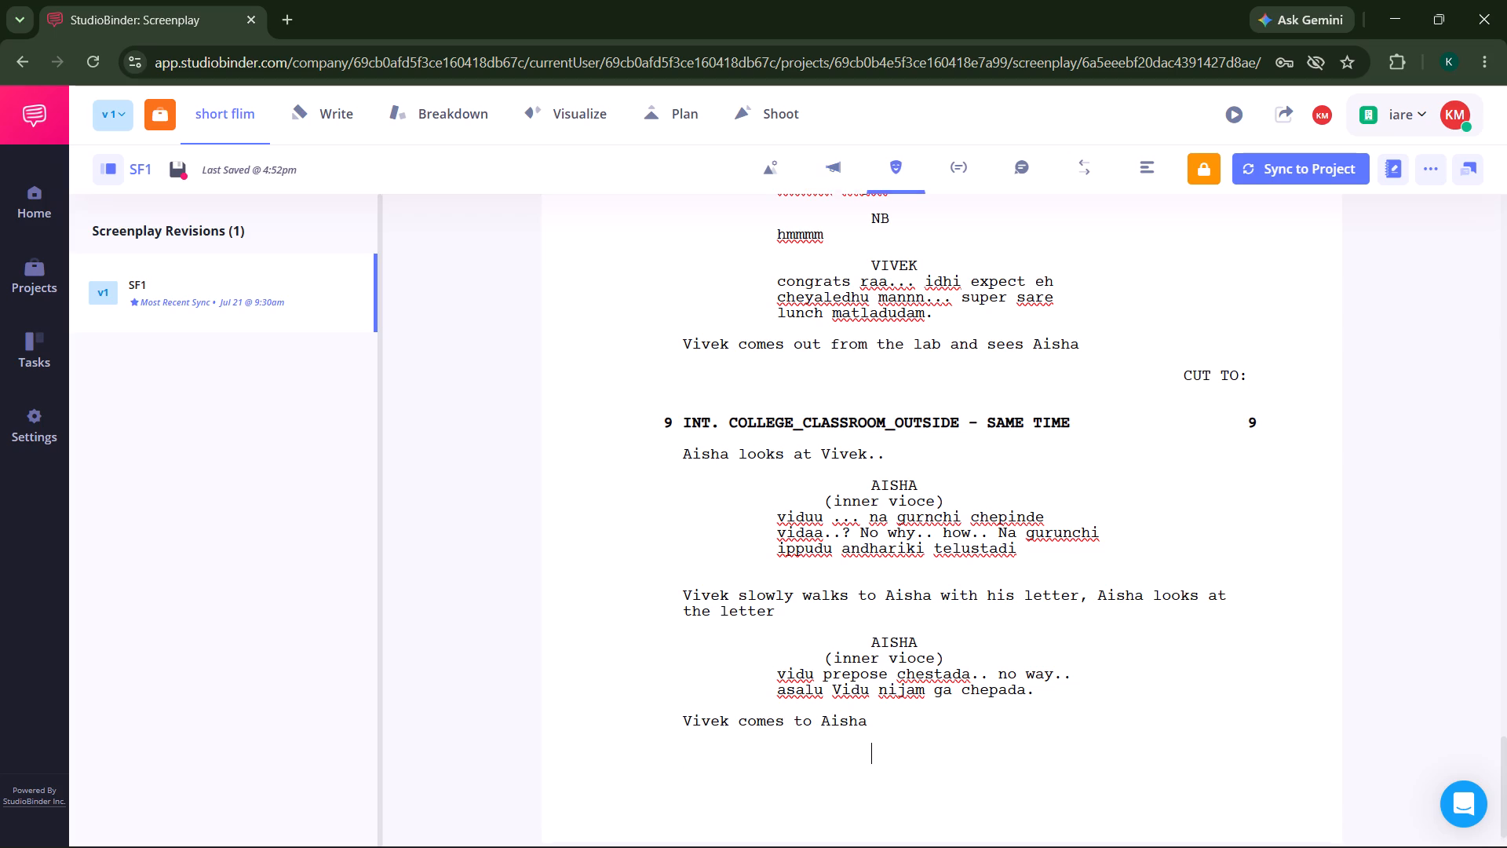
text(Ai)
key(Tab)
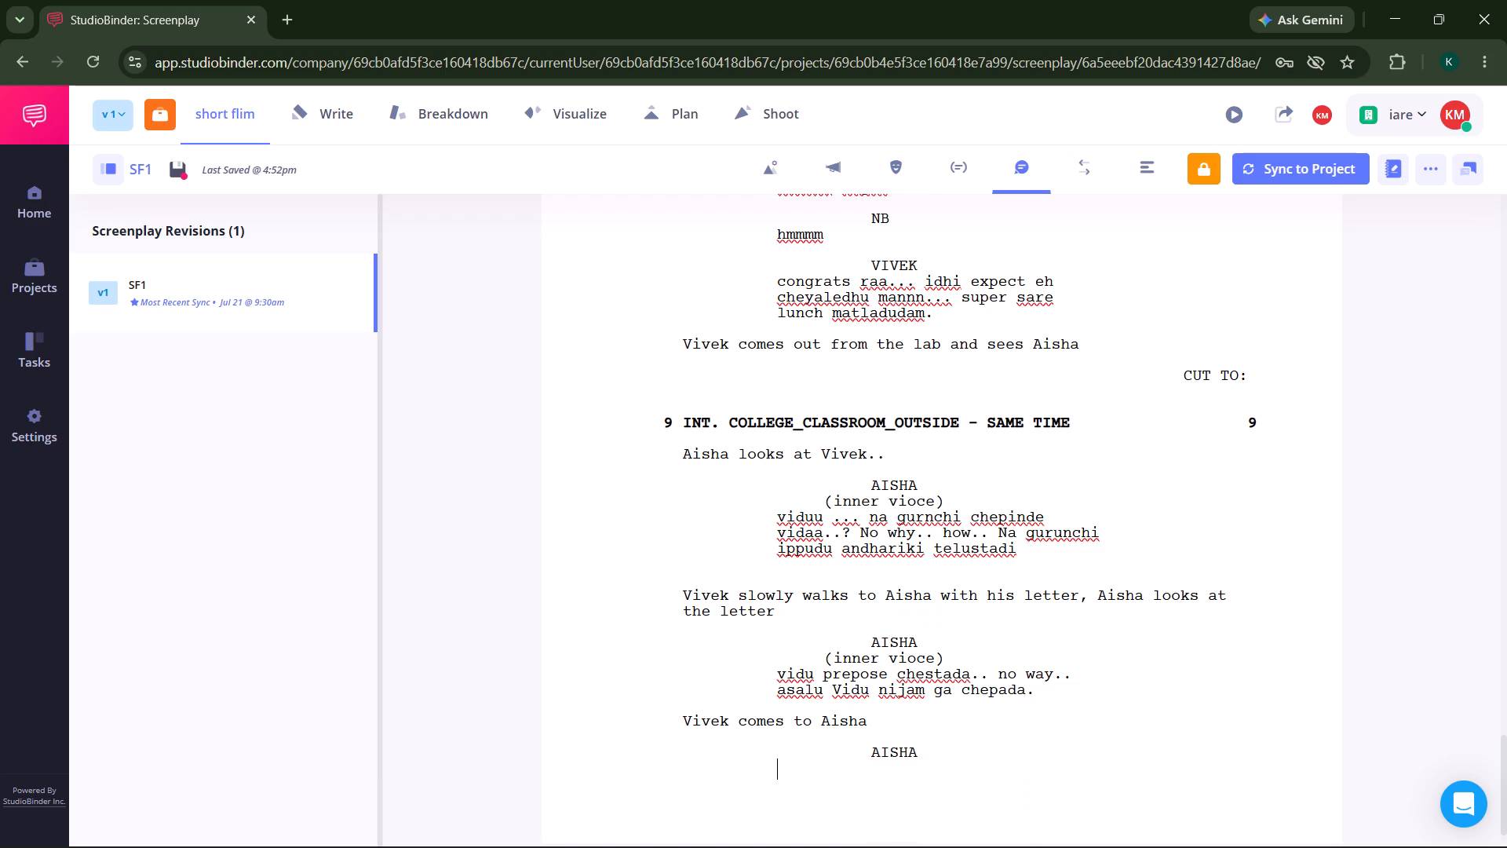
text(Hii)
key(space)
text(Ai)
text(sha)
text(..!!)
key(Return)
scroll(1086, 715, down, 2)
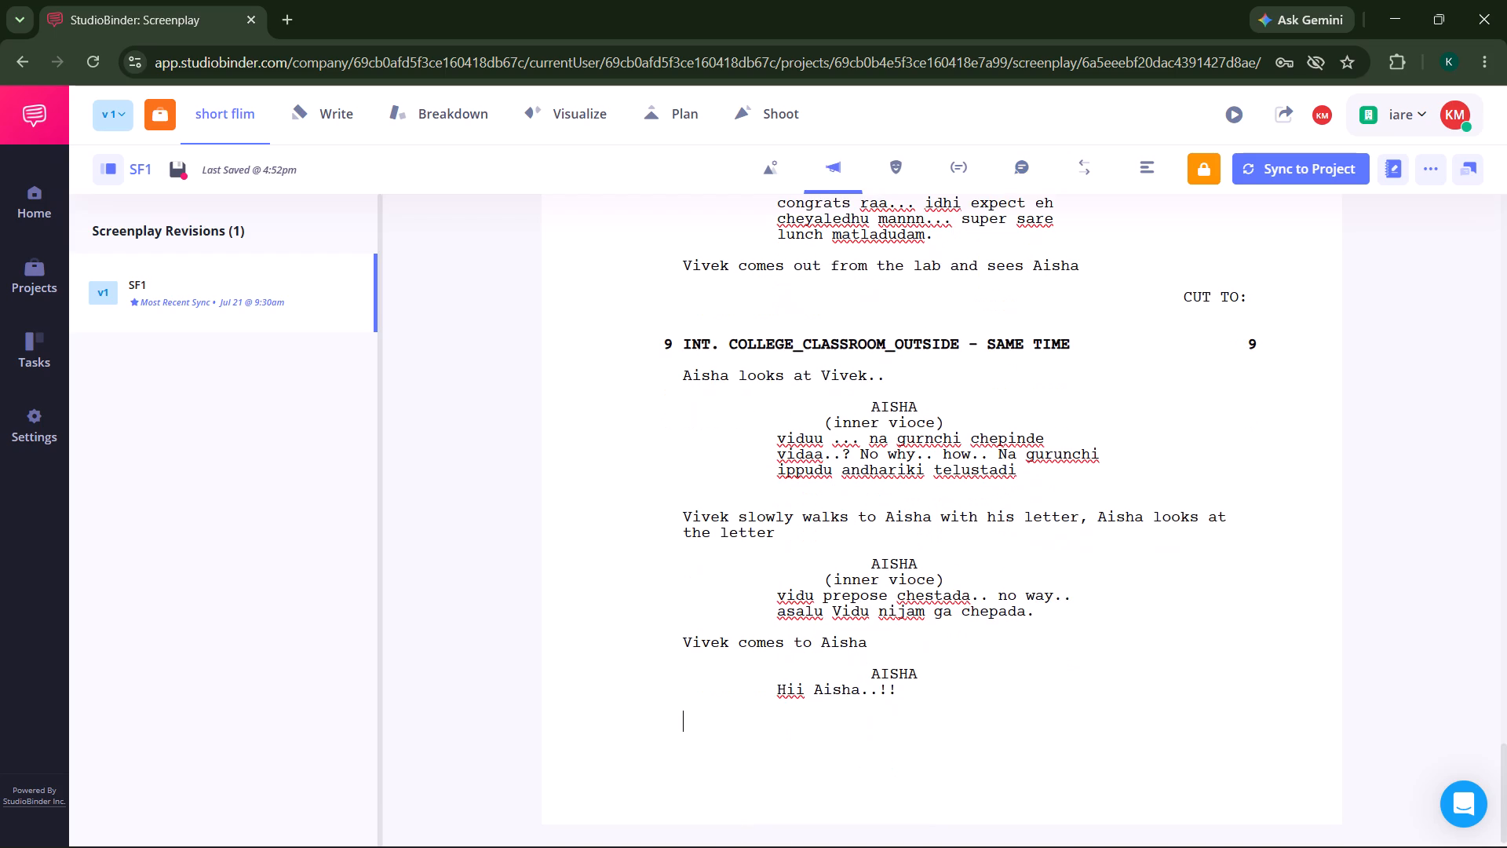
scroll(1086, 715, down, 1)
Change the character cue above "Hii Aisha..!!" to VIVEK, keeping the dialogue directly beneath it.
click(921, 671)
key(BackSpace)
key(BackSpace)
key(BackSpace)
key(BackSpace)
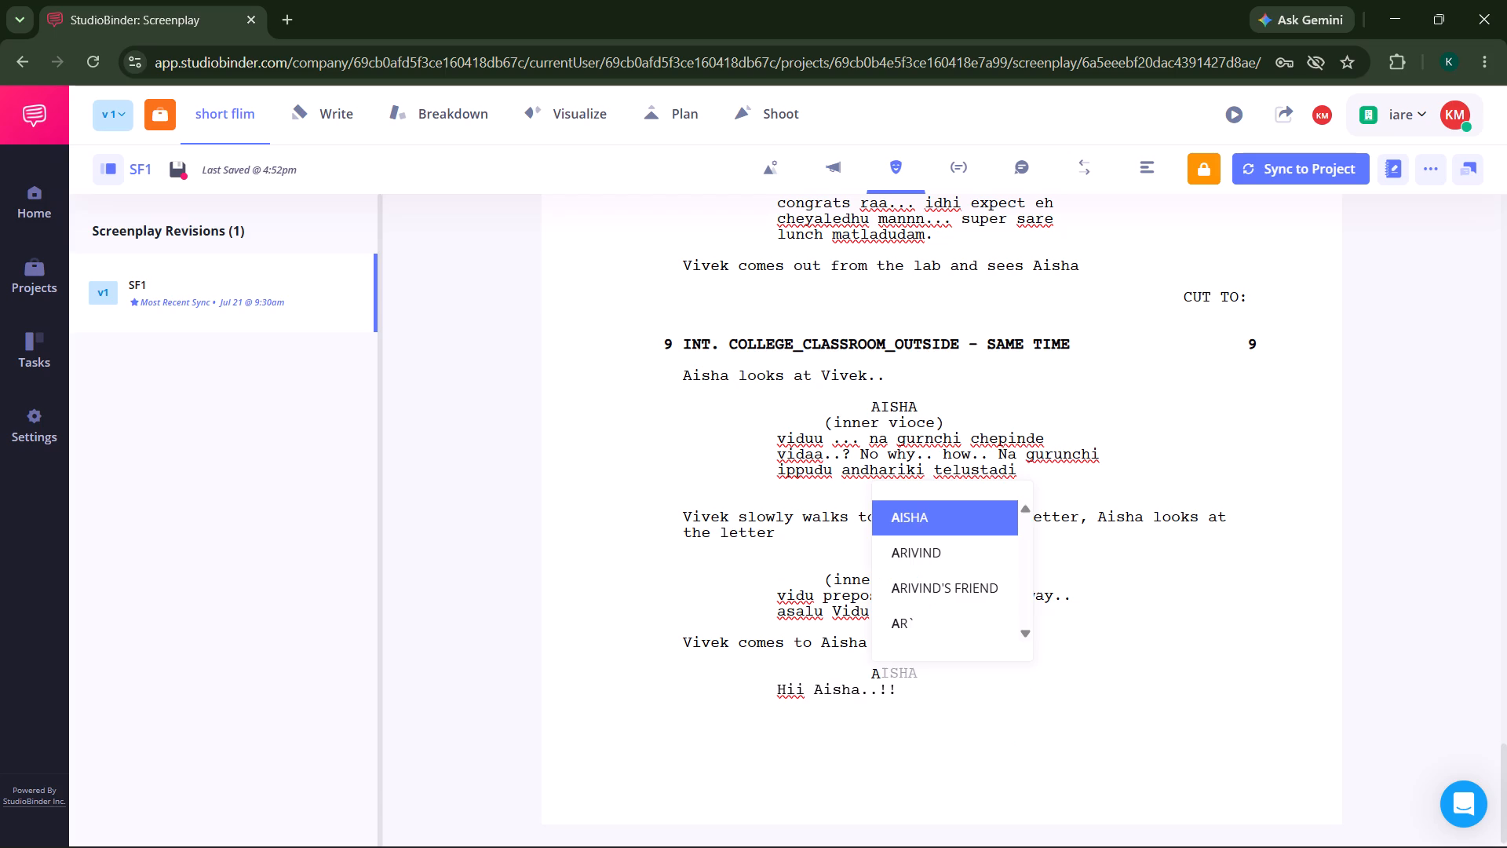
key(BackSpace)
key(v)
key(Tab)
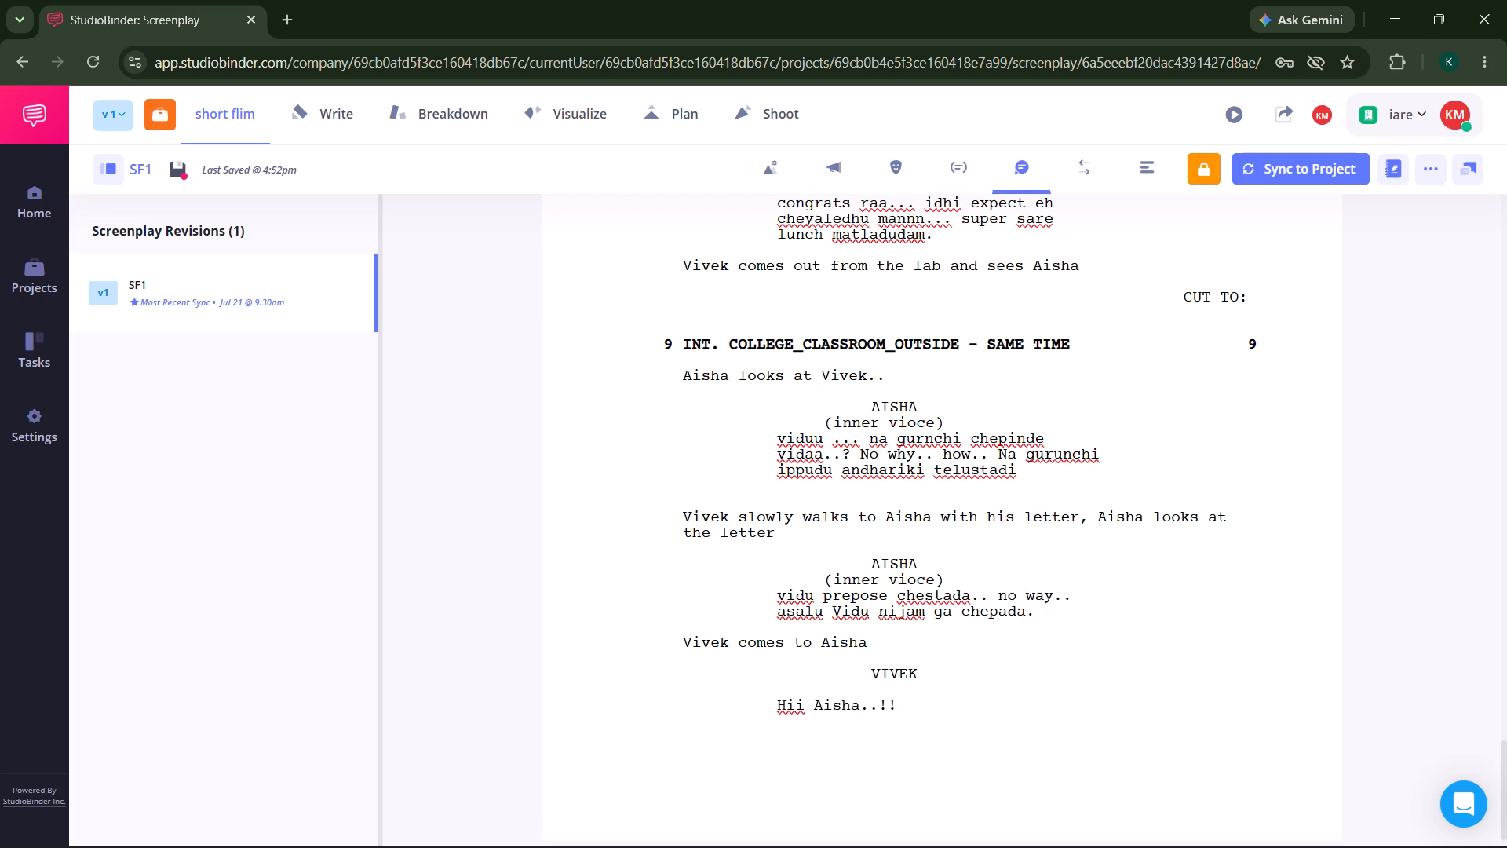
key(BackSpace)
key(Down)
key(Down)
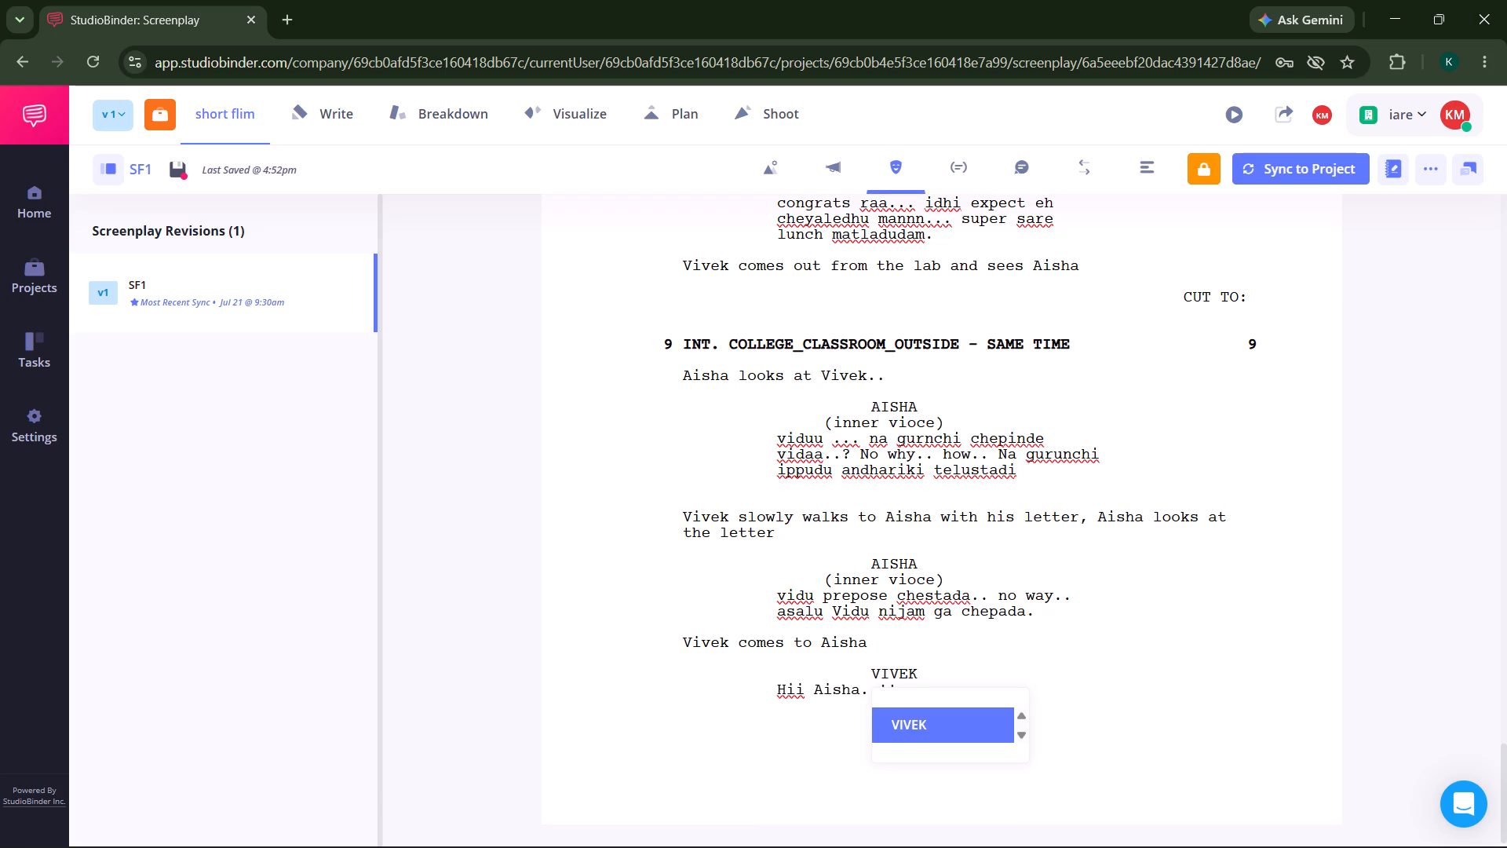
click(814, 730)
click(825, 692)
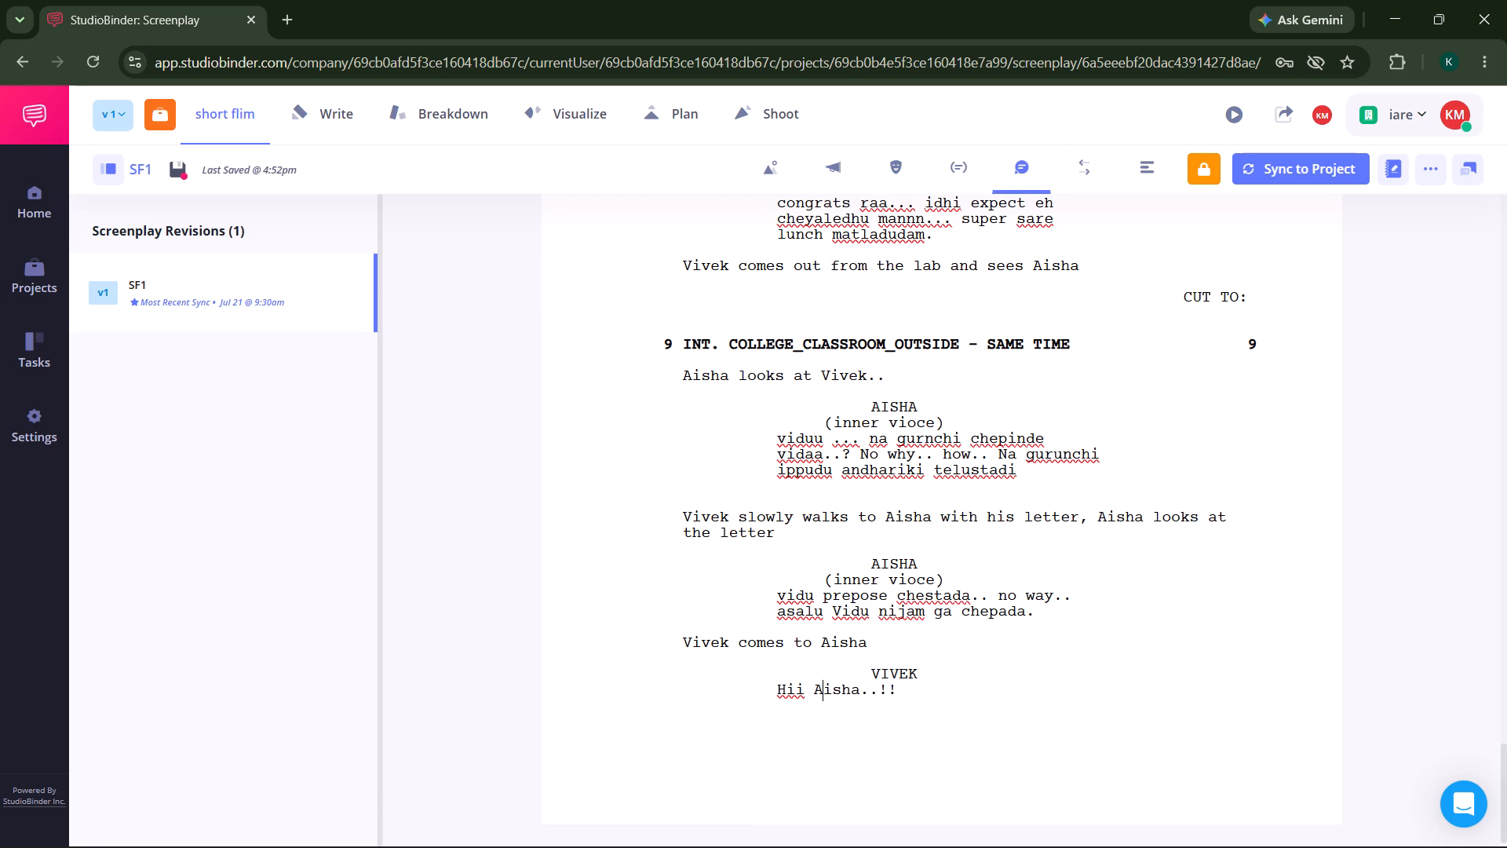
Replace the exclamation marks ending Vivek's greeting with "hap", so the dialogue reads "Hii Aisha..hap".
click(902, 689)
key(Return)
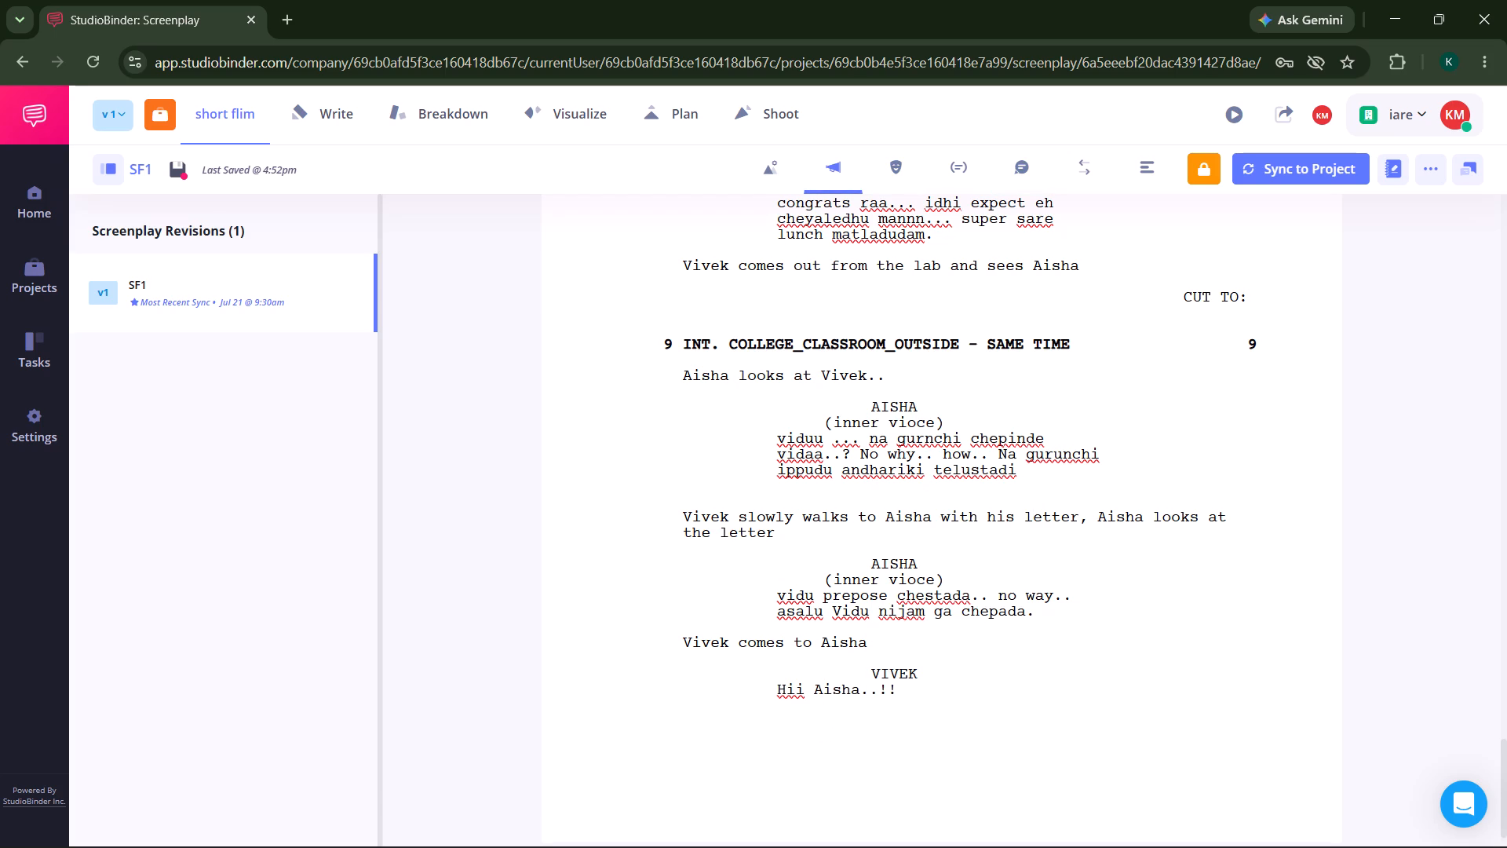
scroll(902, 689, down, 2)
scroll(806, 722, down, 1)
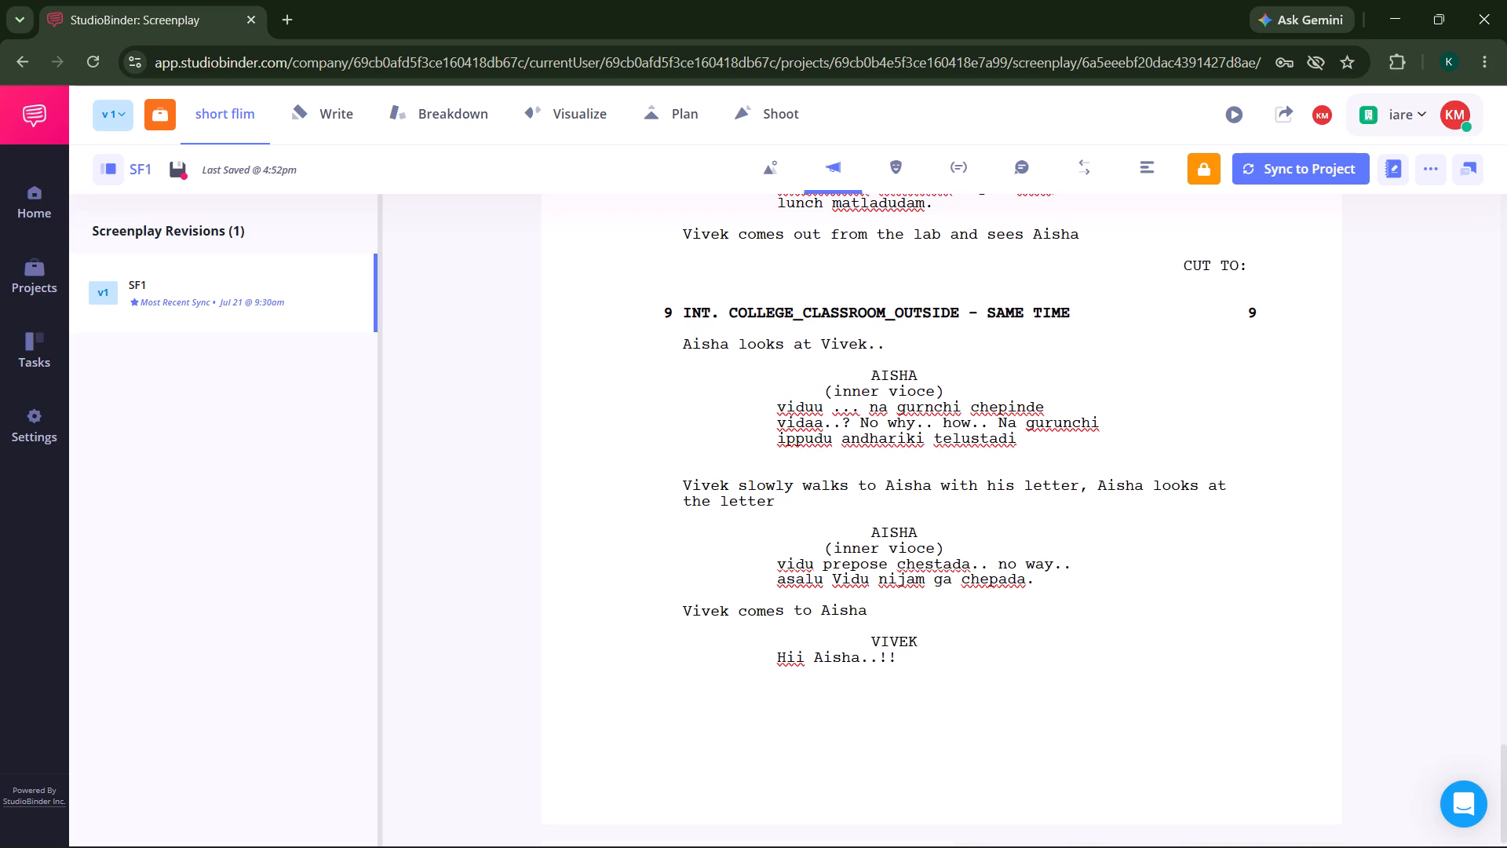
key(Tab)
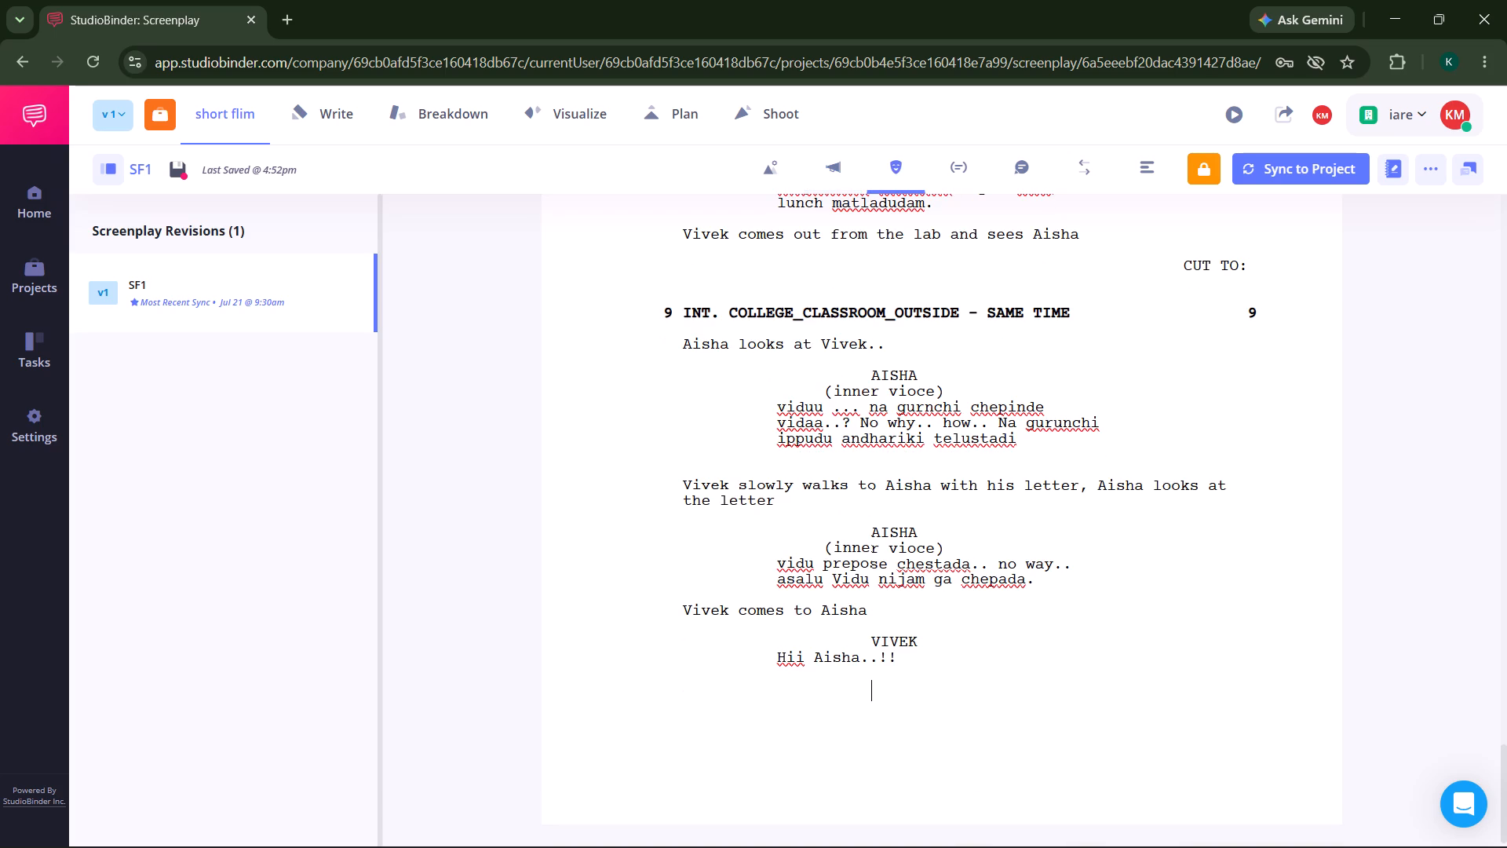
key(BackSpace)
key(BackSpace)
key(BackSpace)
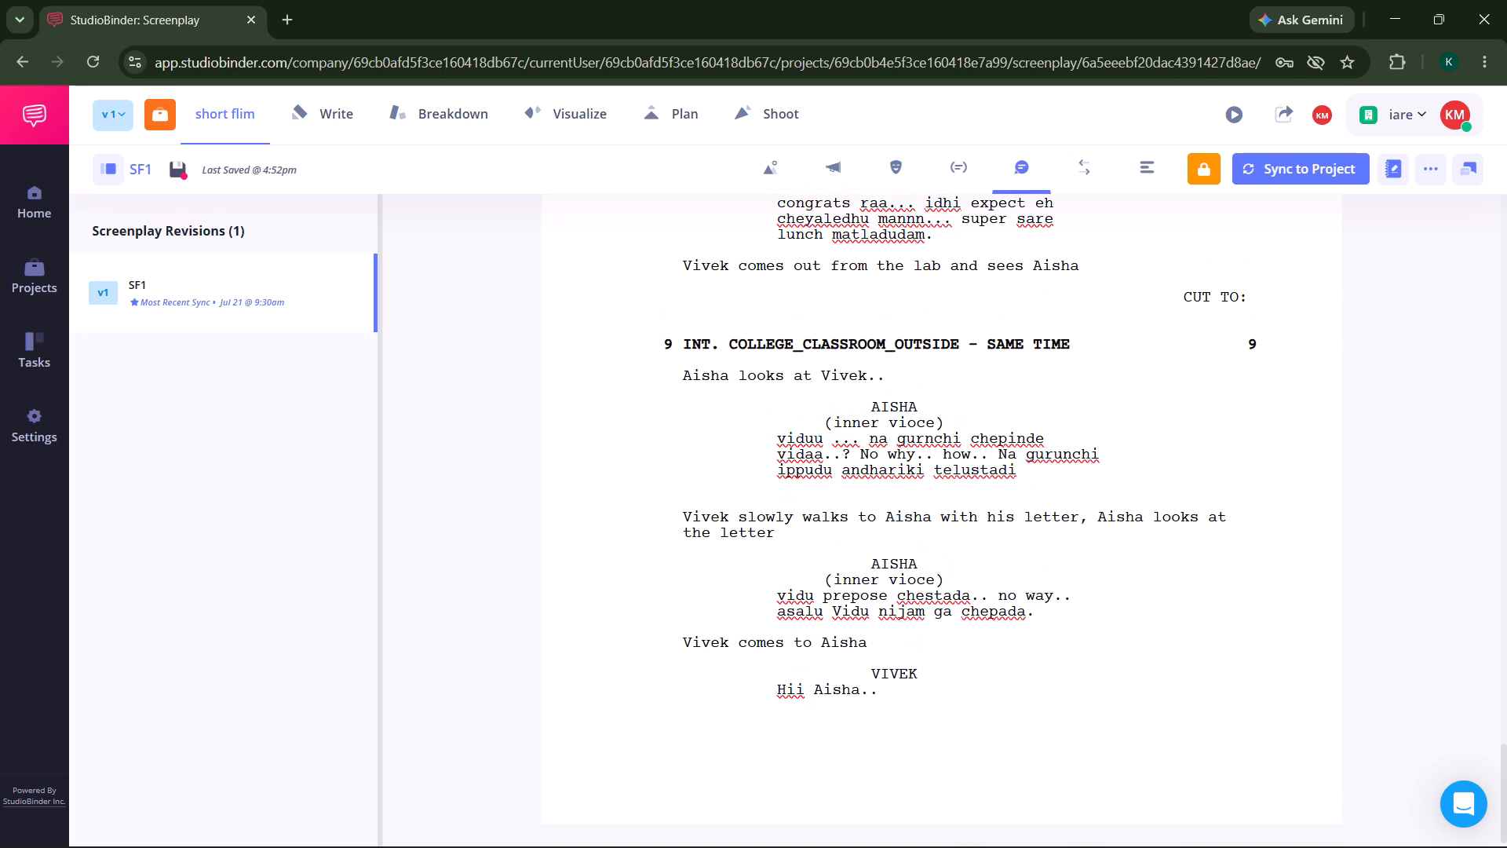
text(hap)
Add an AISHA character cue below Vivek's greeting dialogue in scene 9.
key(Return)
key(Tab)
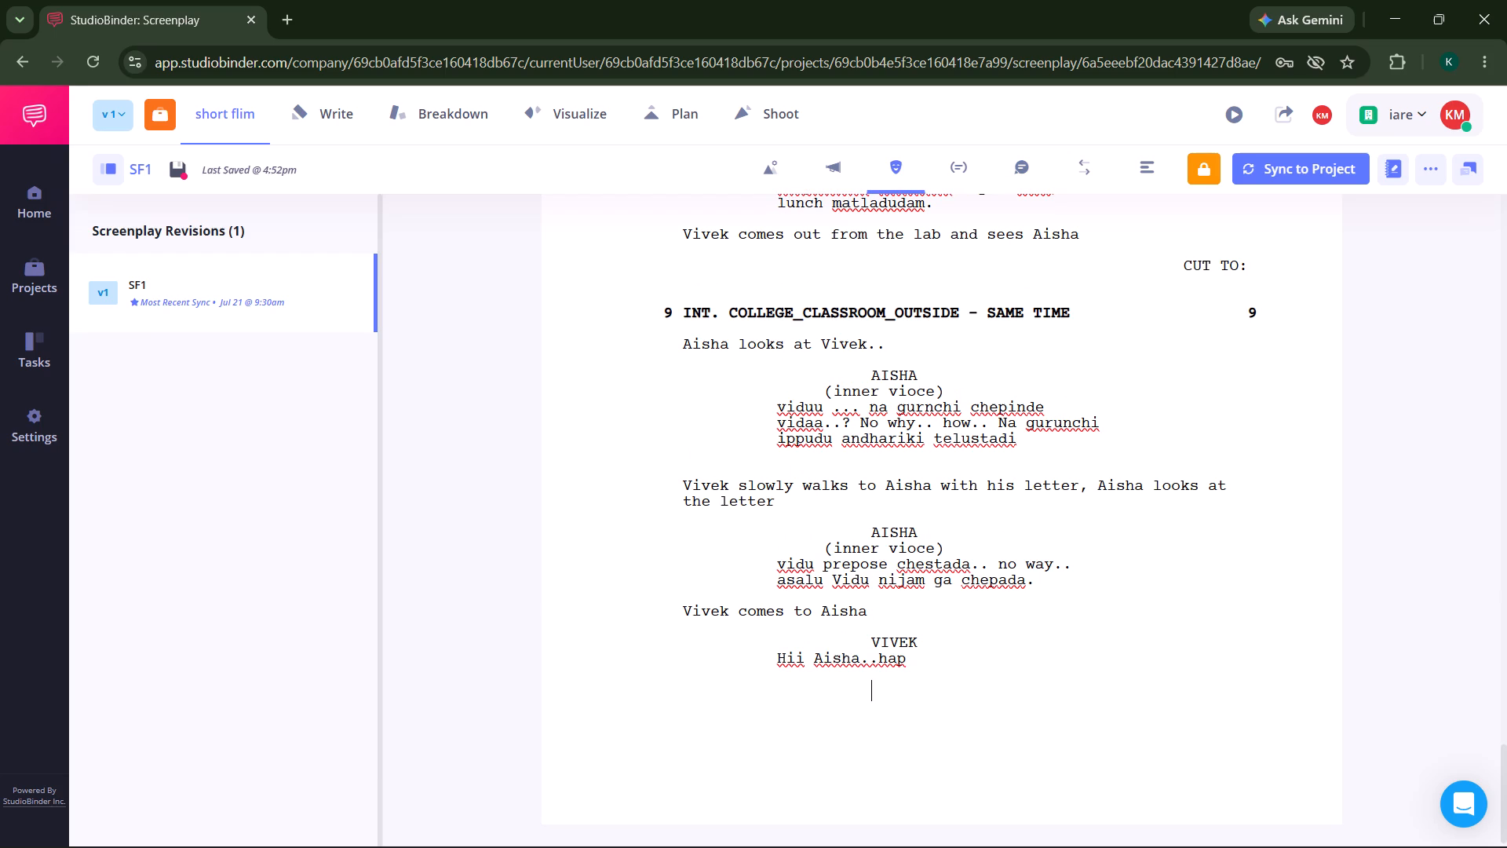
key(a)
key(BackSpace)
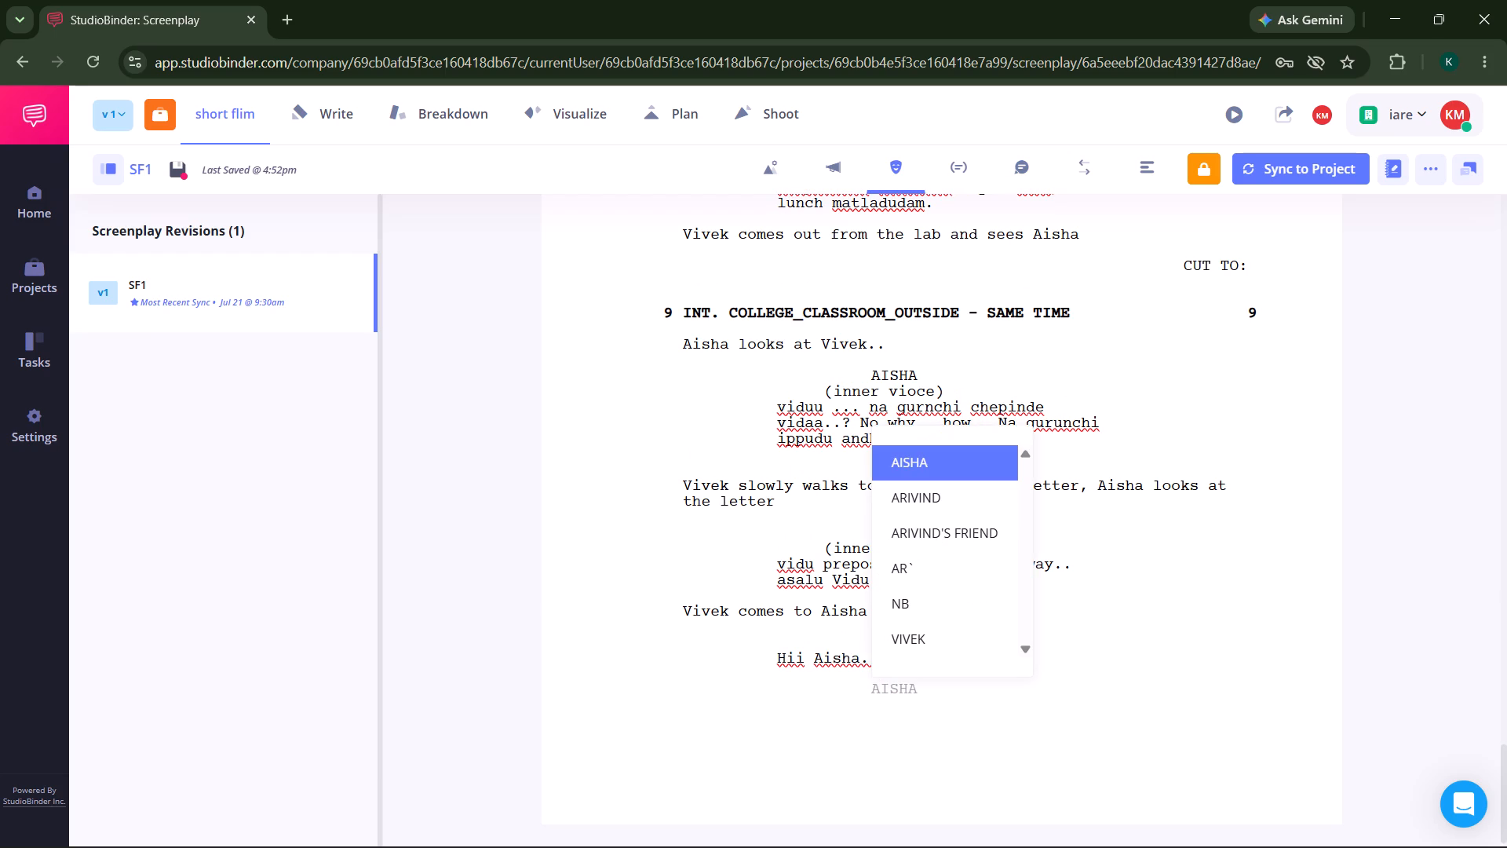
key(Return)
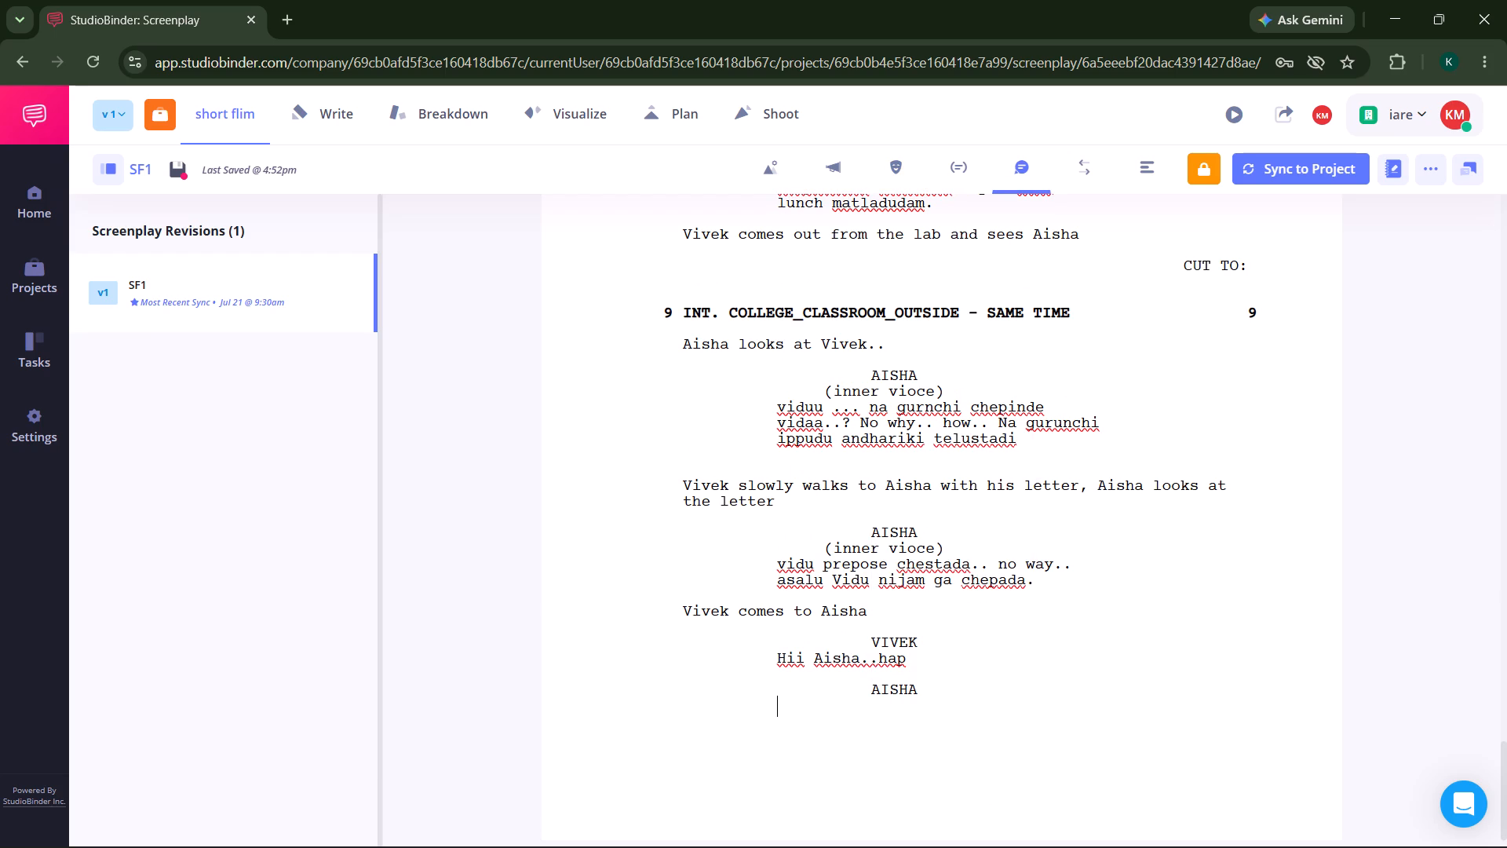
Complete the last word of Vivek's greeting so the dialogue reads "Hii Aisha..happy.".
click(914, 660)
text(py.)
Start an action line between Vivek's greeting and the last AISHA cue with "Aisha stops him speaking by".
key(Return)
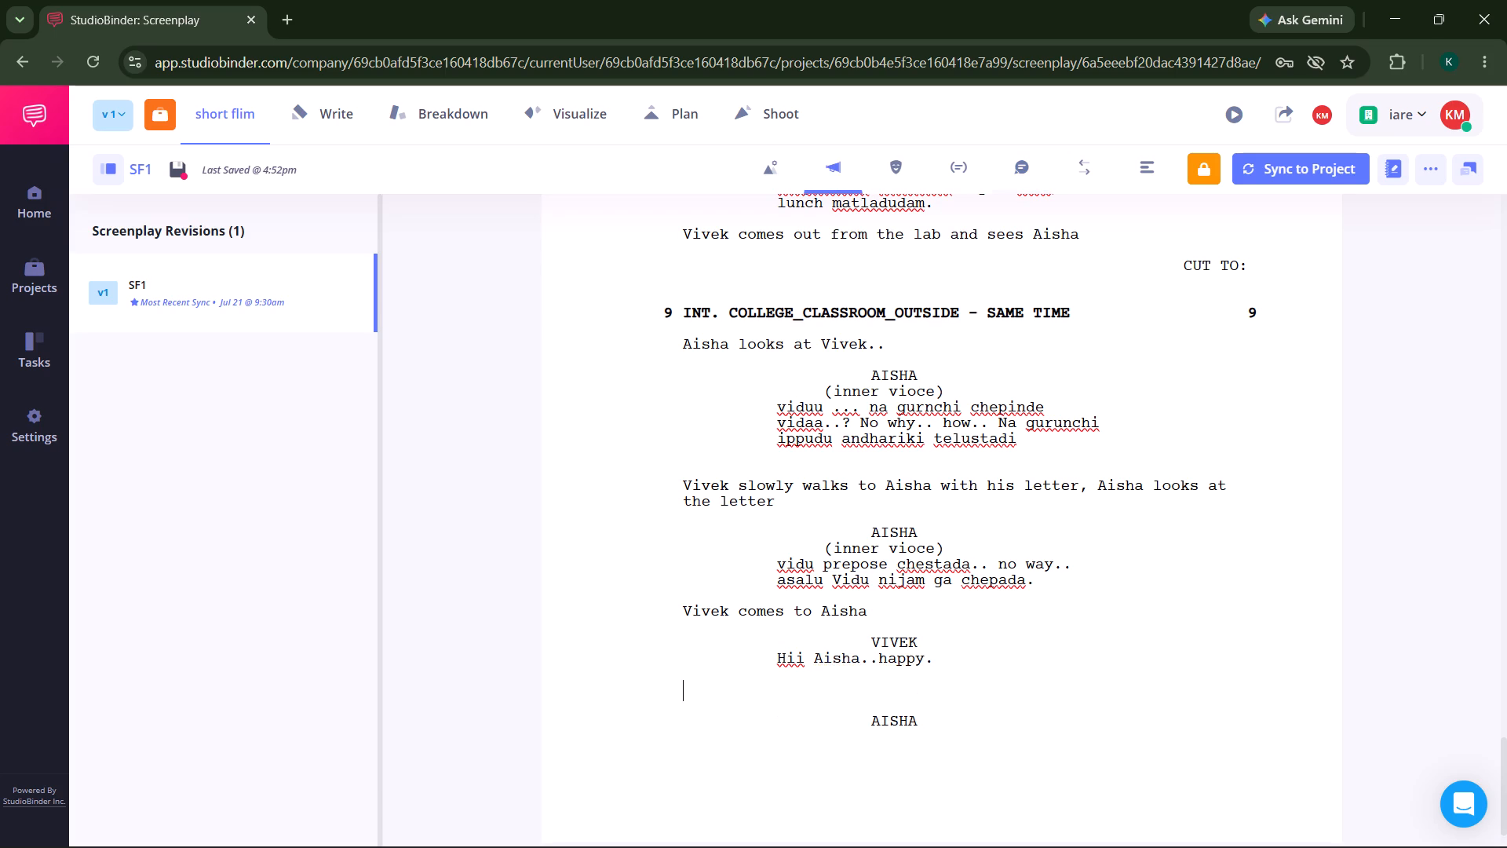
text(Aisha sr)
key(BackSpace)
text(tops)
key(space)
text(him)
key(space)
text(speak)
text(ing bu)
key(BackSpace)
text(y)
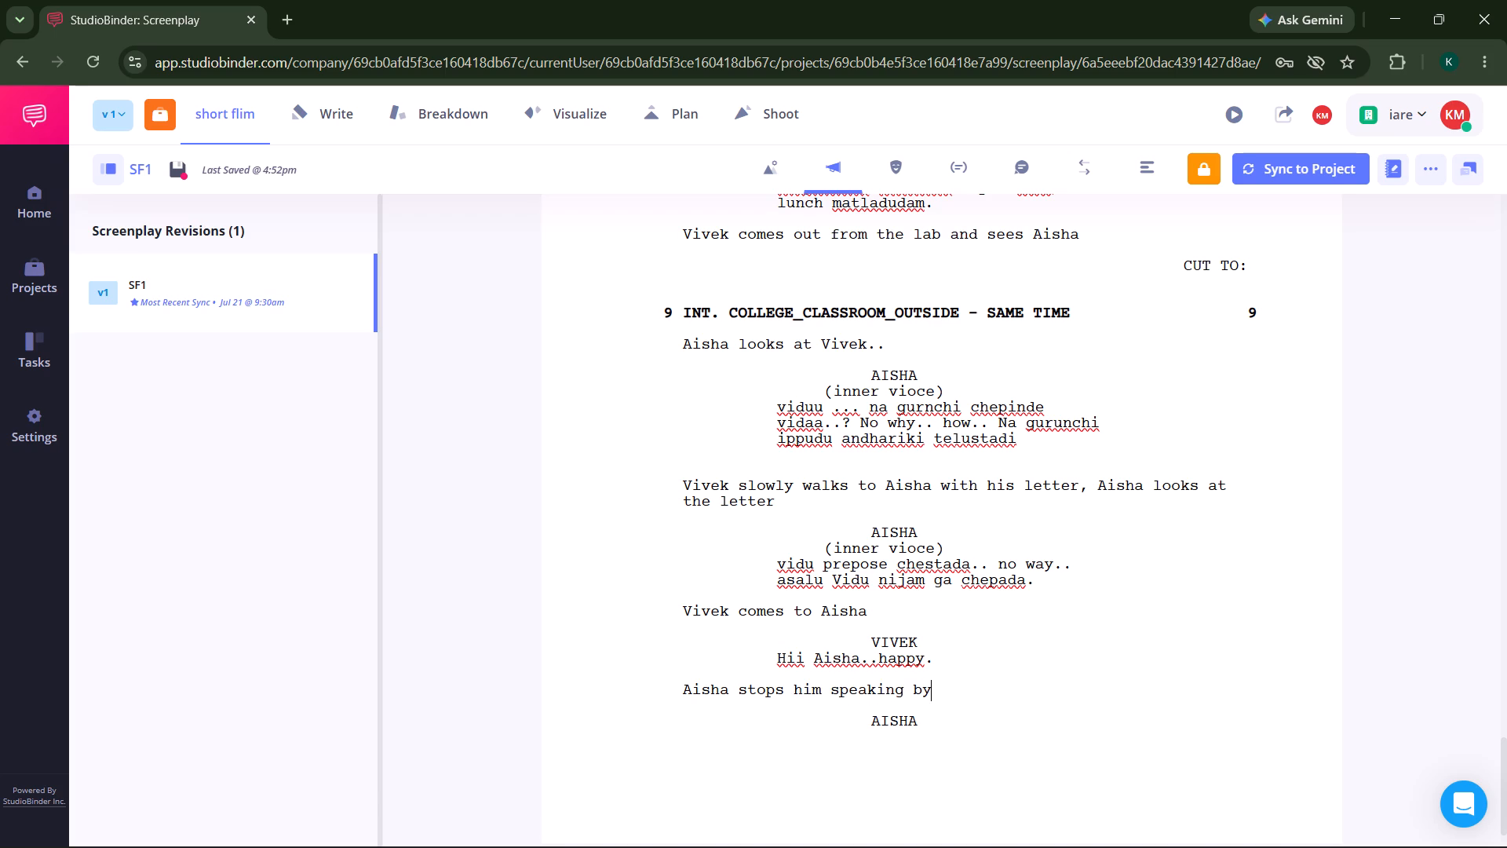
Continue the action line about Aisha stopping Vivek with "turning her".
key(space)
text(trun)
key(space)
key(BackSpace)
key(BackSpace)
key(BackSpace)
key(BackSpace)
text(uring)
key(space)
key(BackSpace)
key(BackSpace)
key(BackSpace)
key(BackSpace)
key(BackSpace)
text(ring)
key(space)
key(BackSpace)
key(BackSpace)
key(BackSpace)
key(BackSpace)
key(BackSpace)
key(BackSpace)
text(urning)
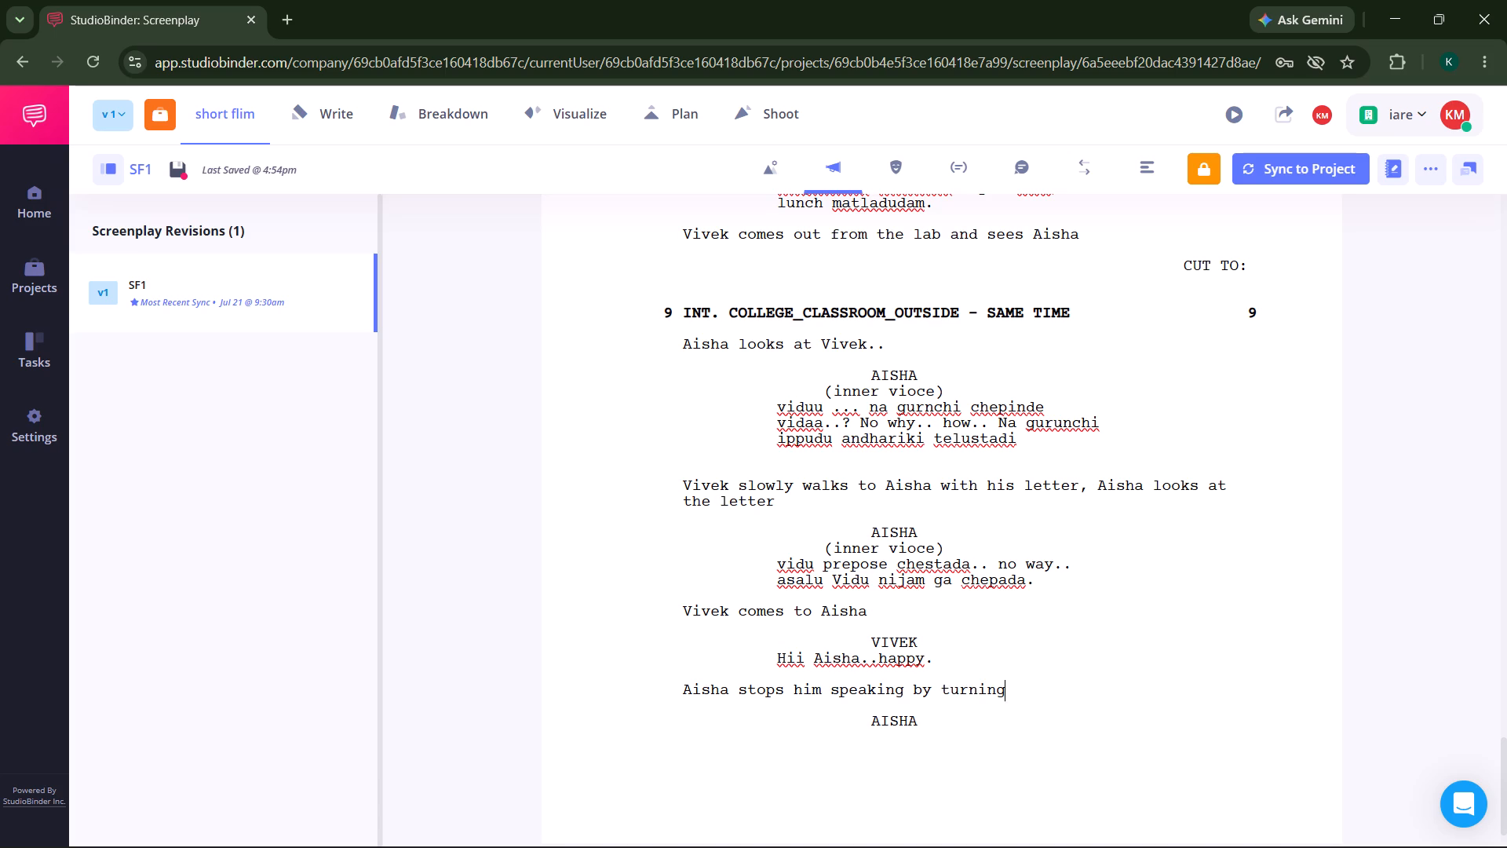
key(space)
text(her)
Finish the action line with "face a saide and showing her hand".
key(space)
key(a)
key(BackSpace)
text(face a)
key(space)
text(sa)
text(ide and showinf)
key(BackSpace)
text(g)
key(space)
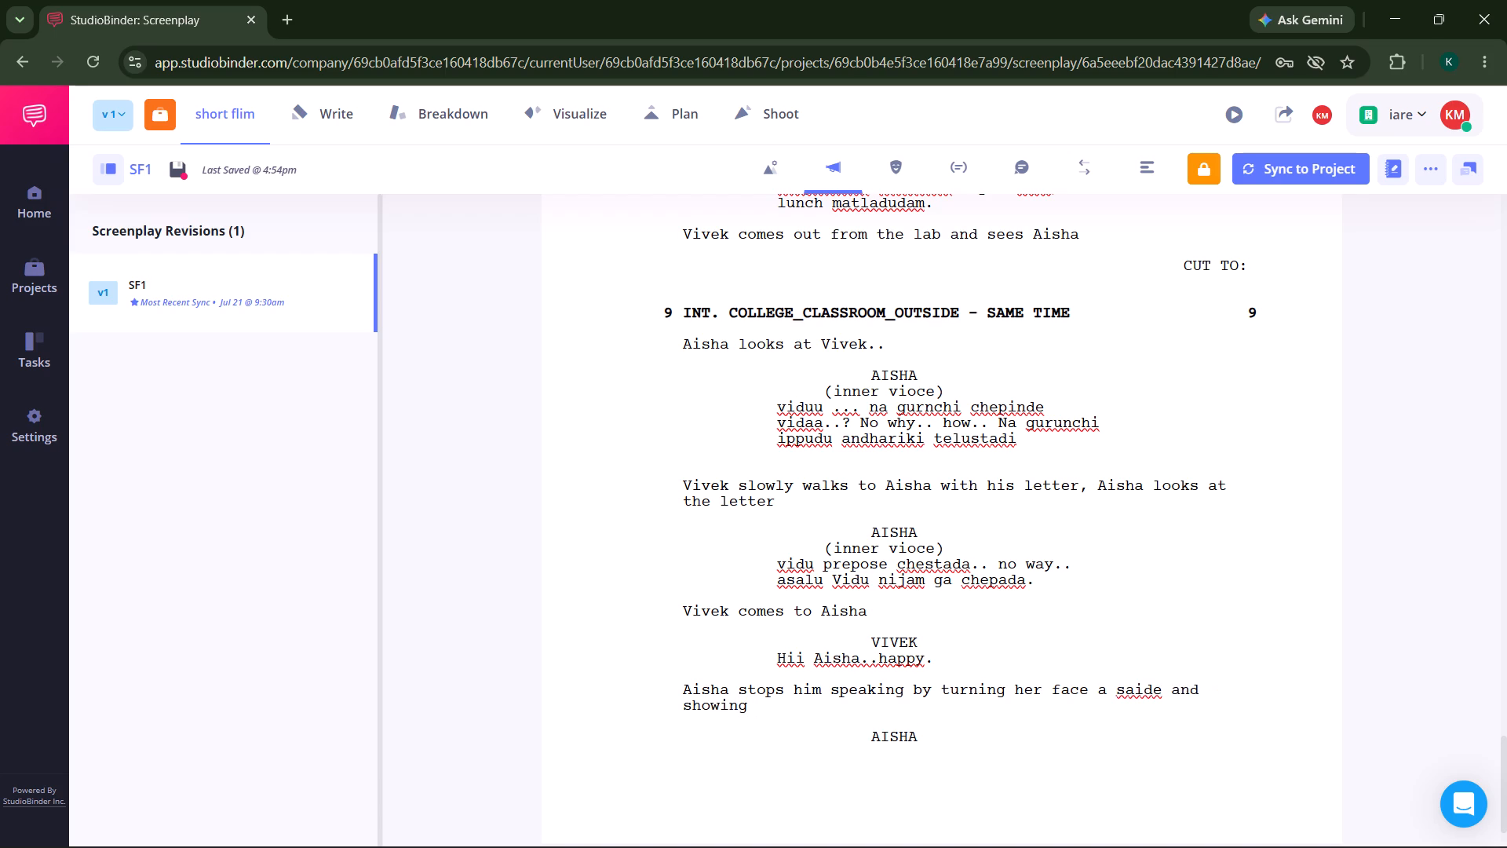
text(her s)
key(BackSpace)
text(hand)
key(space)
key(BackSpace)
Begin Aisha's dialogue under the last AISHA cue with "Nuvu Arivind".
scroll(914, 660, down, 2)
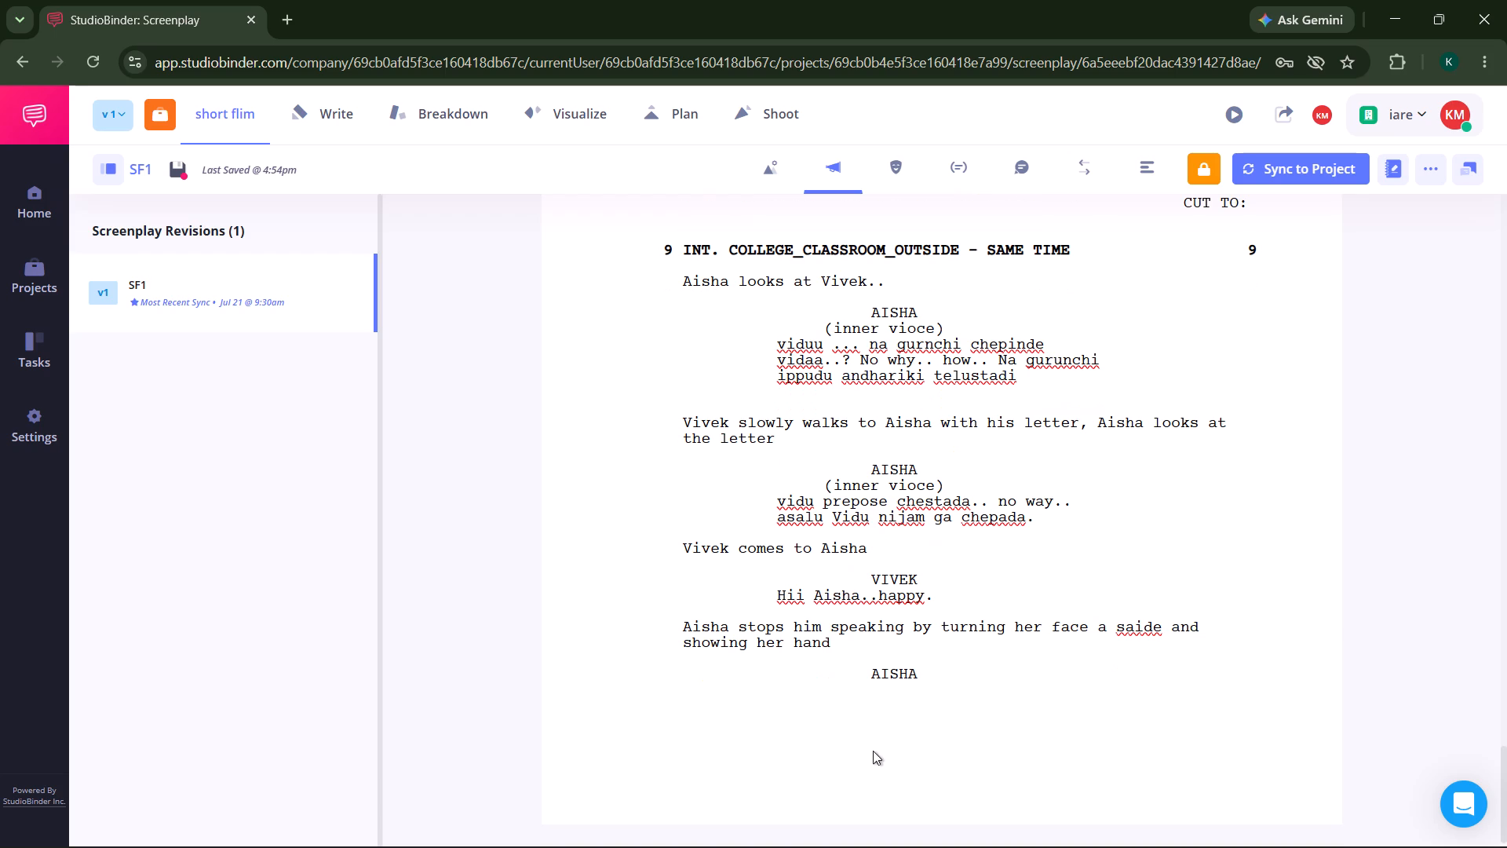
click(848, 696)
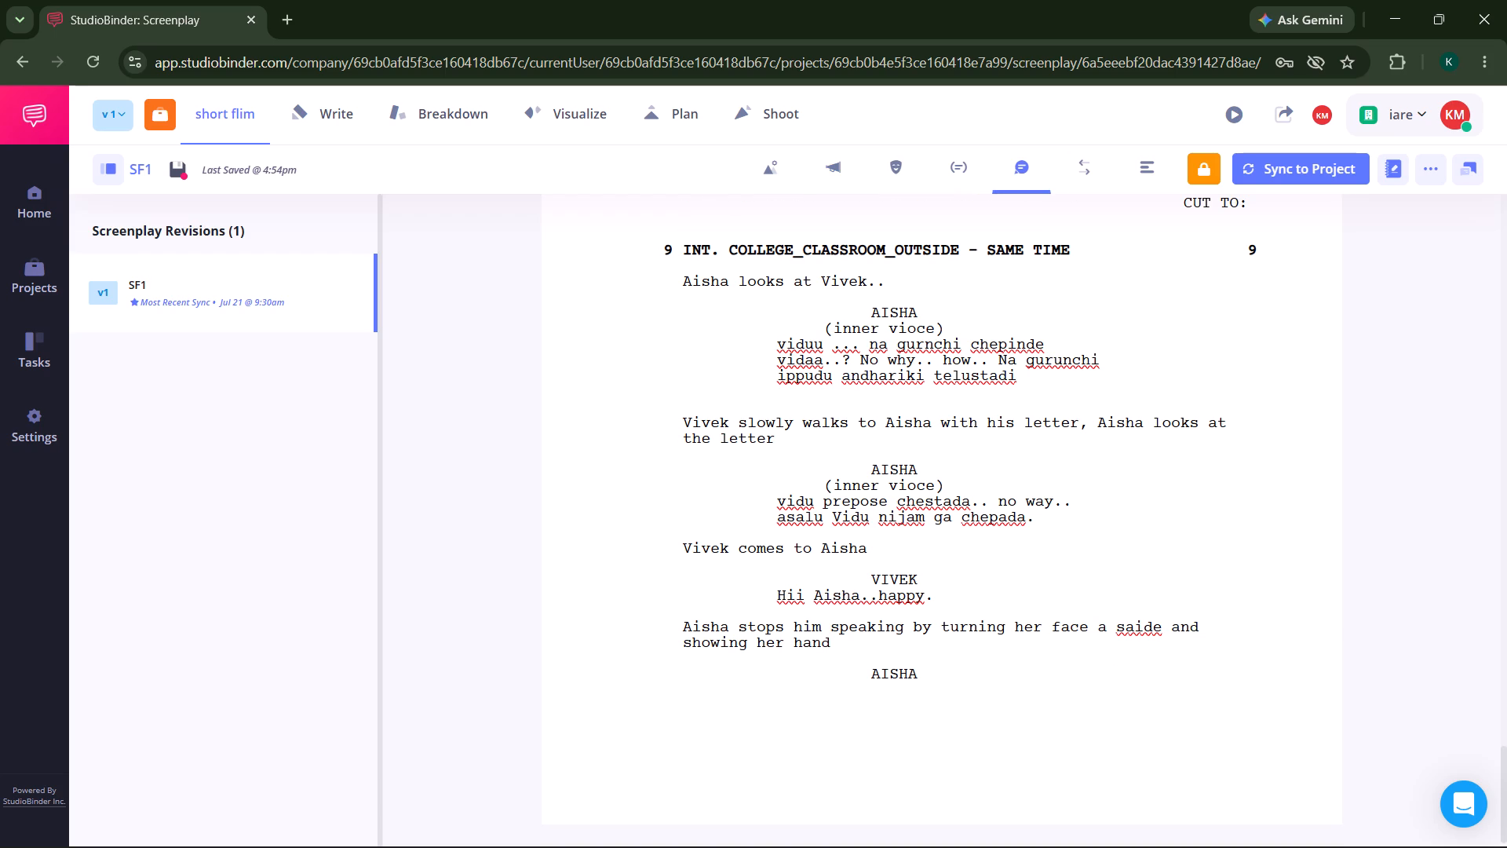
text(Ni)
key(BackSpace)
text(uvu ..)
key(space)
key(BackSpace)
key(BackSpace)
key(BackSpace)
key(space)
key(BackSpace)
text(Arivindi)
key(space)
key(BackSpace)
key(BackSpace)
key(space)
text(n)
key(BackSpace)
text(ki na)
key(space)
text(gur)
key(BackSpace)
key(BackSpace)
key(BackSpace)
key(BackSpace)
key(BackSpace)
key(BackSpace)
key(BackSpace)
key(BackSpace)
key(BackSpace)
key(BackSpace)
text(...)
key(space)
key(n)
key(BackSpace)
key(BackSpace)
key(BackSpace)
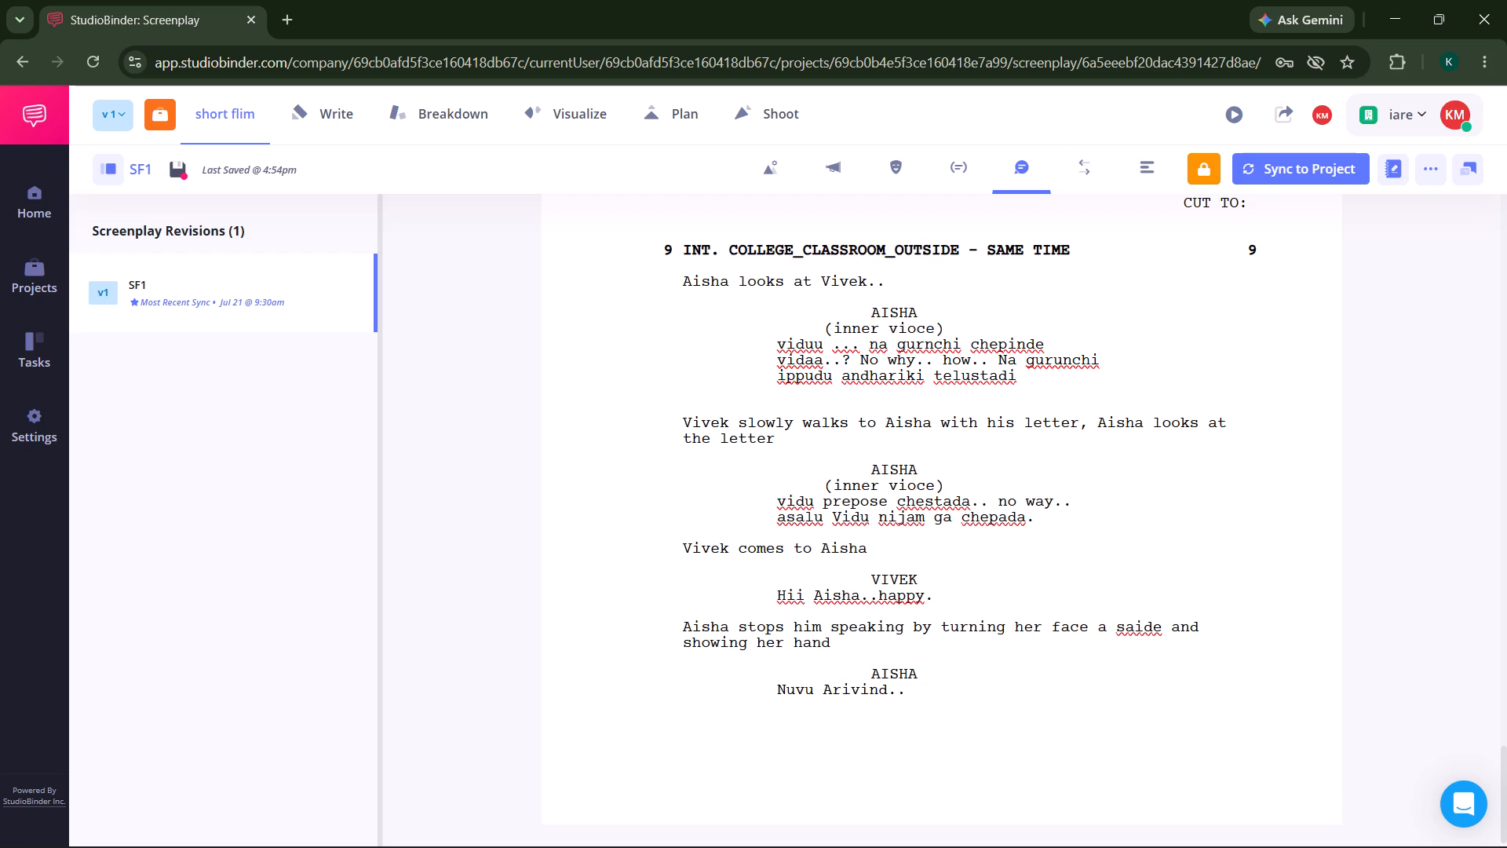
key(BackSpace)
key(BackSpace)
Complete Aisha's dialogue after "Nuvu Arivind" with "ki... na gurunchi em iyna chepava..".
key(space)
text(ki)
key(space)
key(BackSpace)
text(... na gurh)
key(BackSpace)
text(unchi em iyna chepoava)
key(BackSpace)
key(BackSpace)
key(BackSpace)
key(BackSpace)
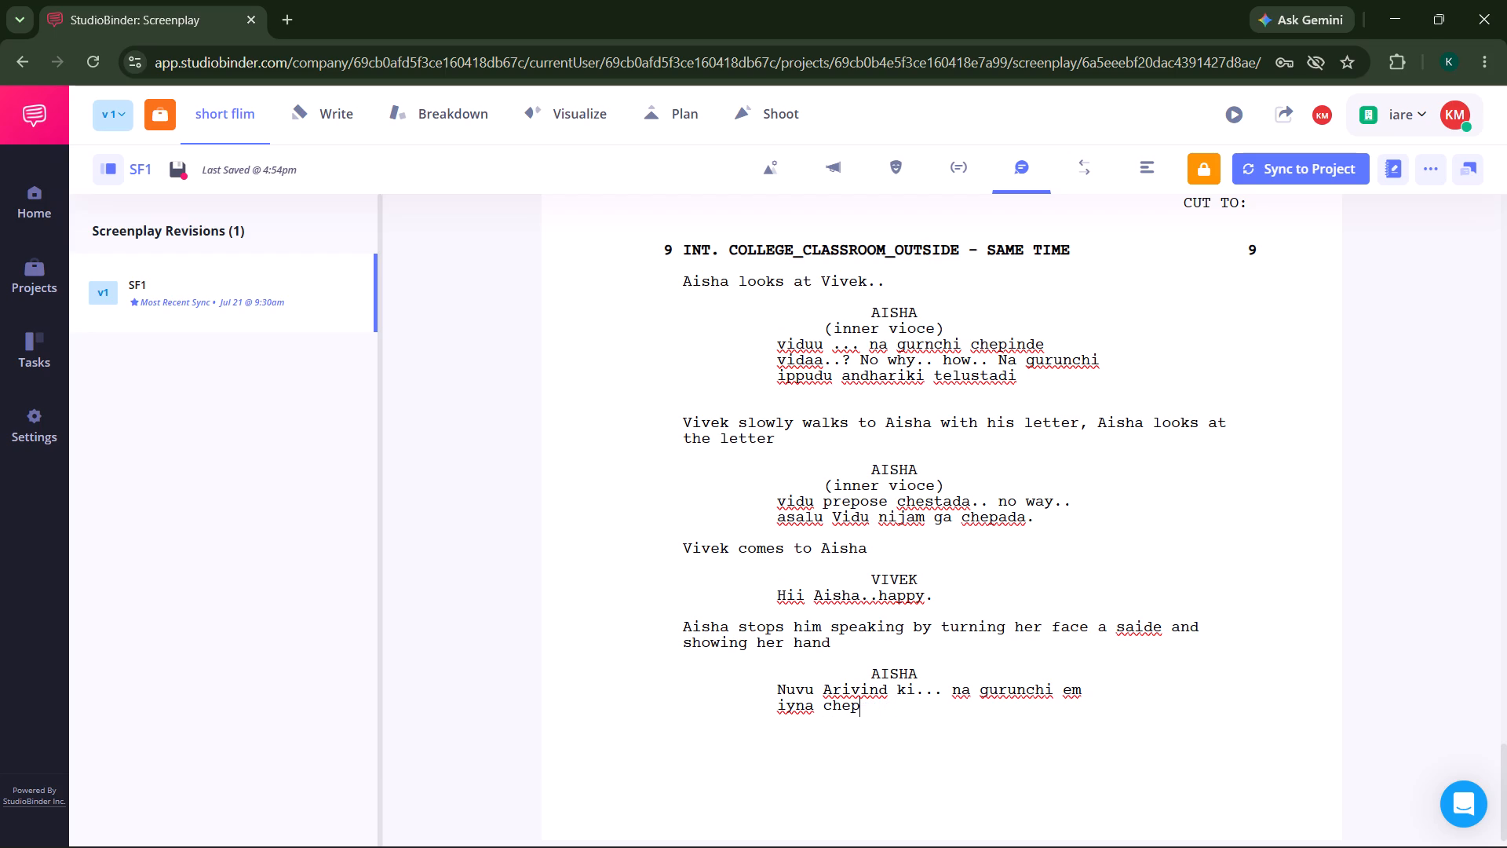
text(ava)
text(..)
Add a VIVEK cue after Aisha's line with the dialogue "ippudu adhi endhuku em iyindi".
key(Return)
key(Tab)
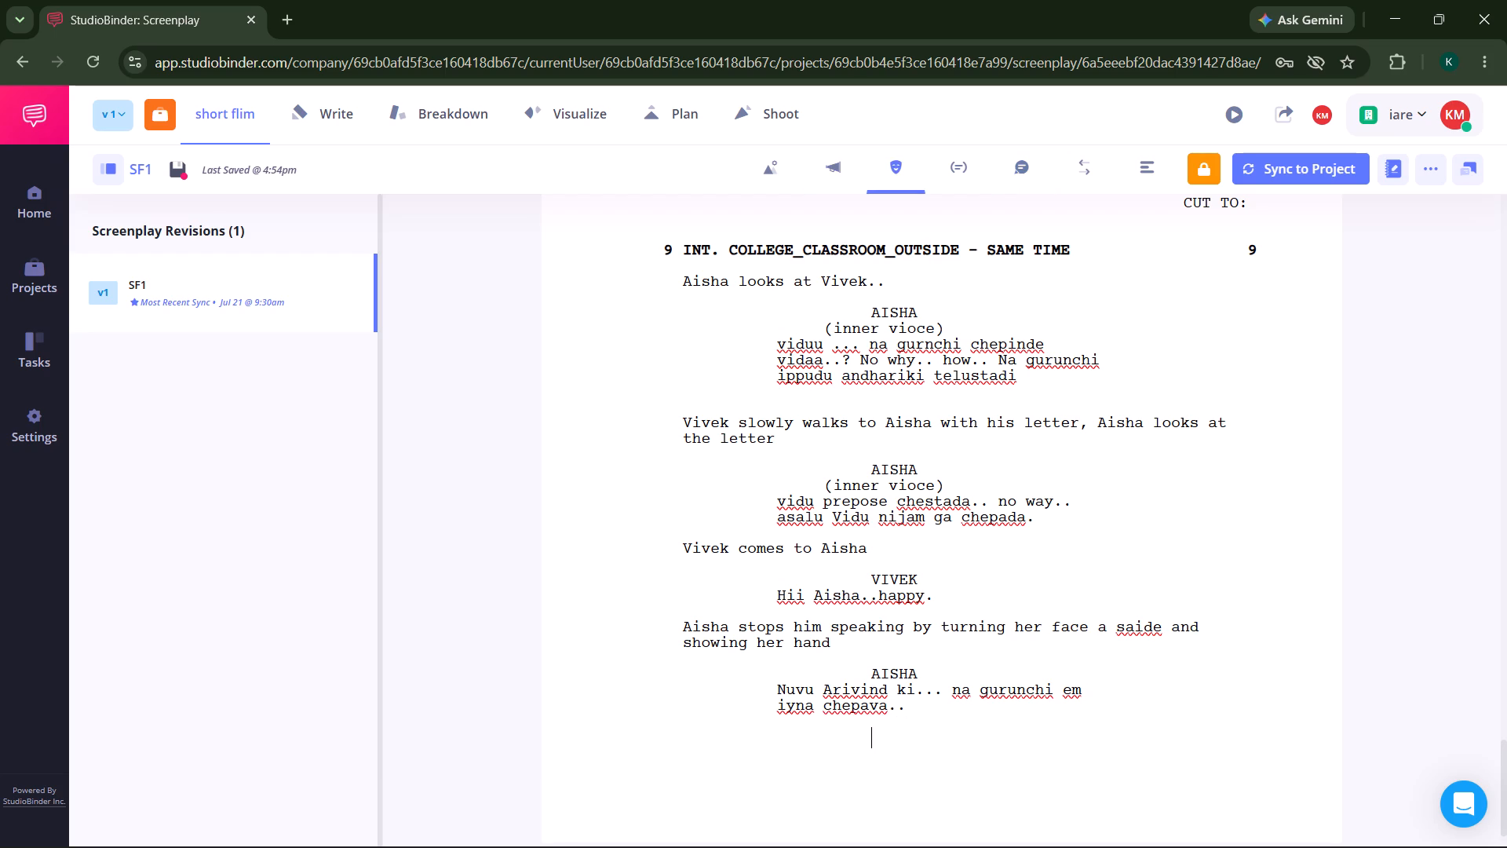
key(v)
key(Tab)
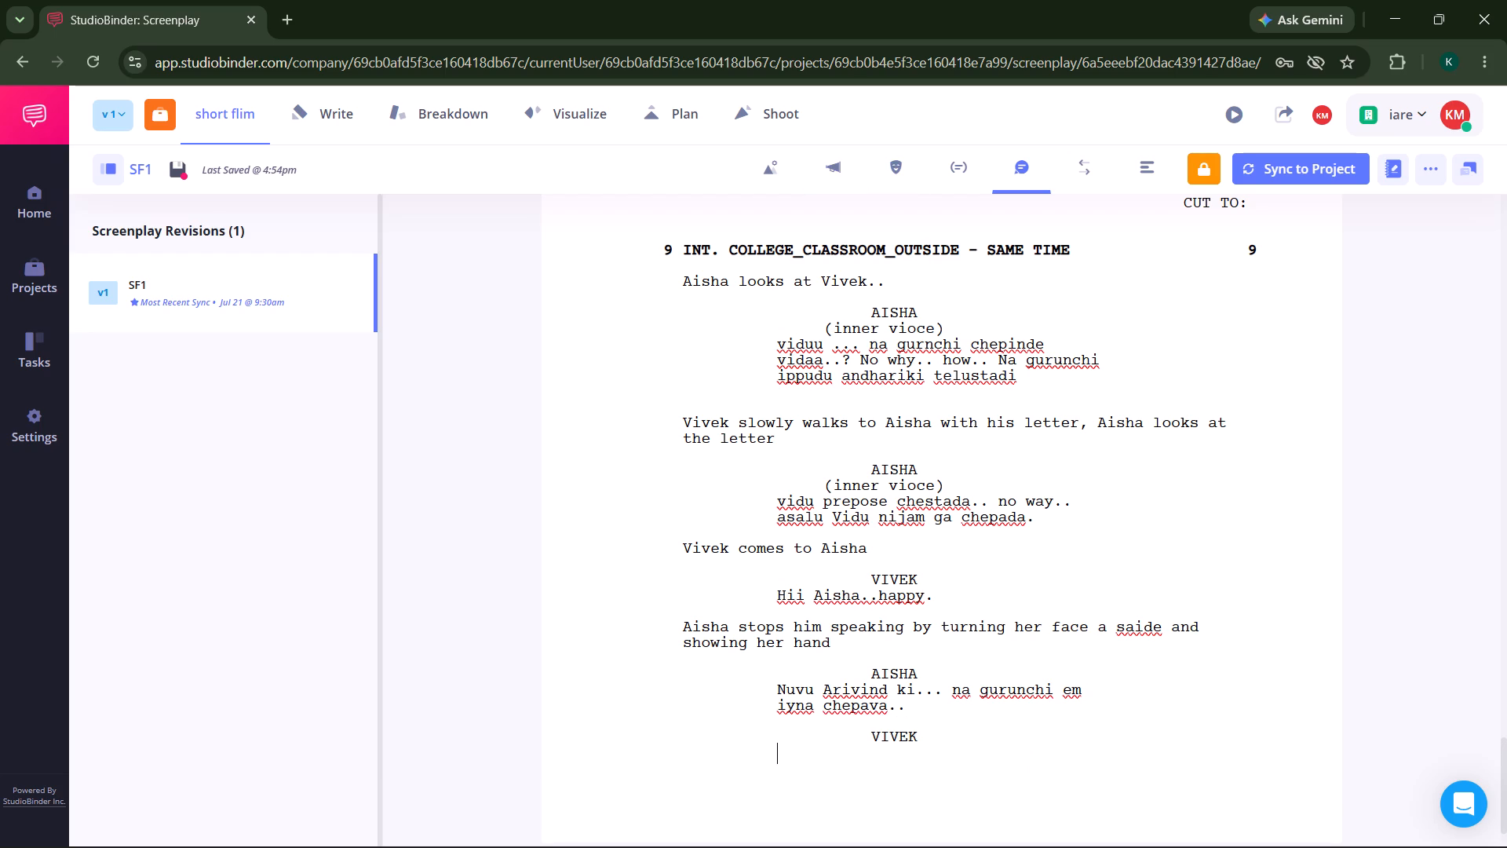
text(ippudu adi)
key(BackSpace)
text(hi endhul)
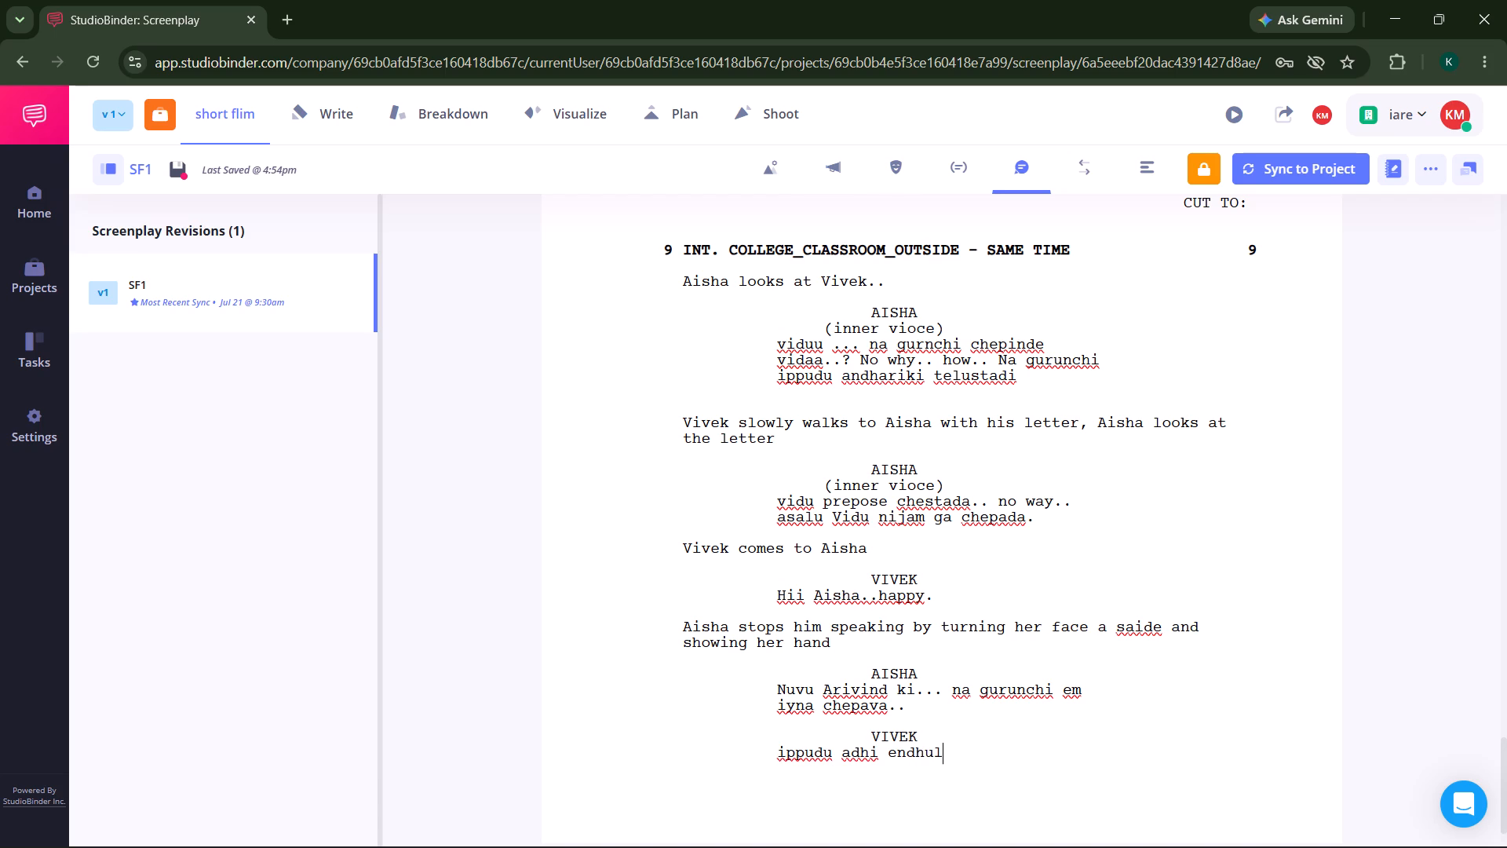
key(u)
key(BackSpace)
key(BackSpace)
text(ku em iyin)
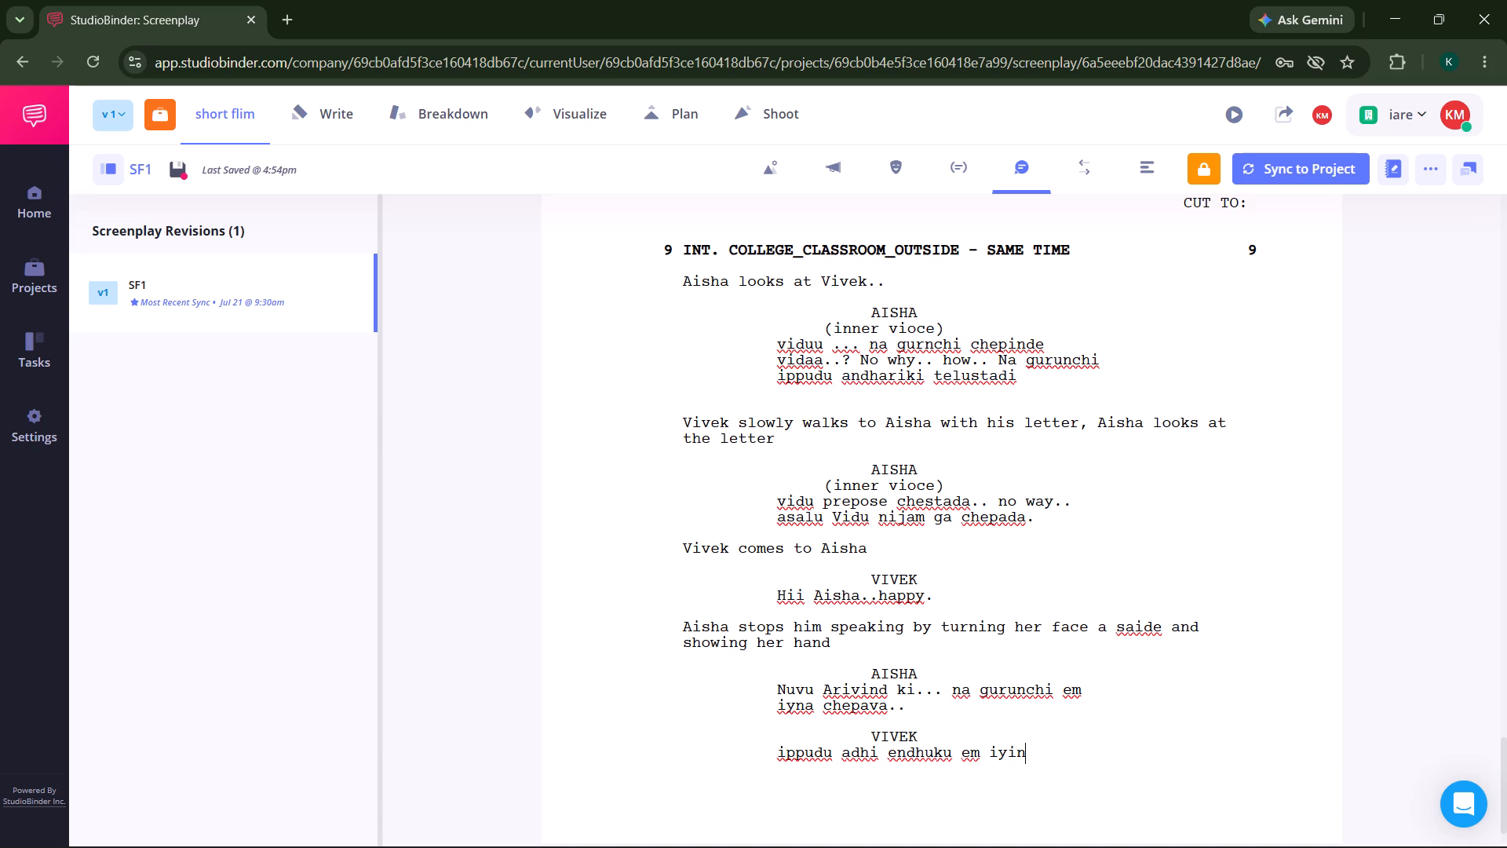
text(di)
Add an AISHA cue below Vivek's reply and begin her dialogue with "adigina daniki matrame".
key(Return)
key(Tab)
key(a)
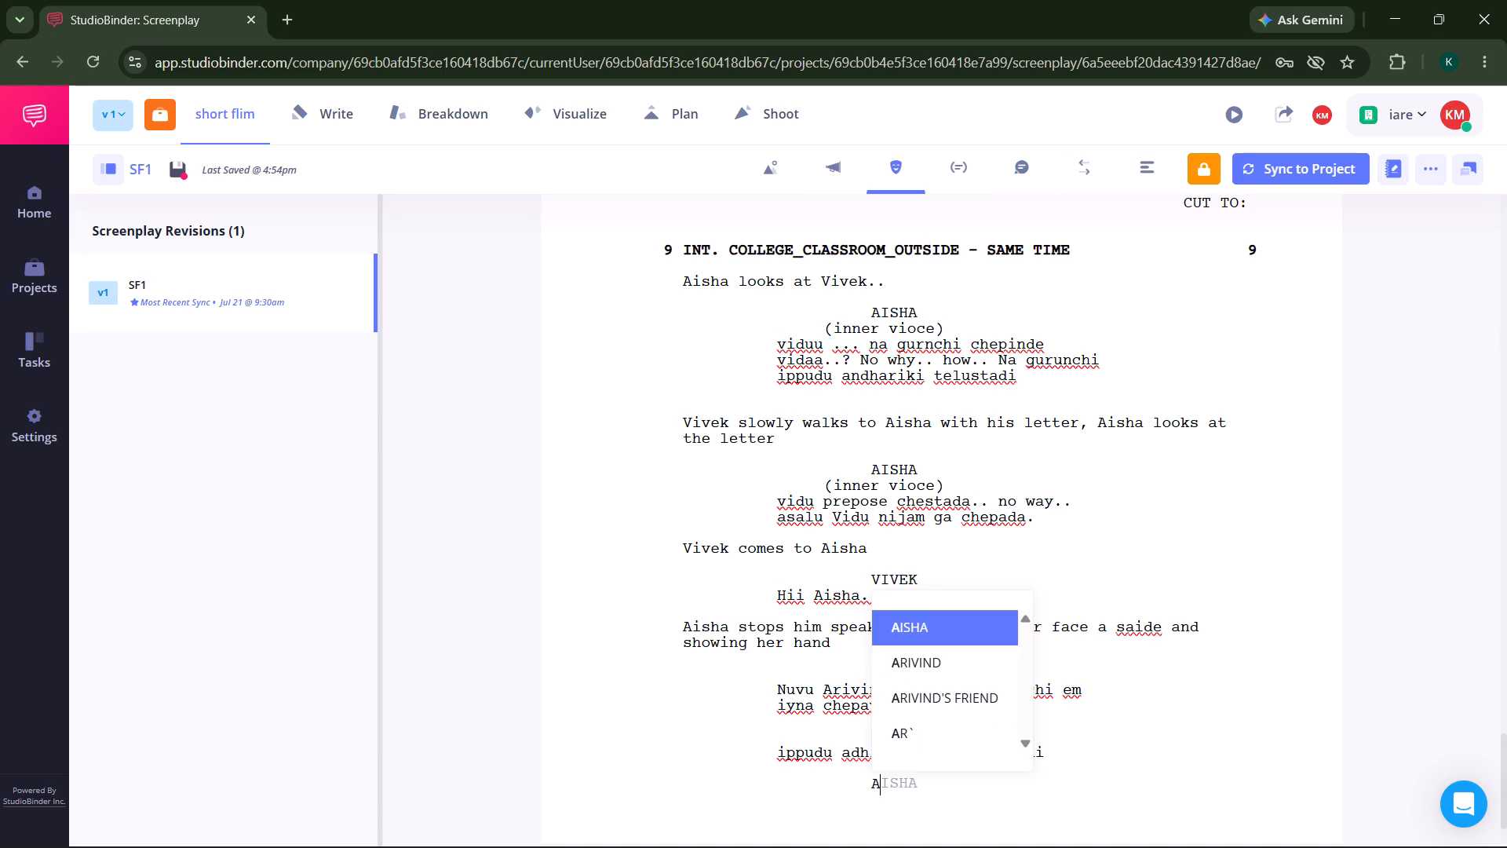
key(Tab)
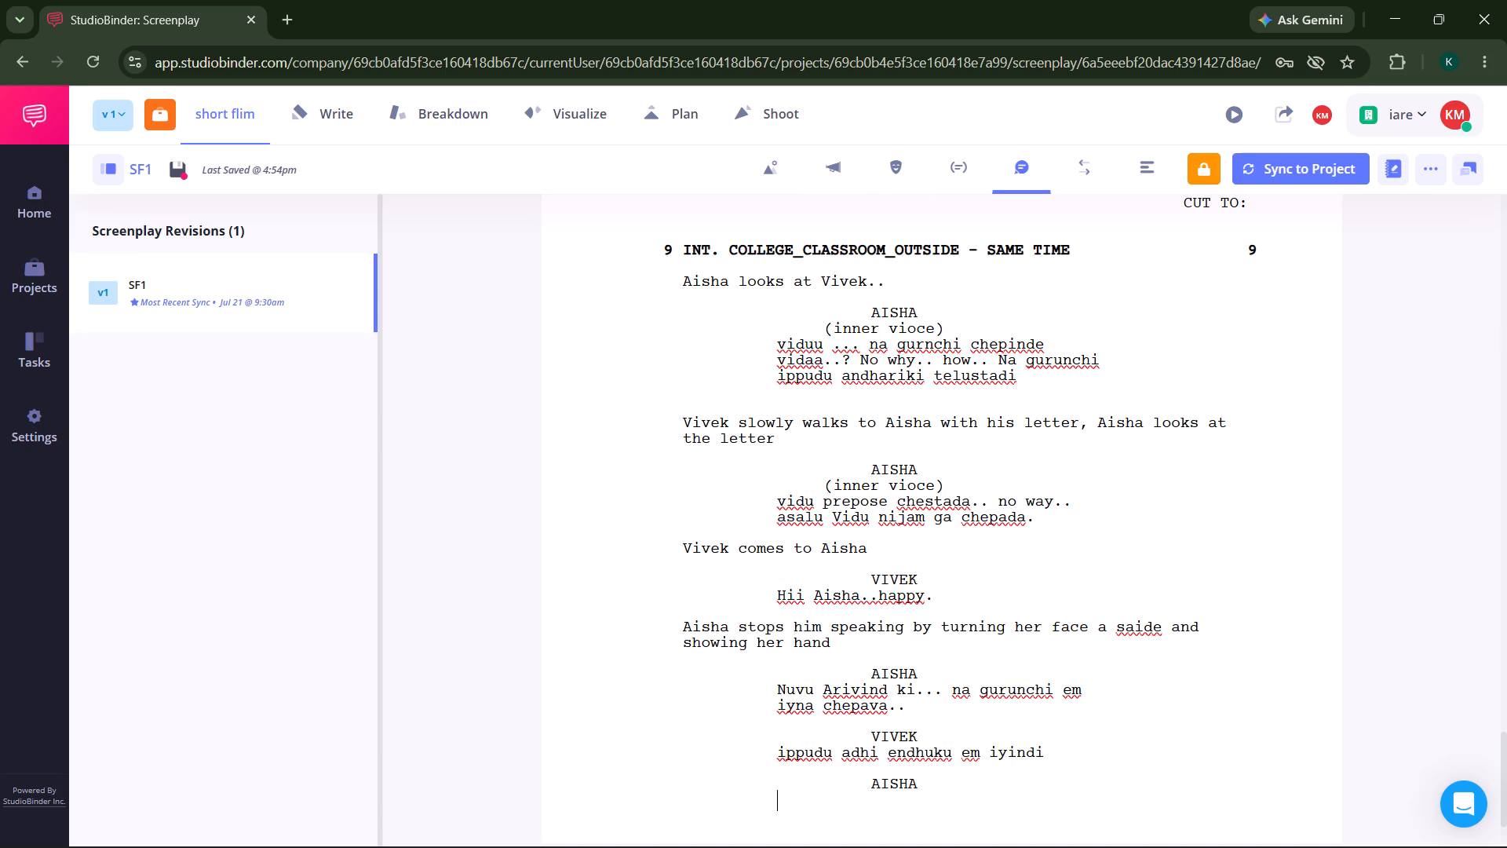
text(adi)
text(gina)
key(space)
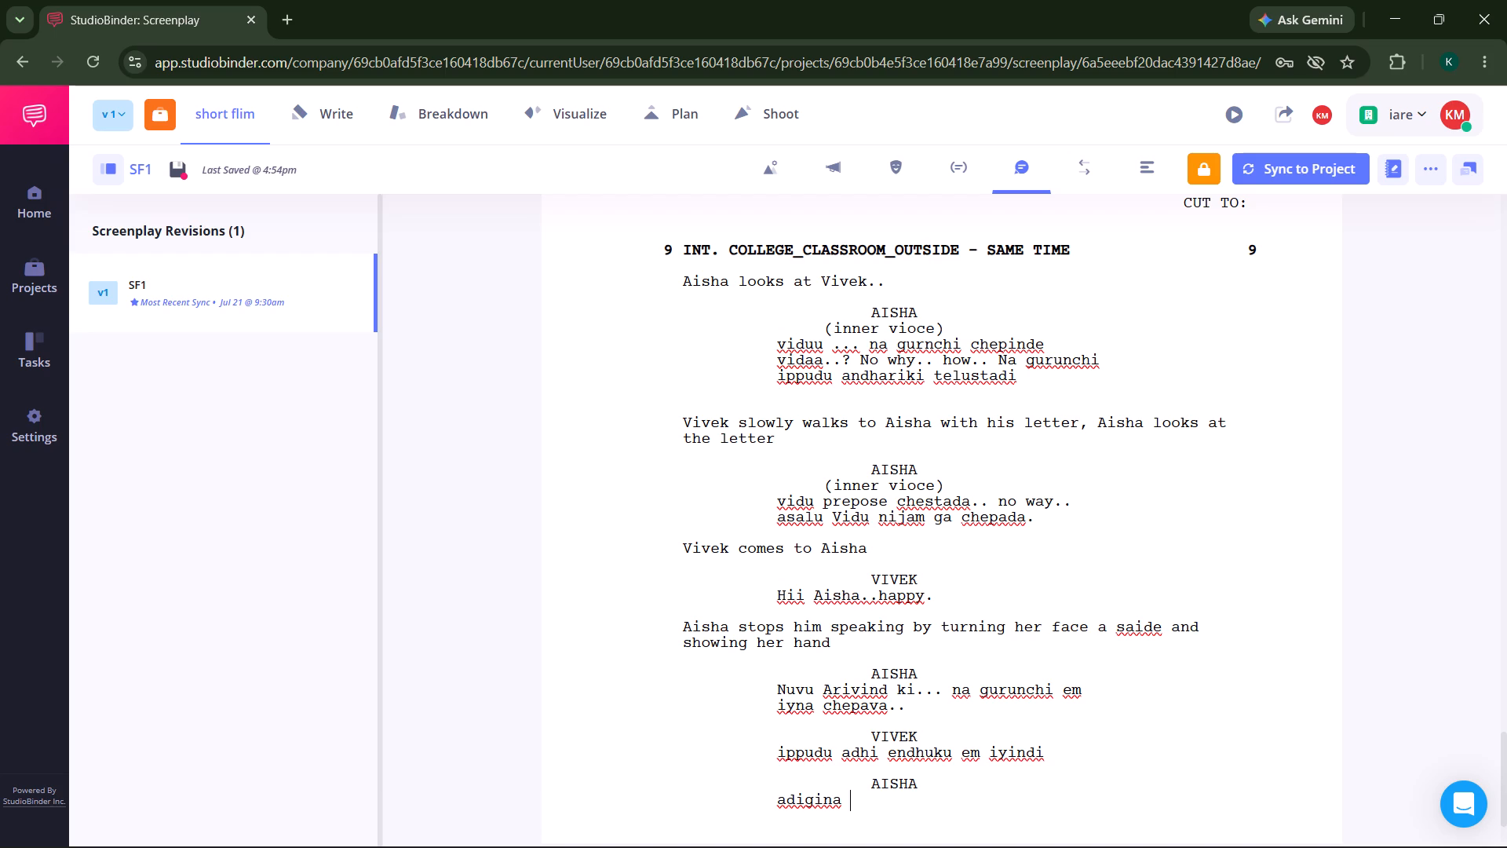
text(daniki ma)
text(trame)
key(space)
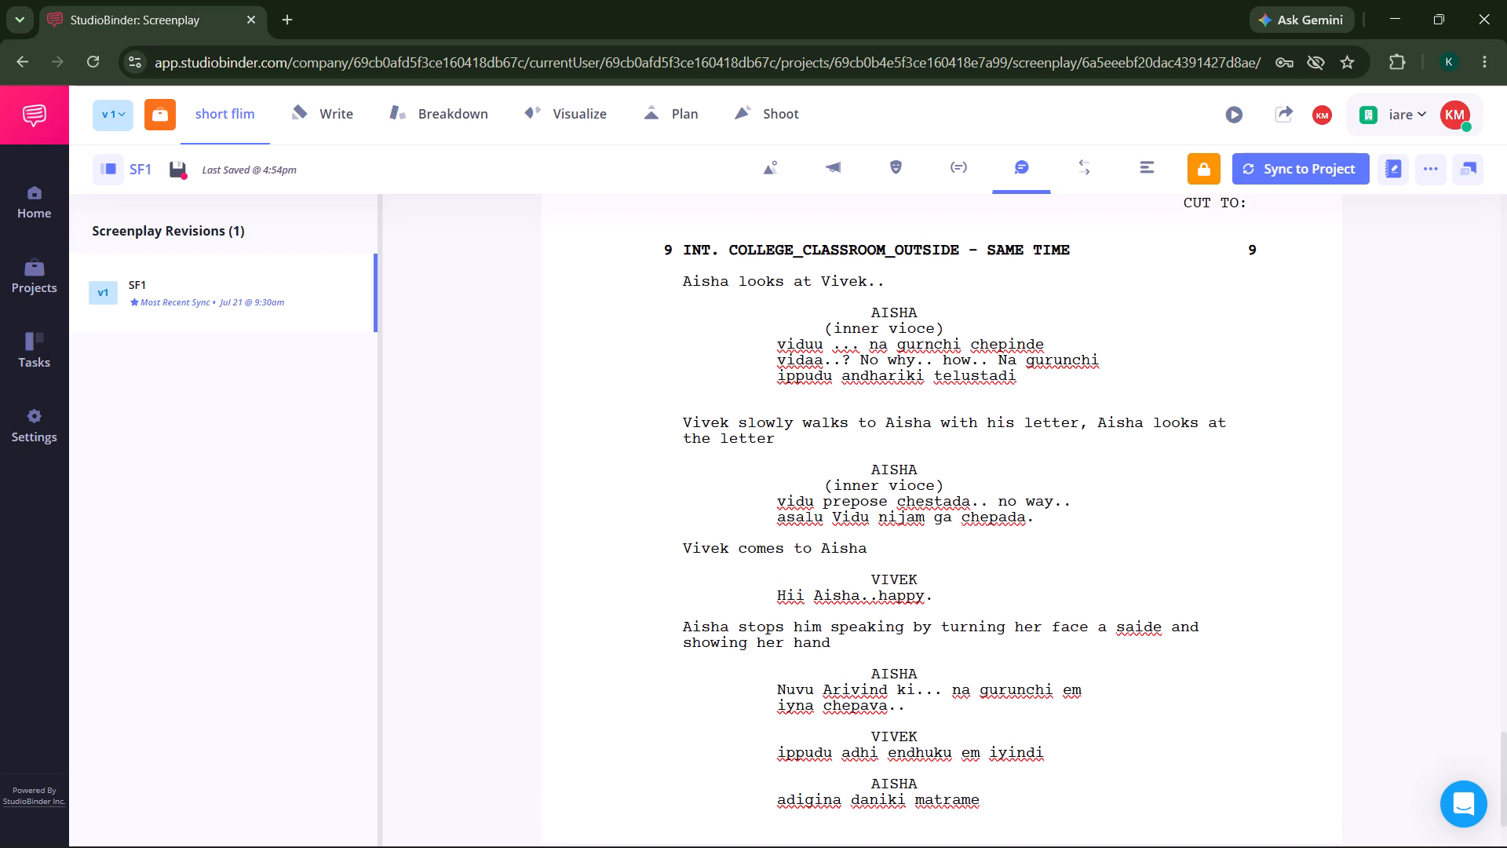
Continue Aisha's dialogue after "matrame" with "samadhanam chepu na gurunchi na past".
text(sama)
text(dhanam cheopu)
key(BackSpace)
key(BackSpace)
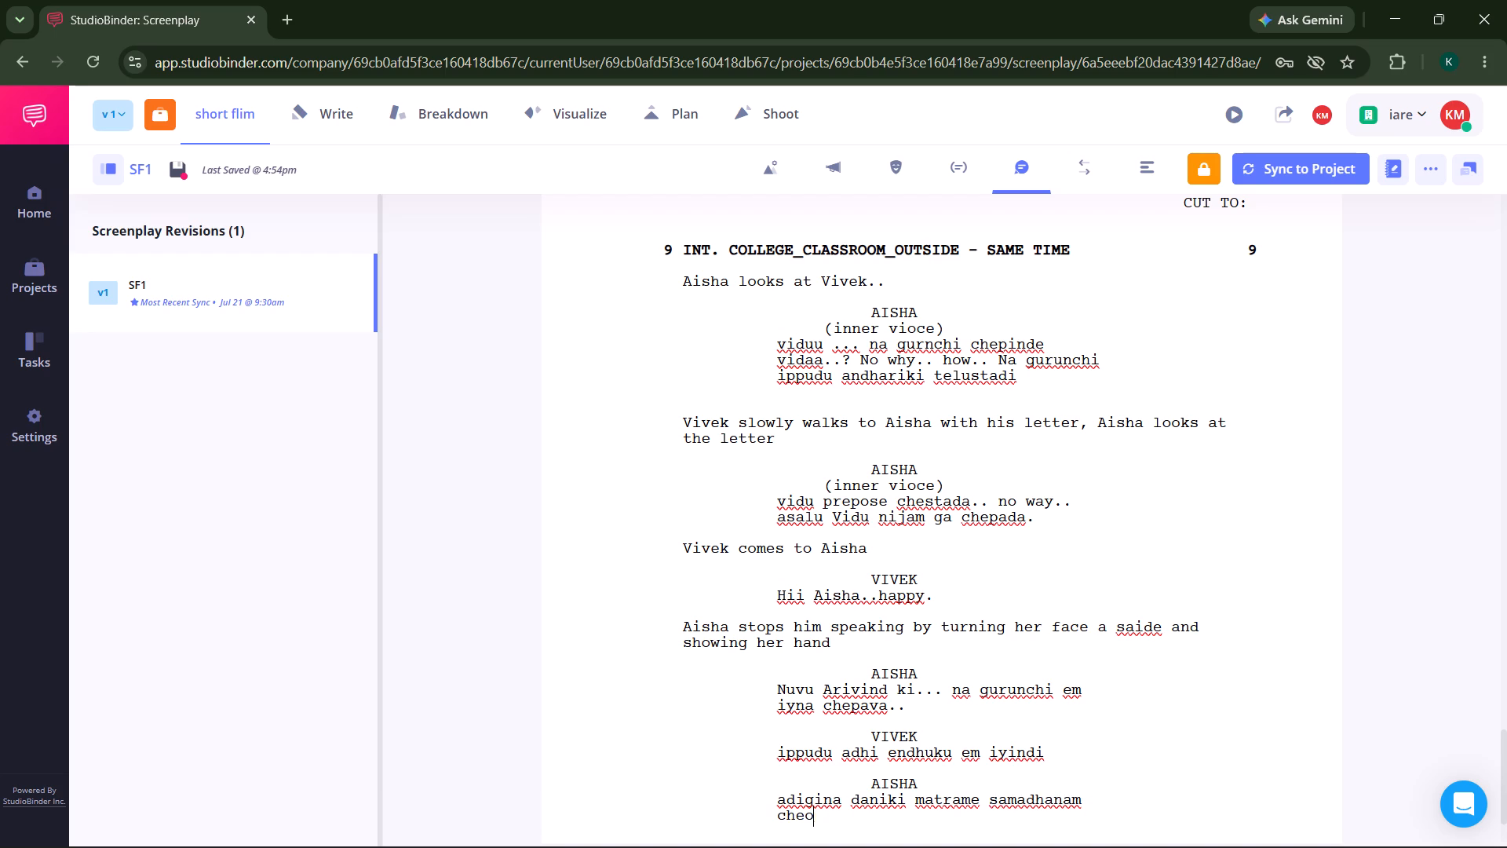
key(BackSpace)
text(pu na gurun)
key(BackSpace)
key(BackSpace)
text(unchi na past)
key(space)
Finish Aisha's dialogue after "na past" with "gurunchi em iyna chepava".
text(gurunchi em iybna)
key(space)
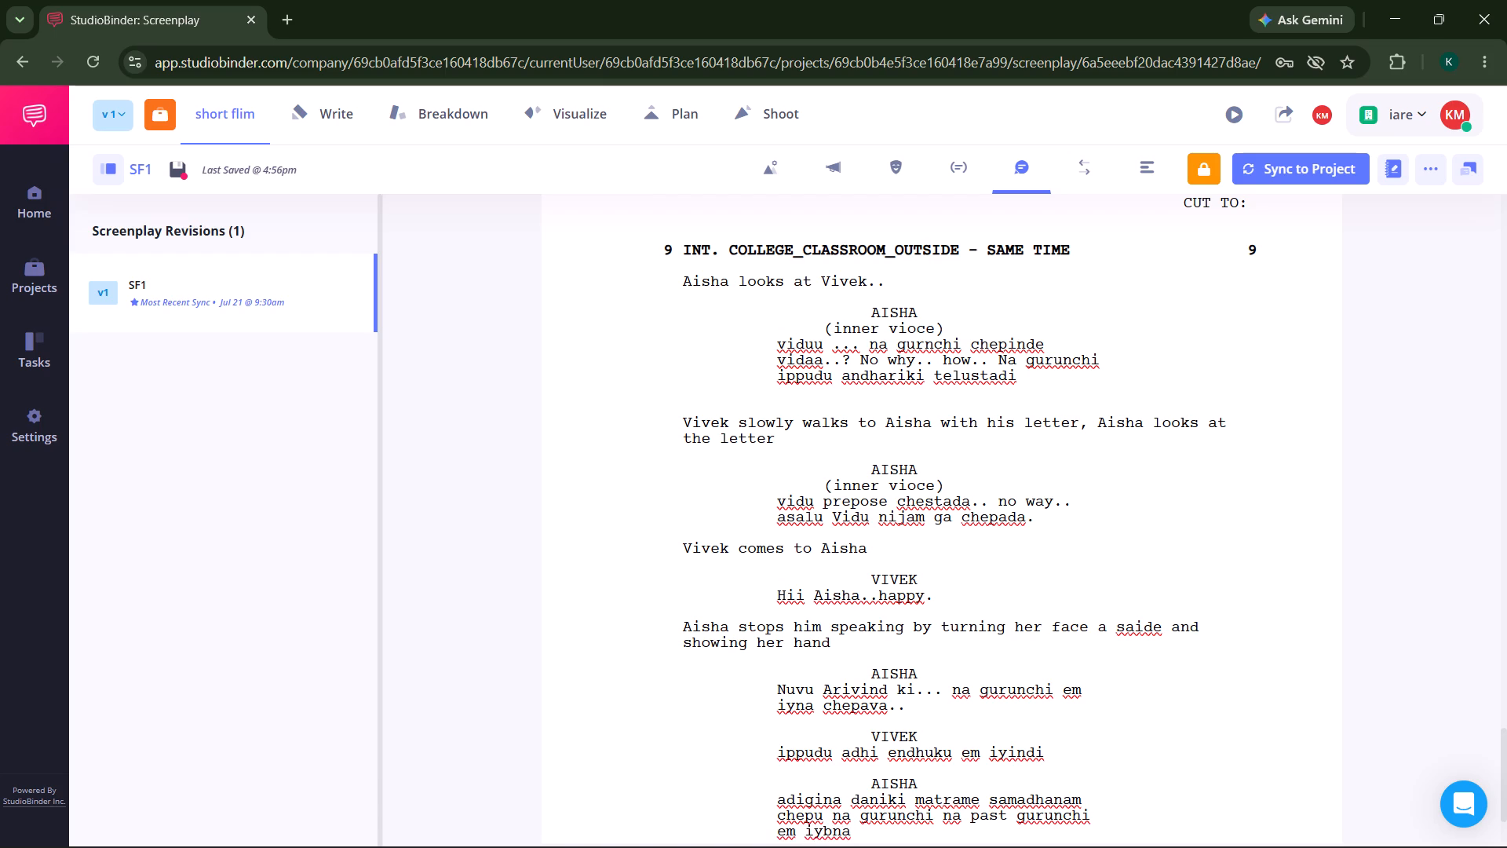
key(BackSpace)
key(BackSpace)
key(BackSpace)
key(BackSpace)
text(n)
key(space)
key(BackSpace)
text(a chepava)
Look over the whole screenplay, from the opening of scene 1 to the newest dialogue in scene 9.
scroll(848, 696, down, 2)
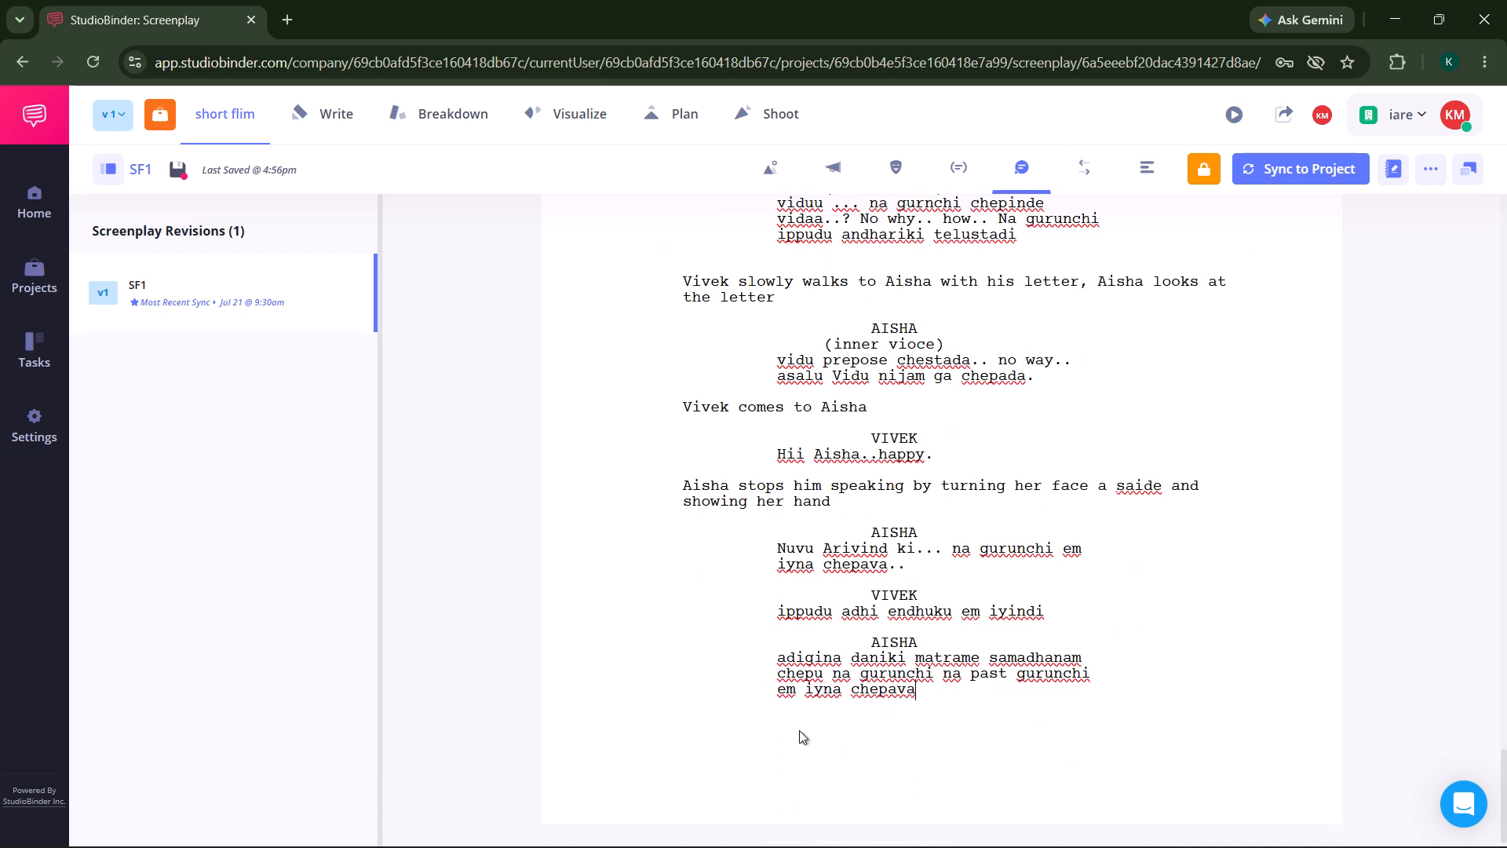
scroll(801, 634, down, 1)
scroll(801, 634, up, 14)
scroll(801, 634, up, 7)
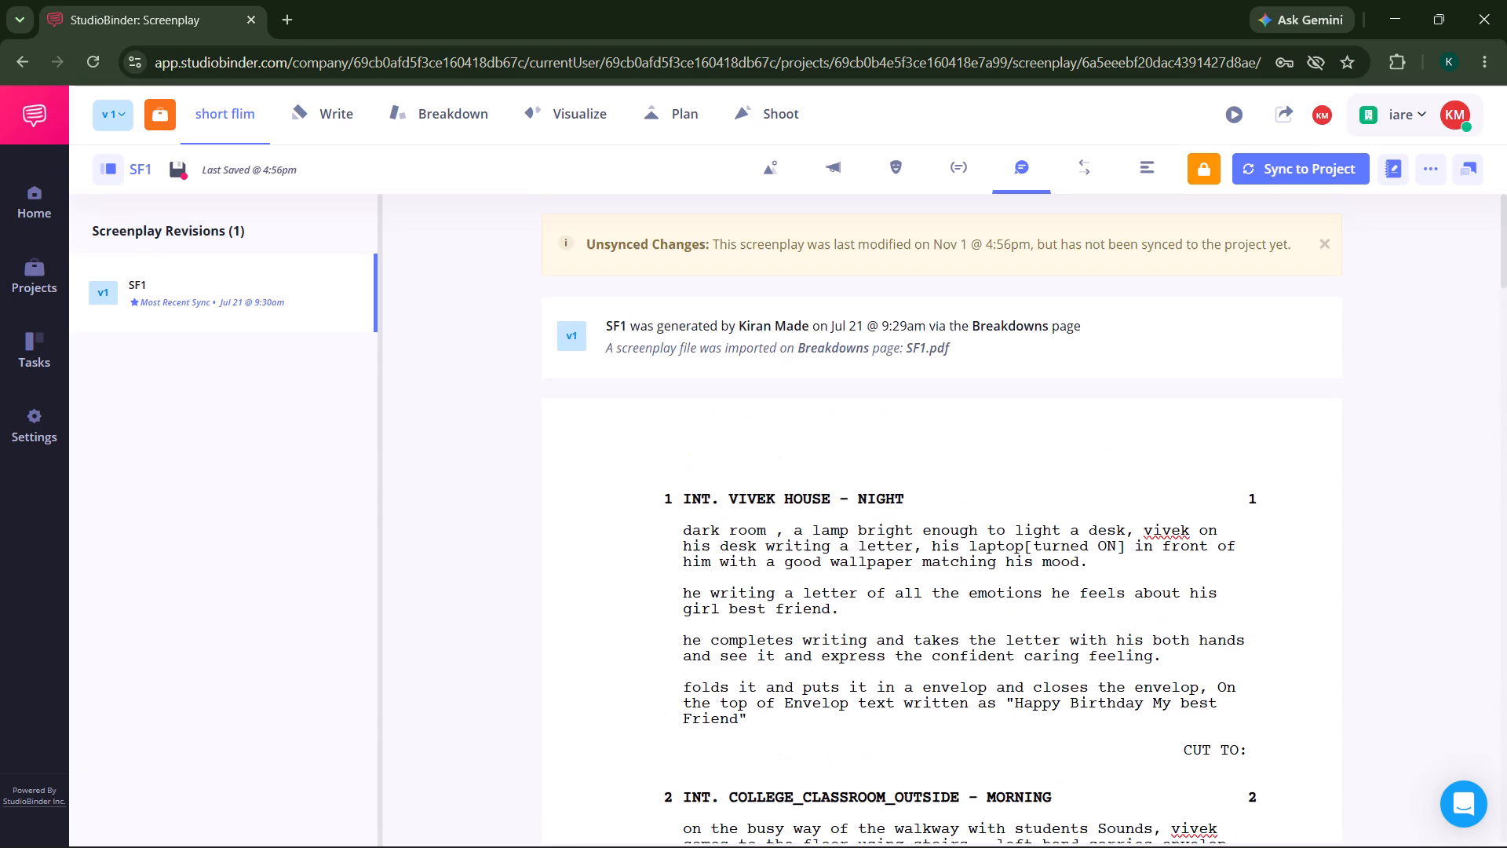
scroll(801, 634, down, 19)
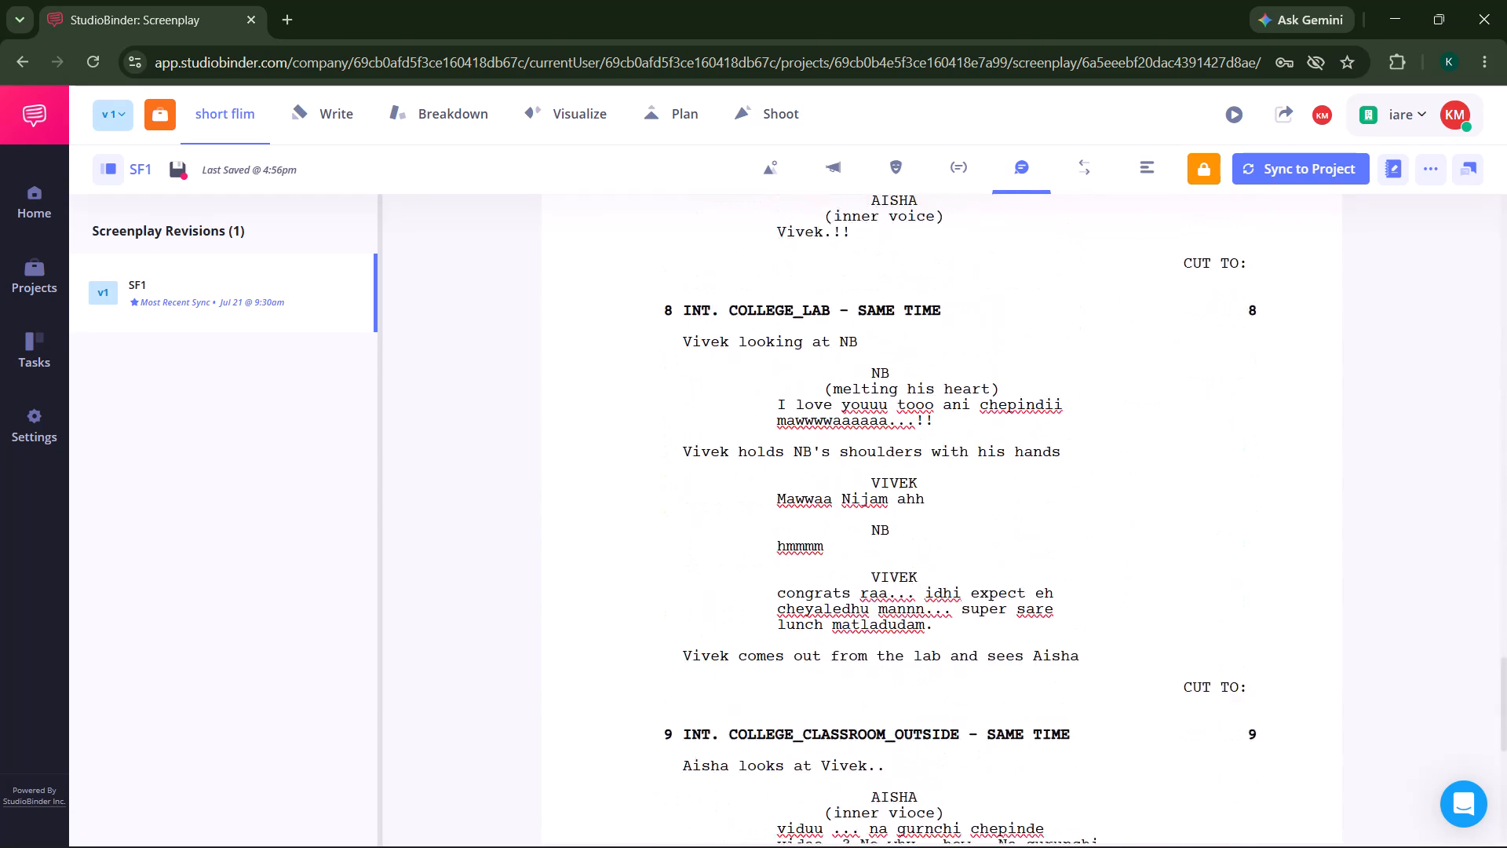
scroll(801, 634, down, 7)
scroll(801, 634, up, 14)
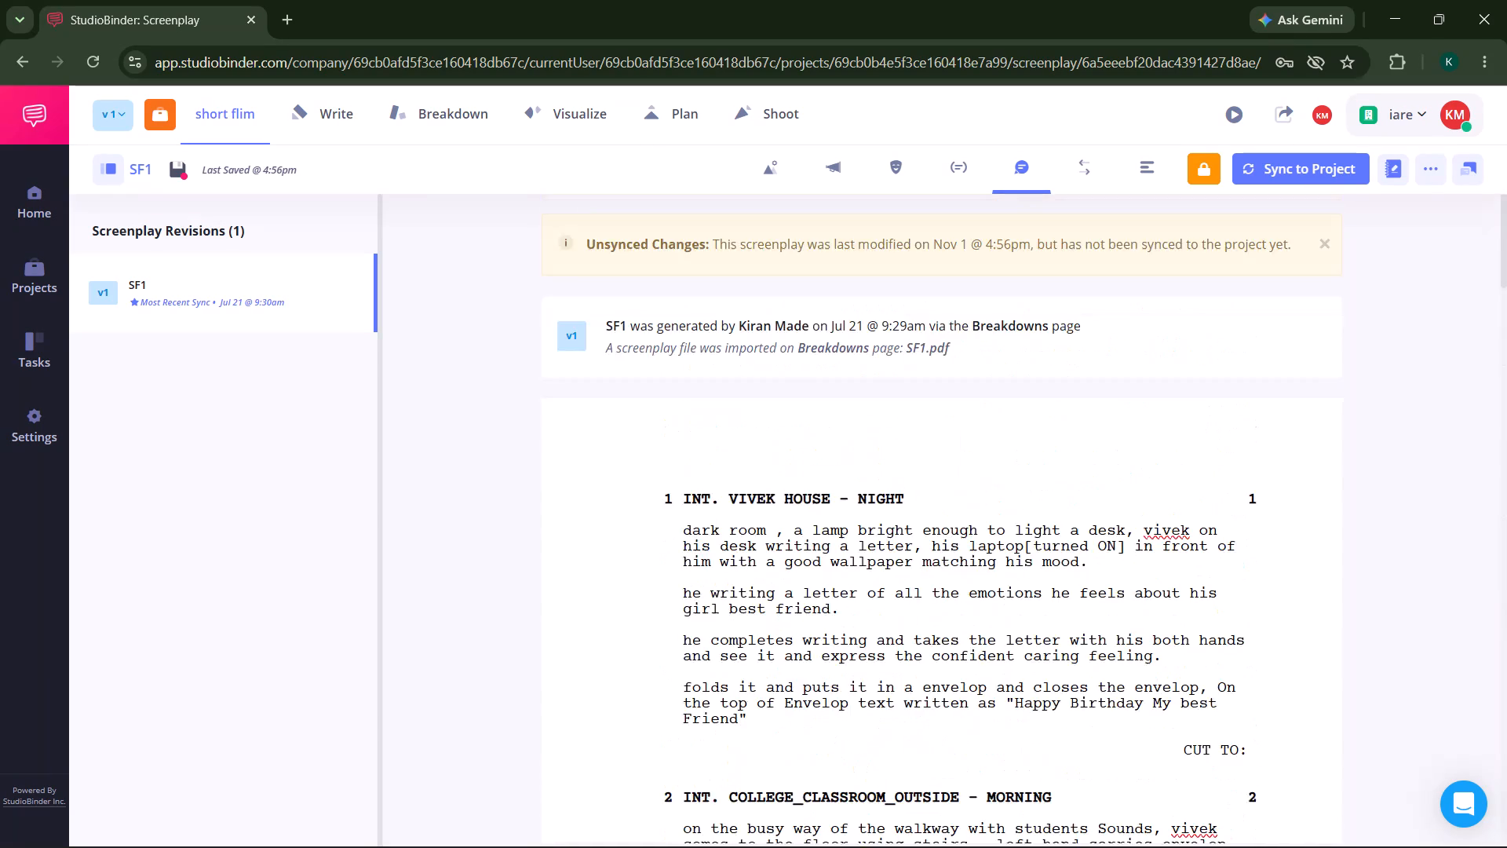
scroll(801, 634, down, 20)
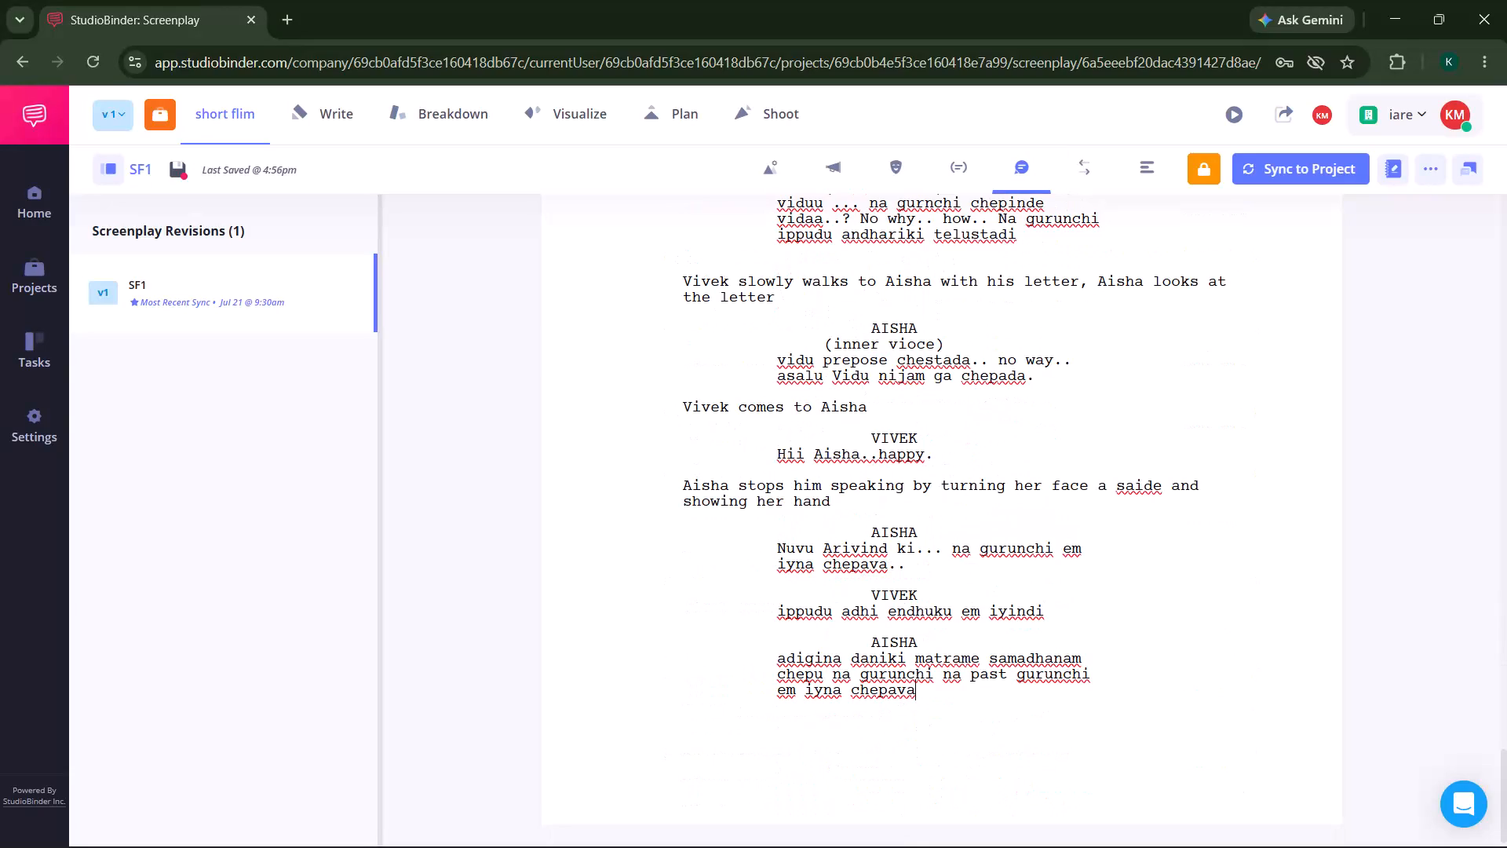
scroll(801, 634, up, 13)
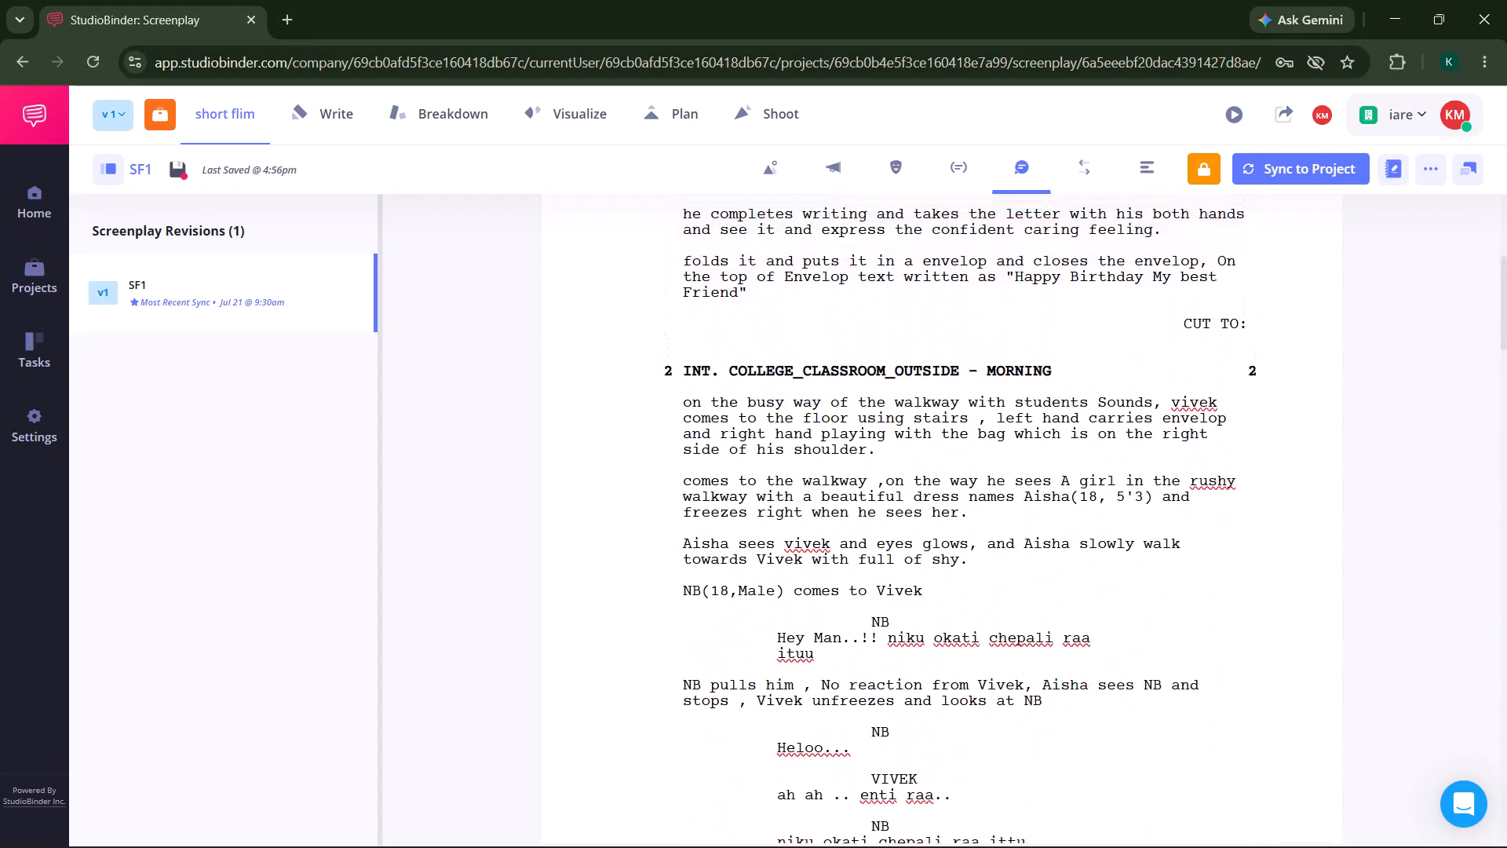
scroll(801, 634, up, 2)
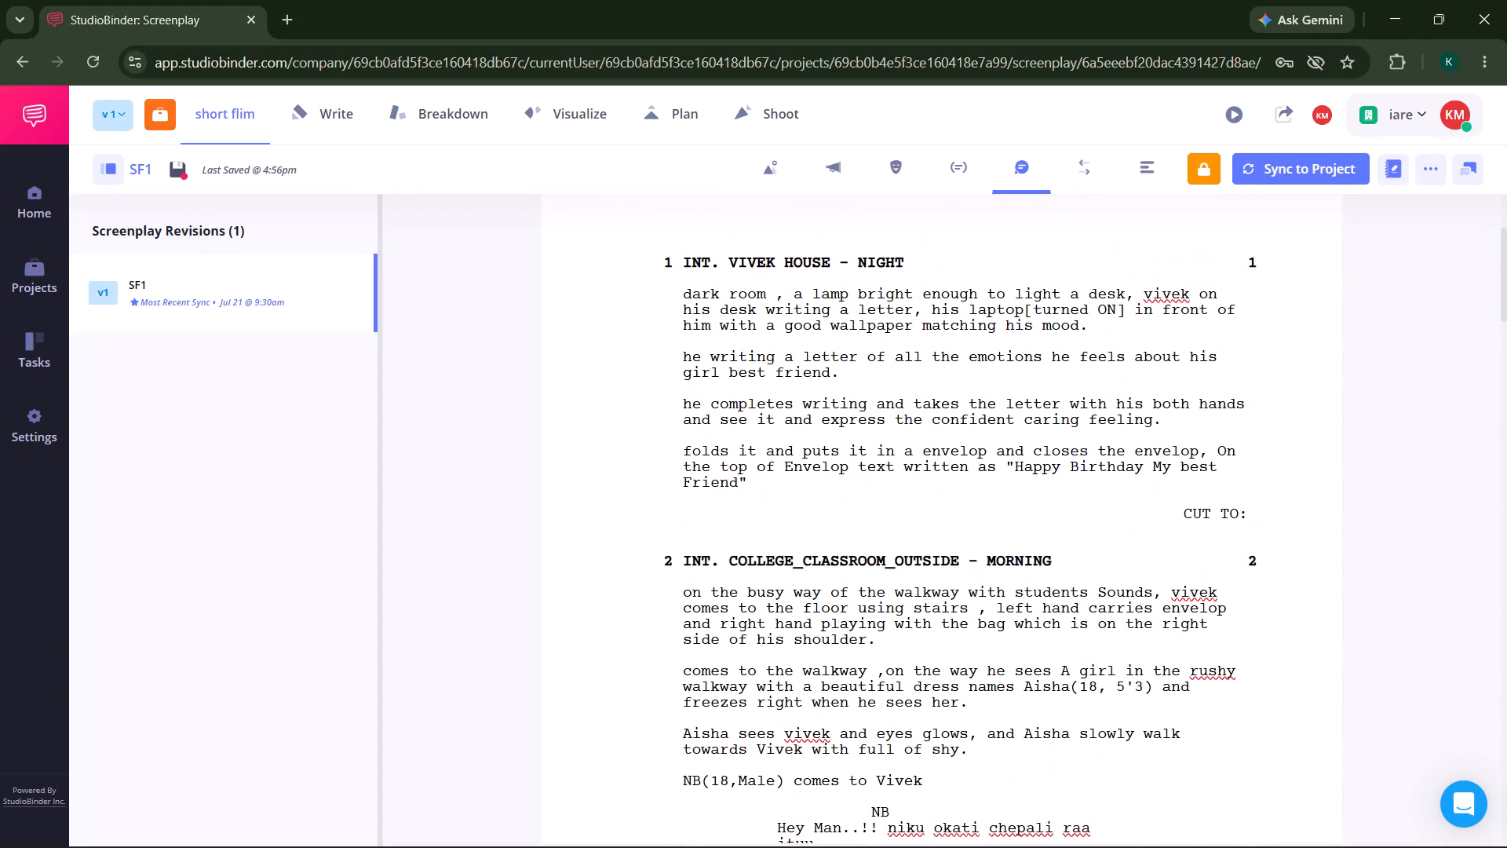
Read through the screenplay from scene 1, INT. VIVEK HOUSE - NIGHT, to the end of scene 4, INT. COLLEGE_LAB.
drag(694, 302, 924, 487)
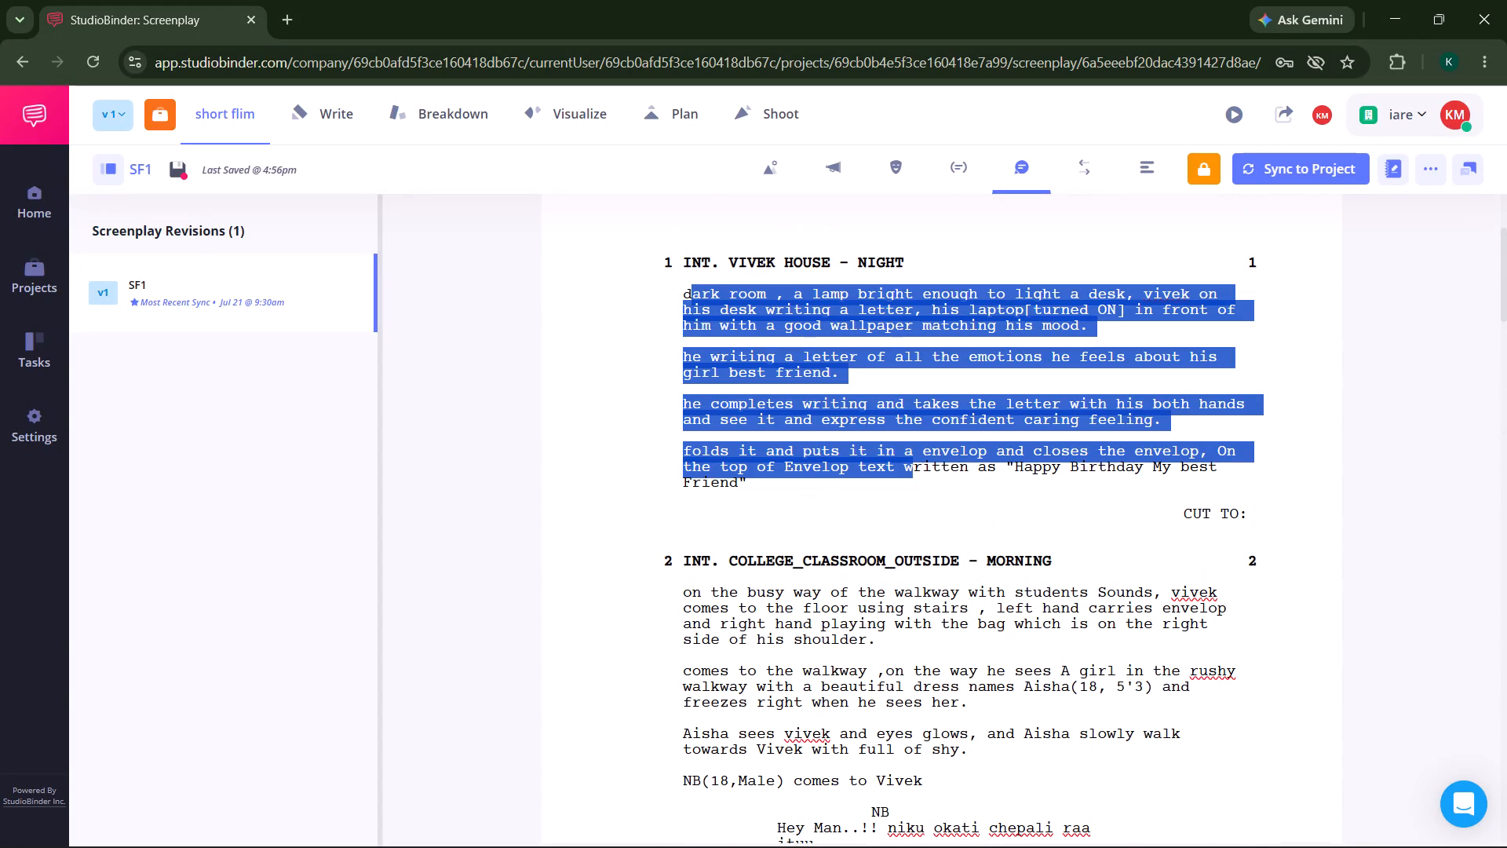
drag(924, 487, 929, 490)
click(929, 490)
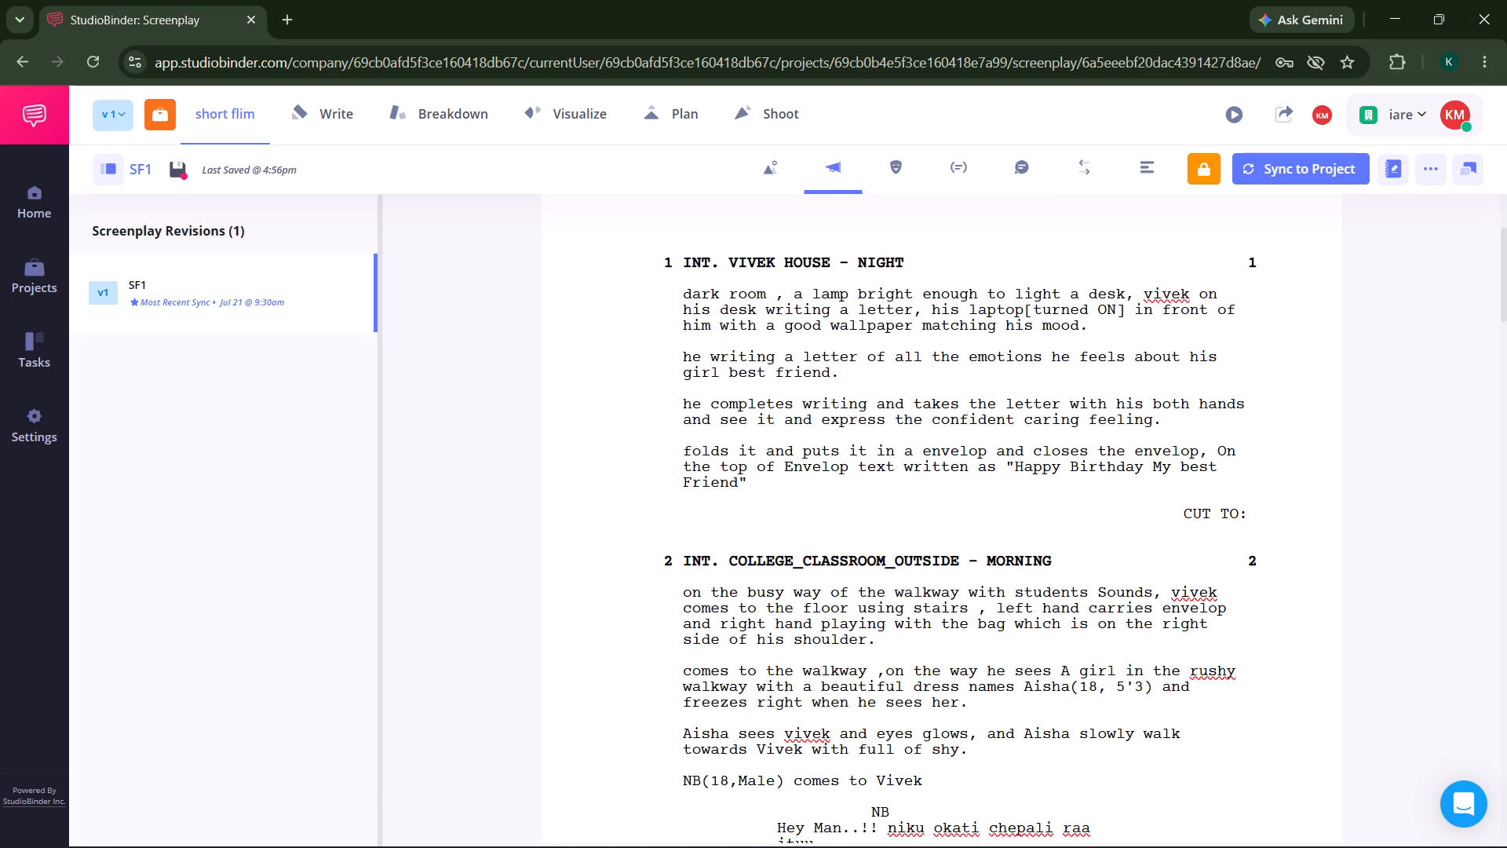
scroll(929, 490, down, 1)
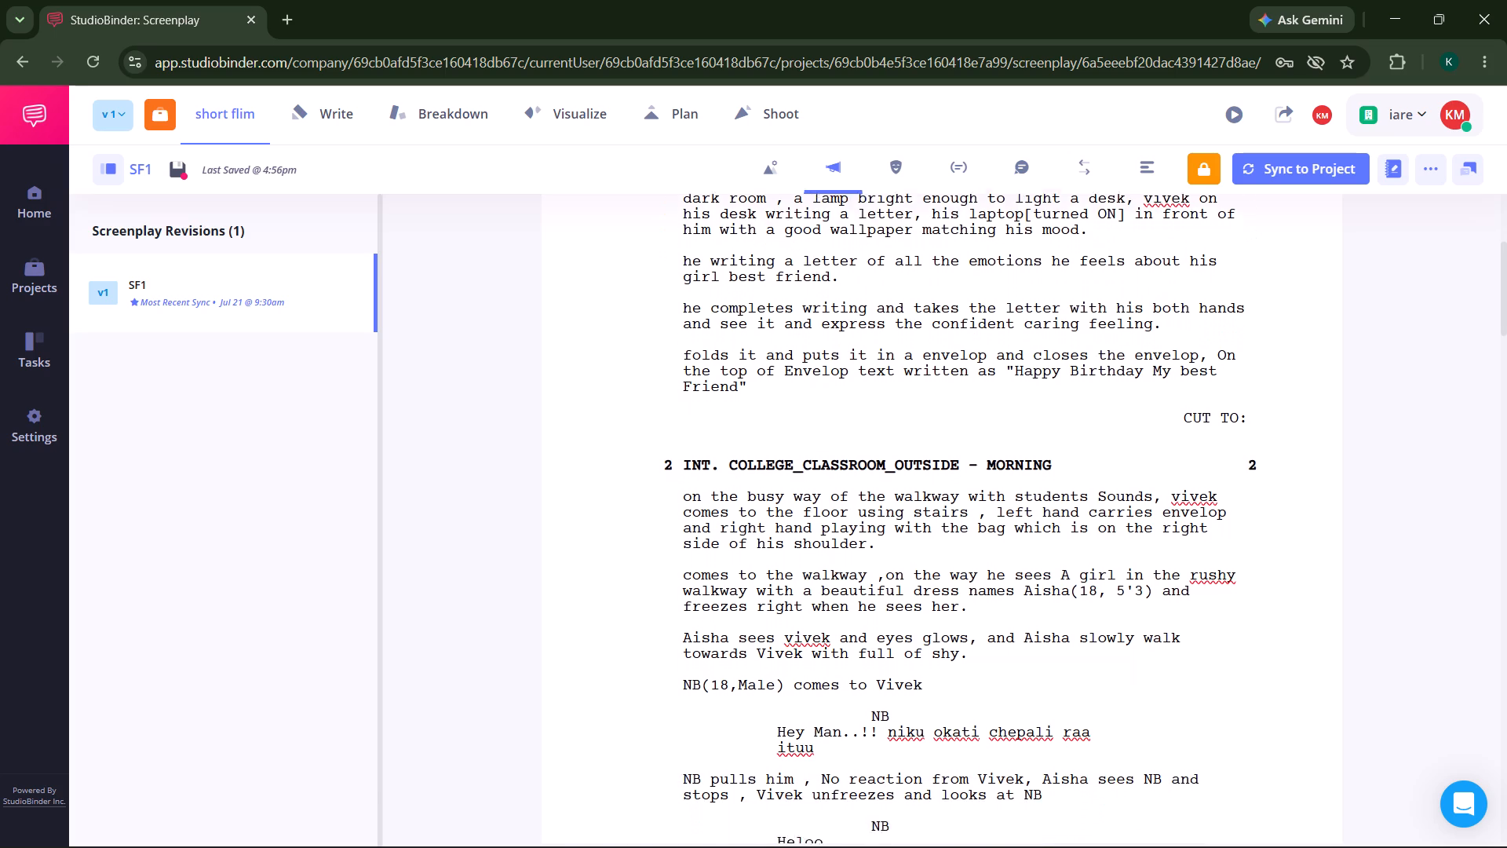
scroll(929, 490, down, 1)
scroll(929, 490, right, 3)
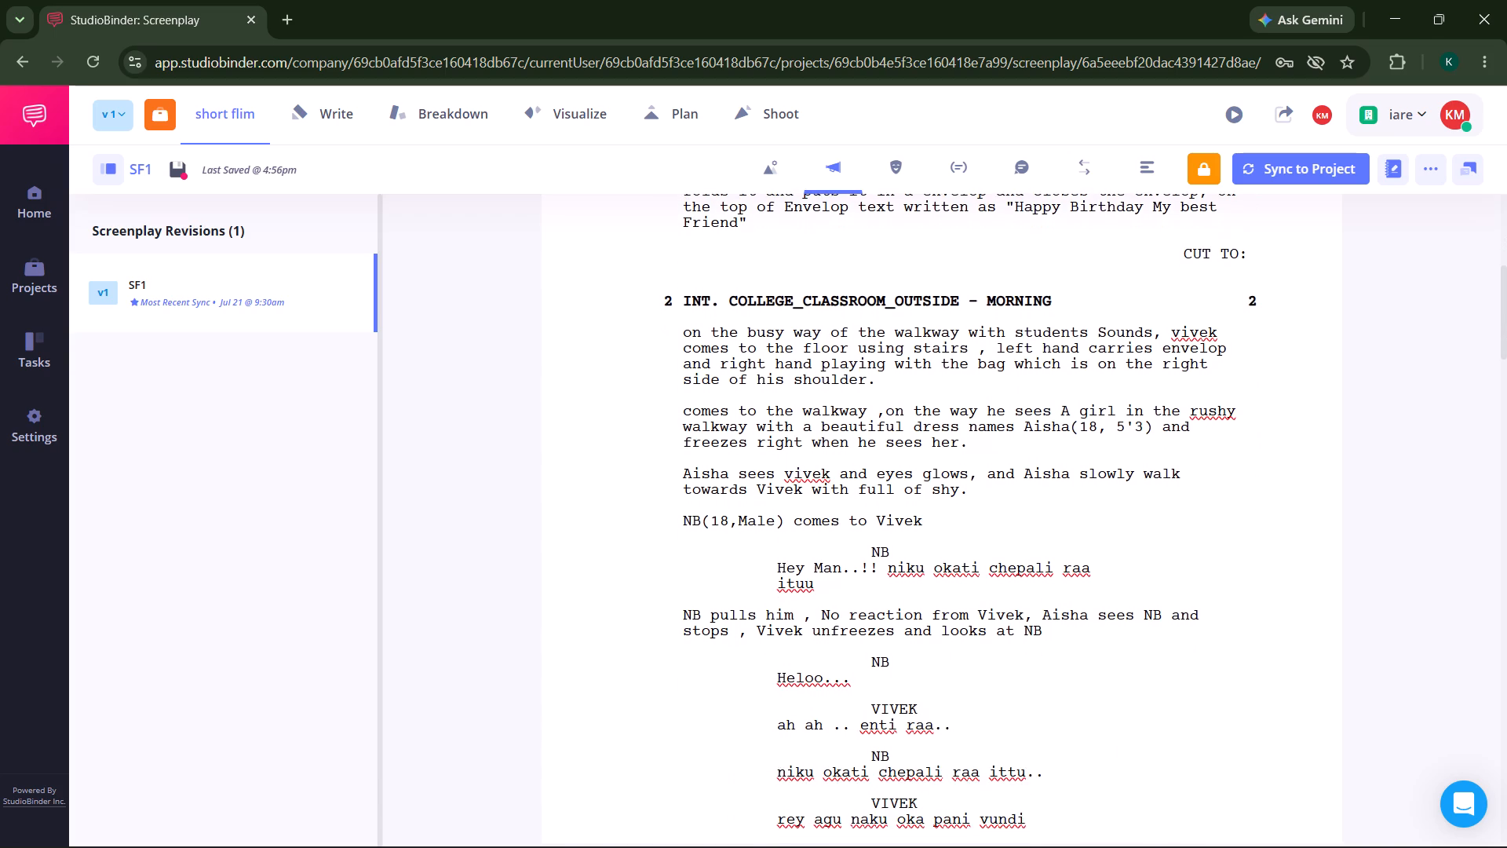
scroll(929, 490, right, 1)
scroll(929, 490, down, 1)
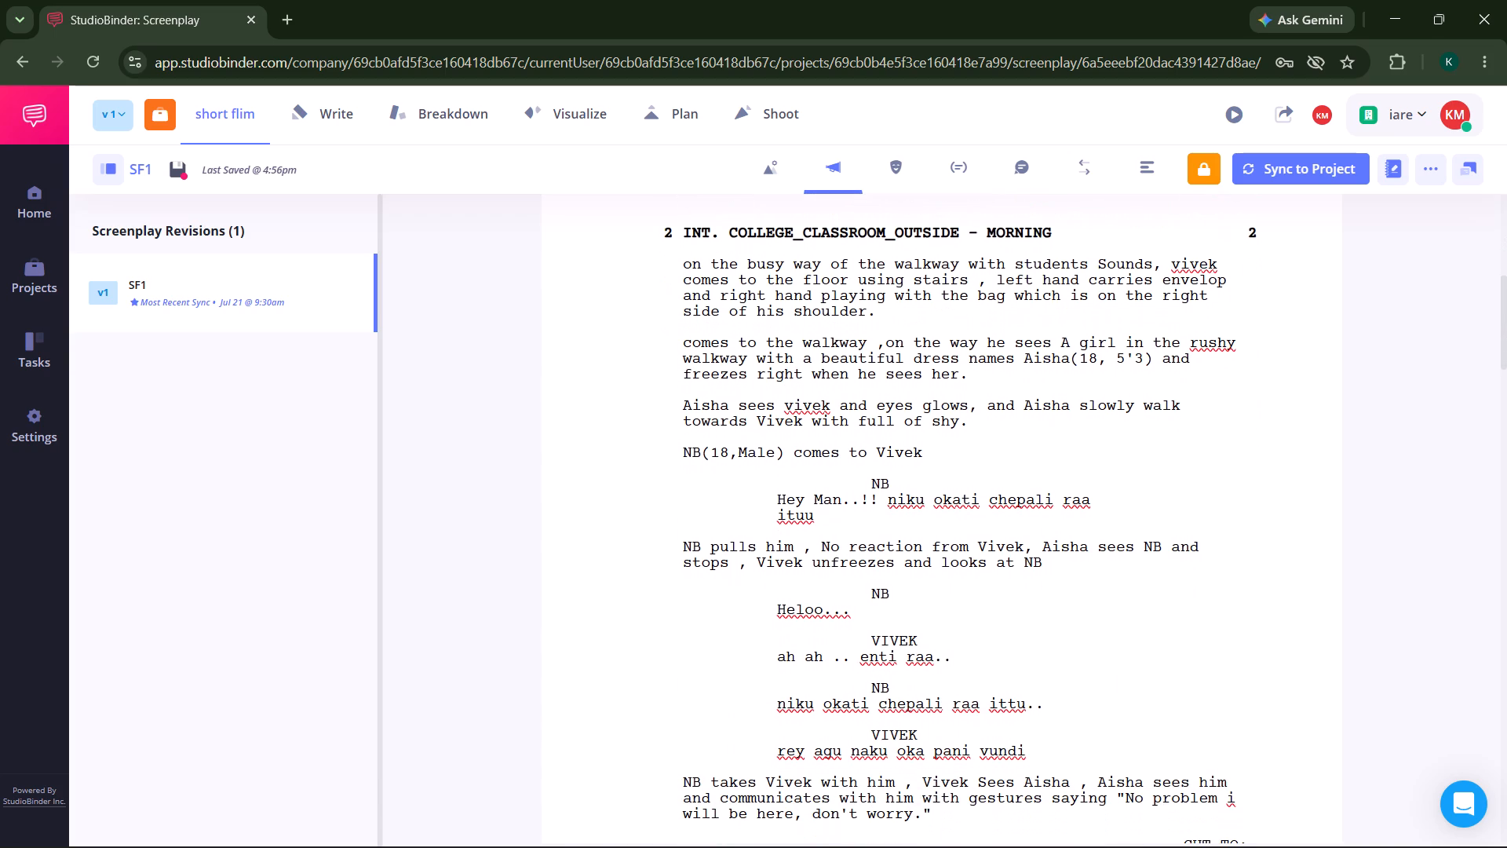
scroll(929, 490, down, 1)
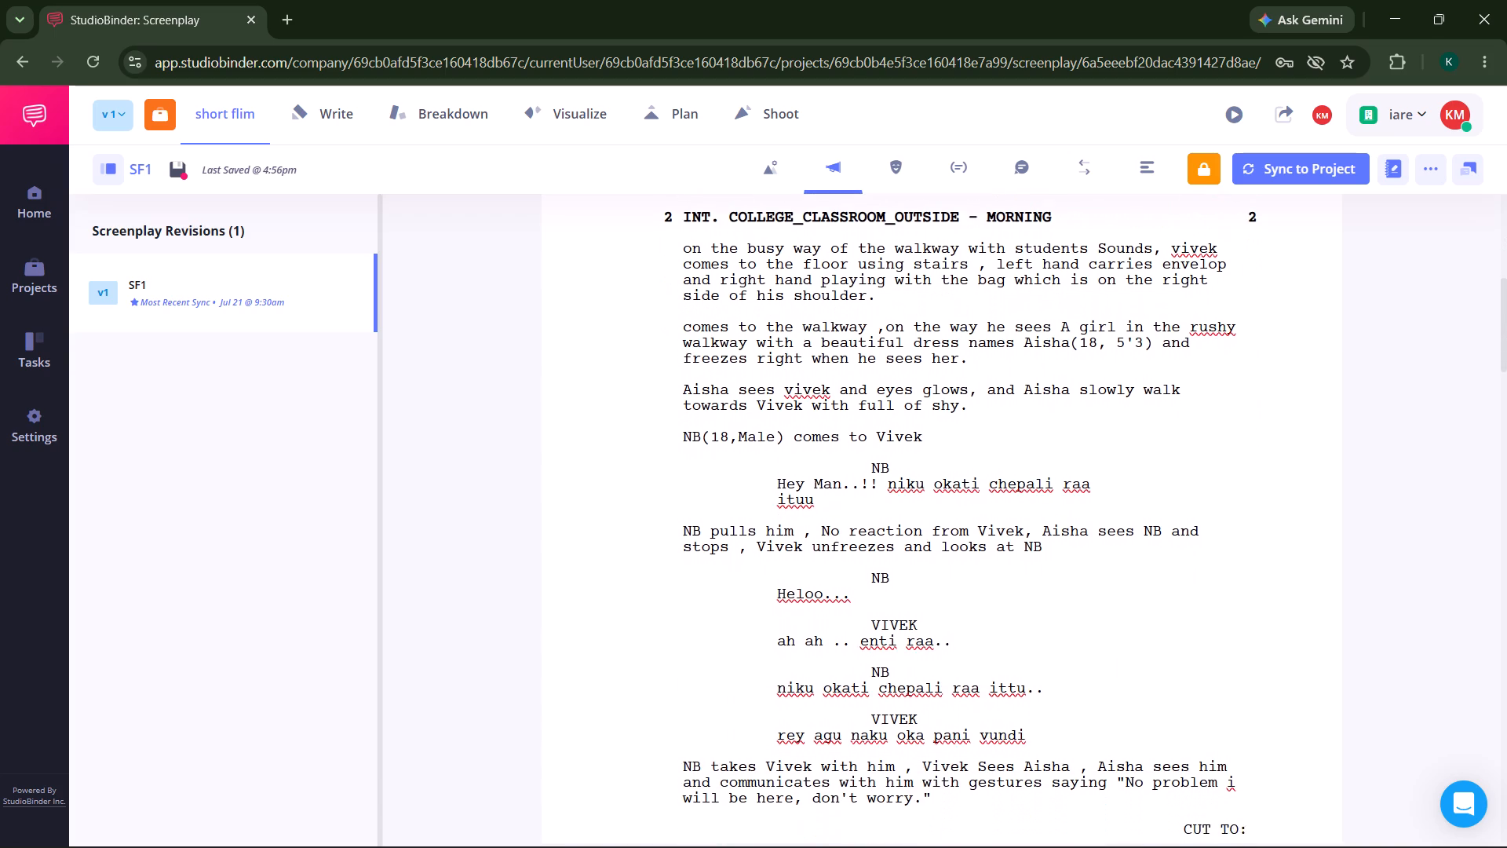
scroll(929, 490, down, 2)
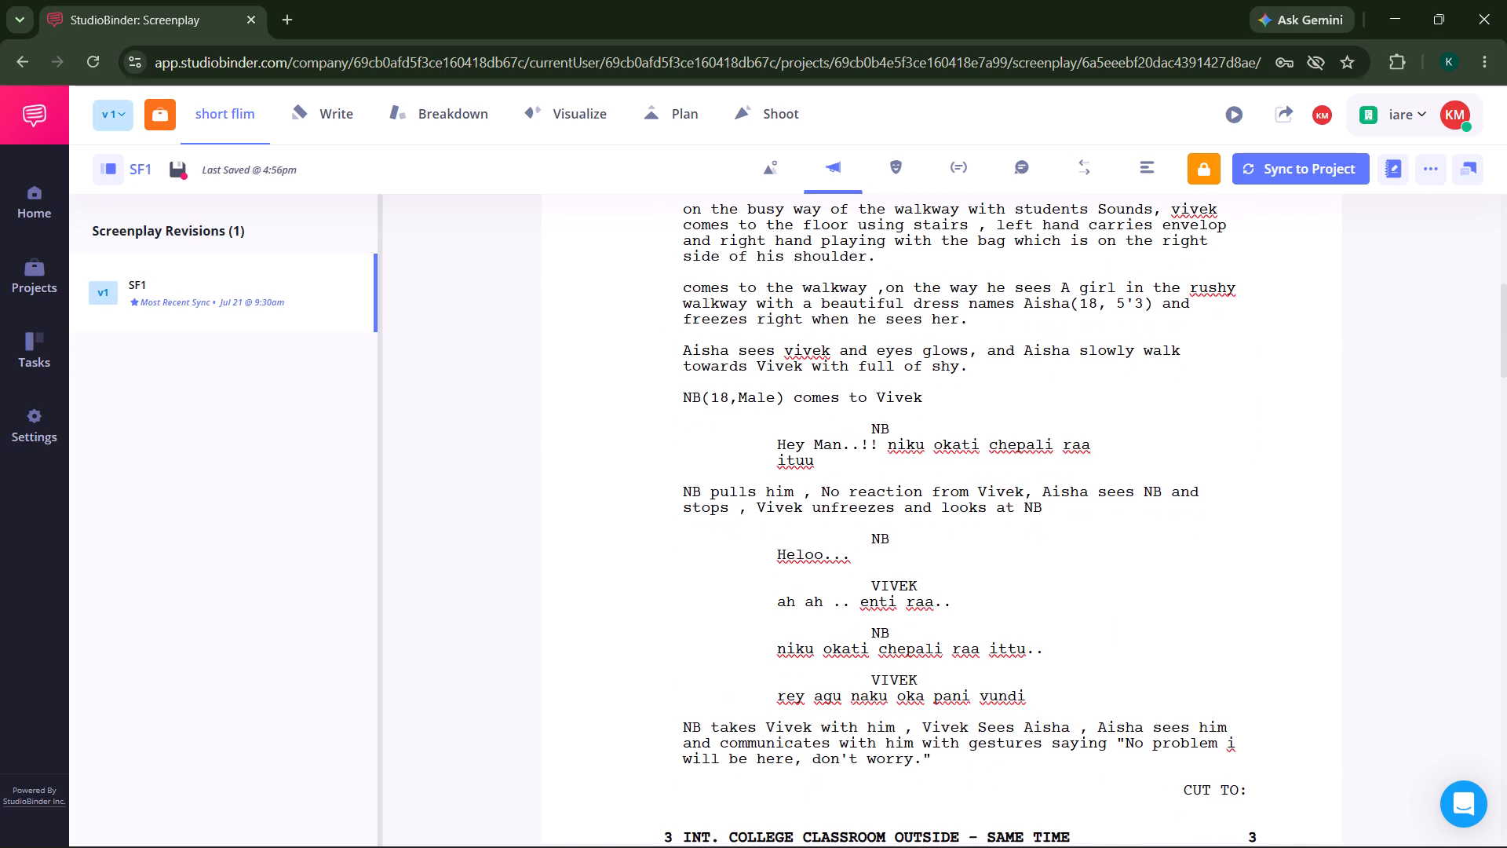
scroll(929, 490, down, 1)
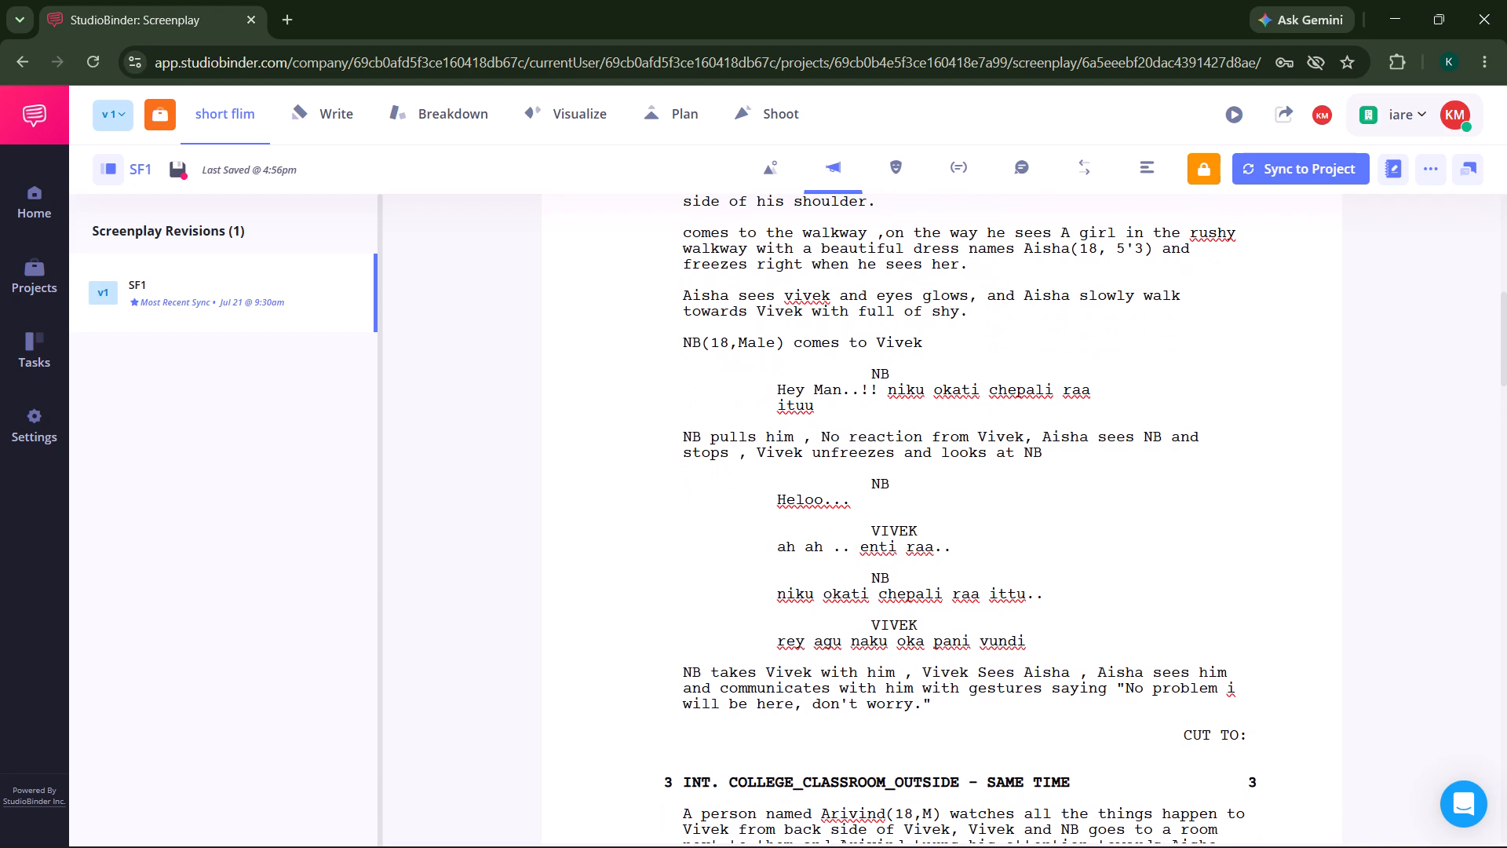
scroll(929, 490, down, 2)
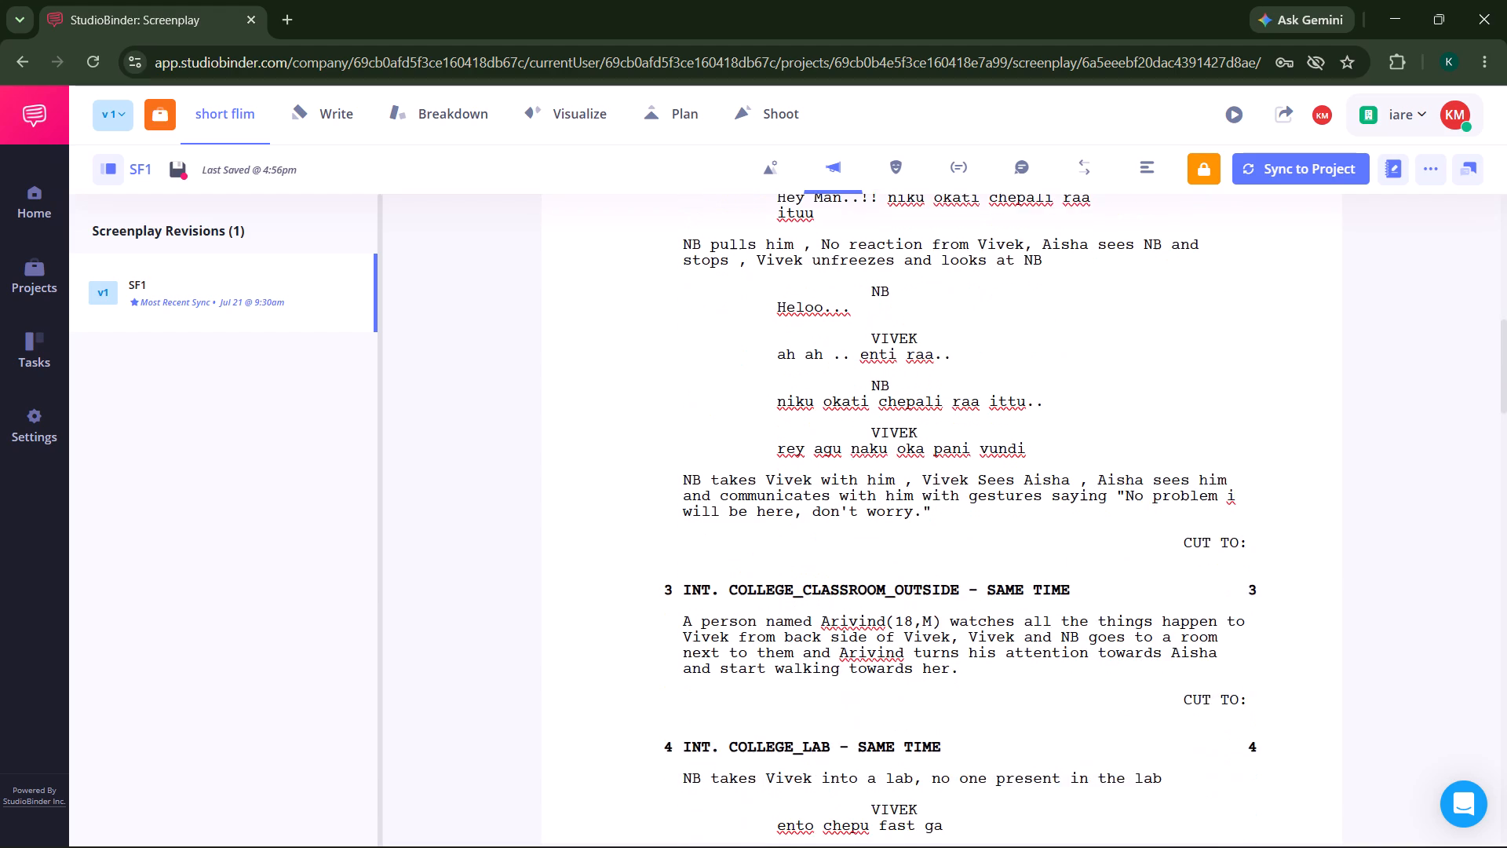
scroll(929, 490, down, 3)
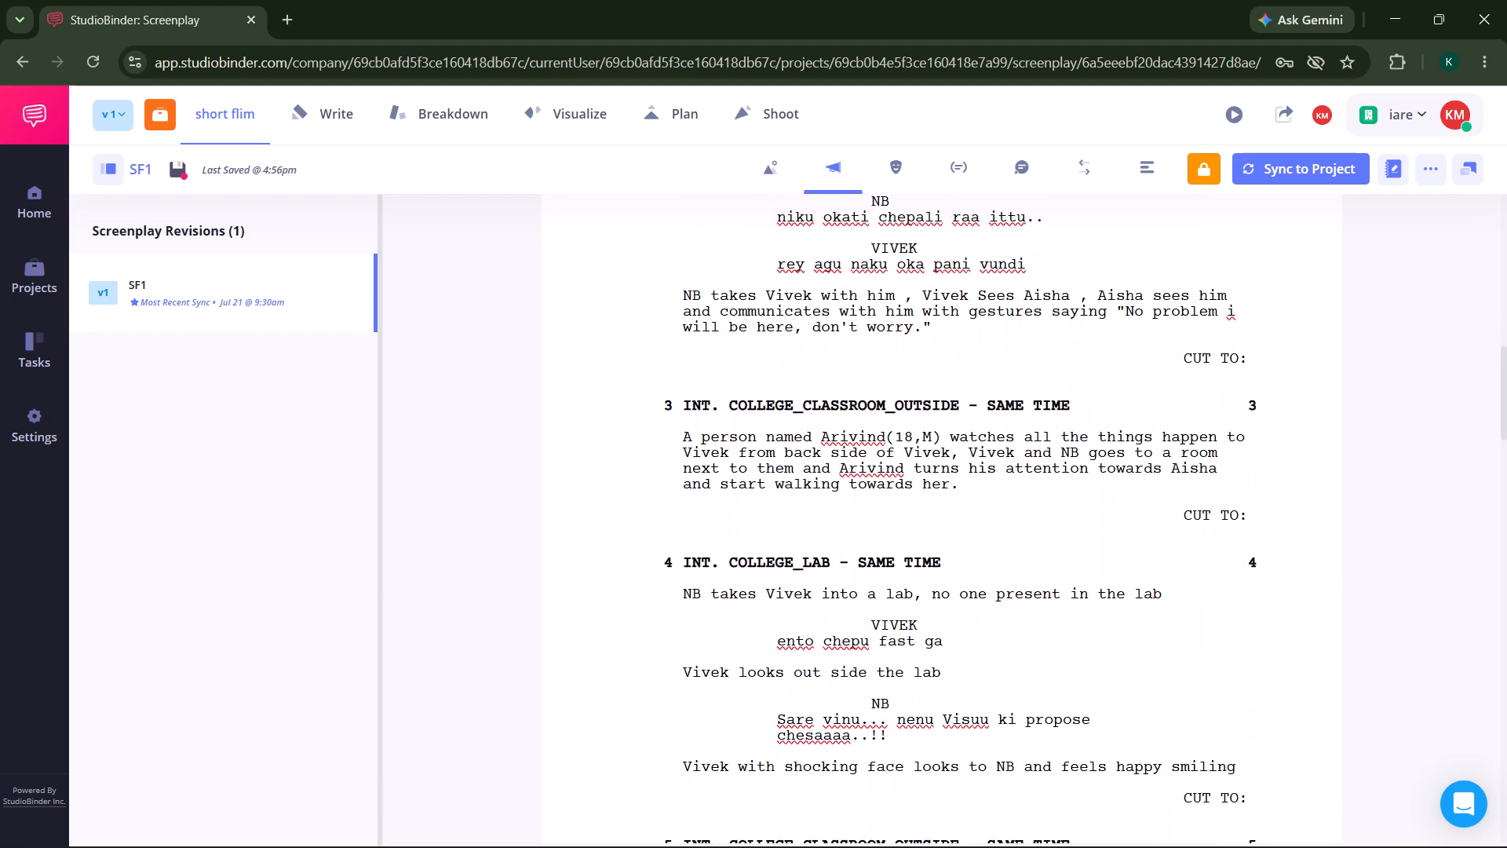
scroll(929, 490, down, 2)
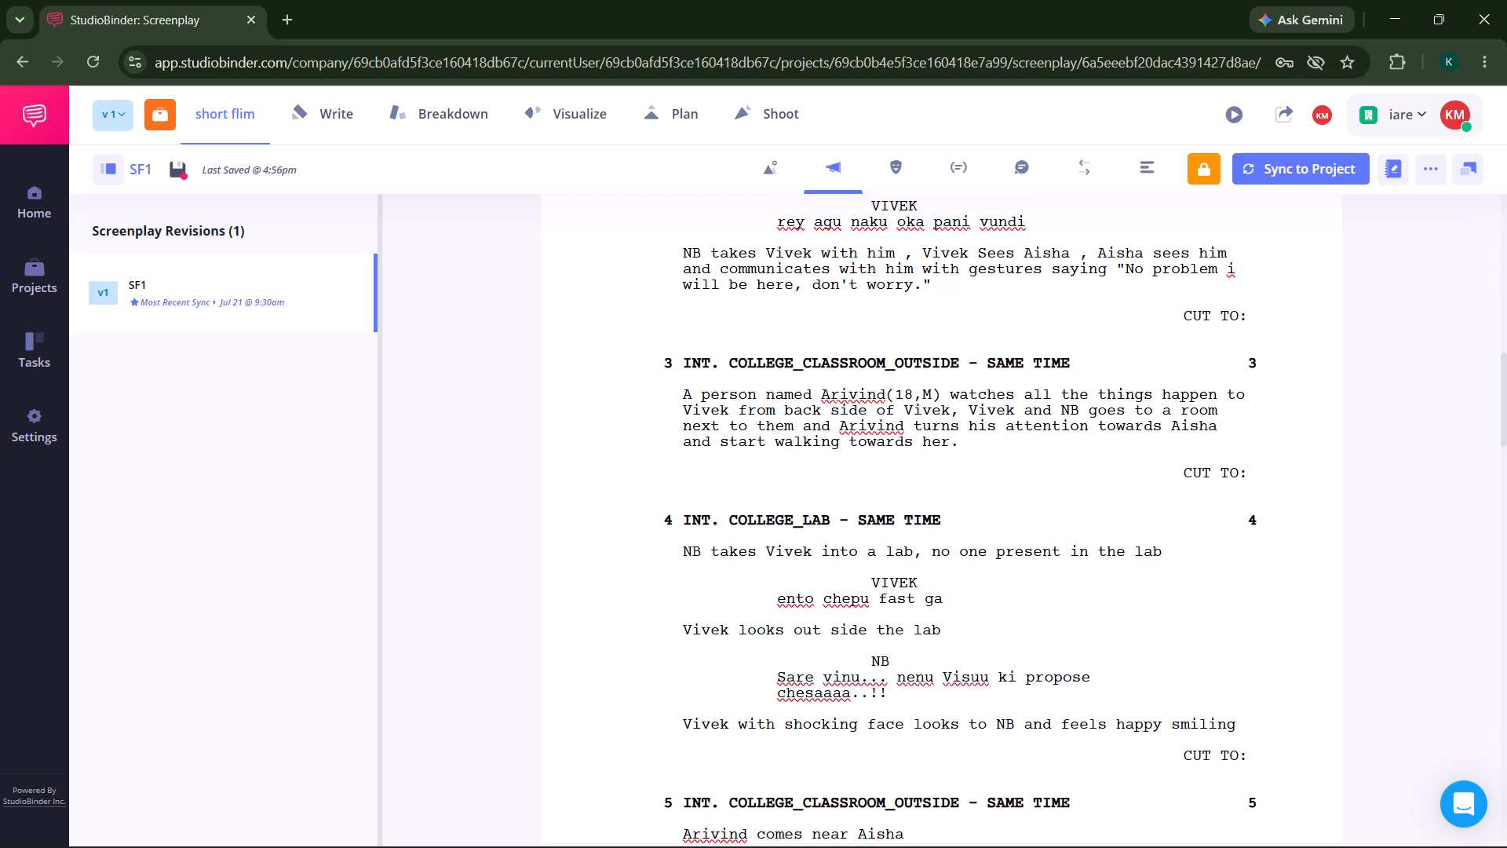
Move the "NB takes Vivek into a lab" action and Vivek's "ento chepu fast ga" from scene 4 to scene 2's end, removing leftover blank lines.
drag(951, 603, 666, 554)
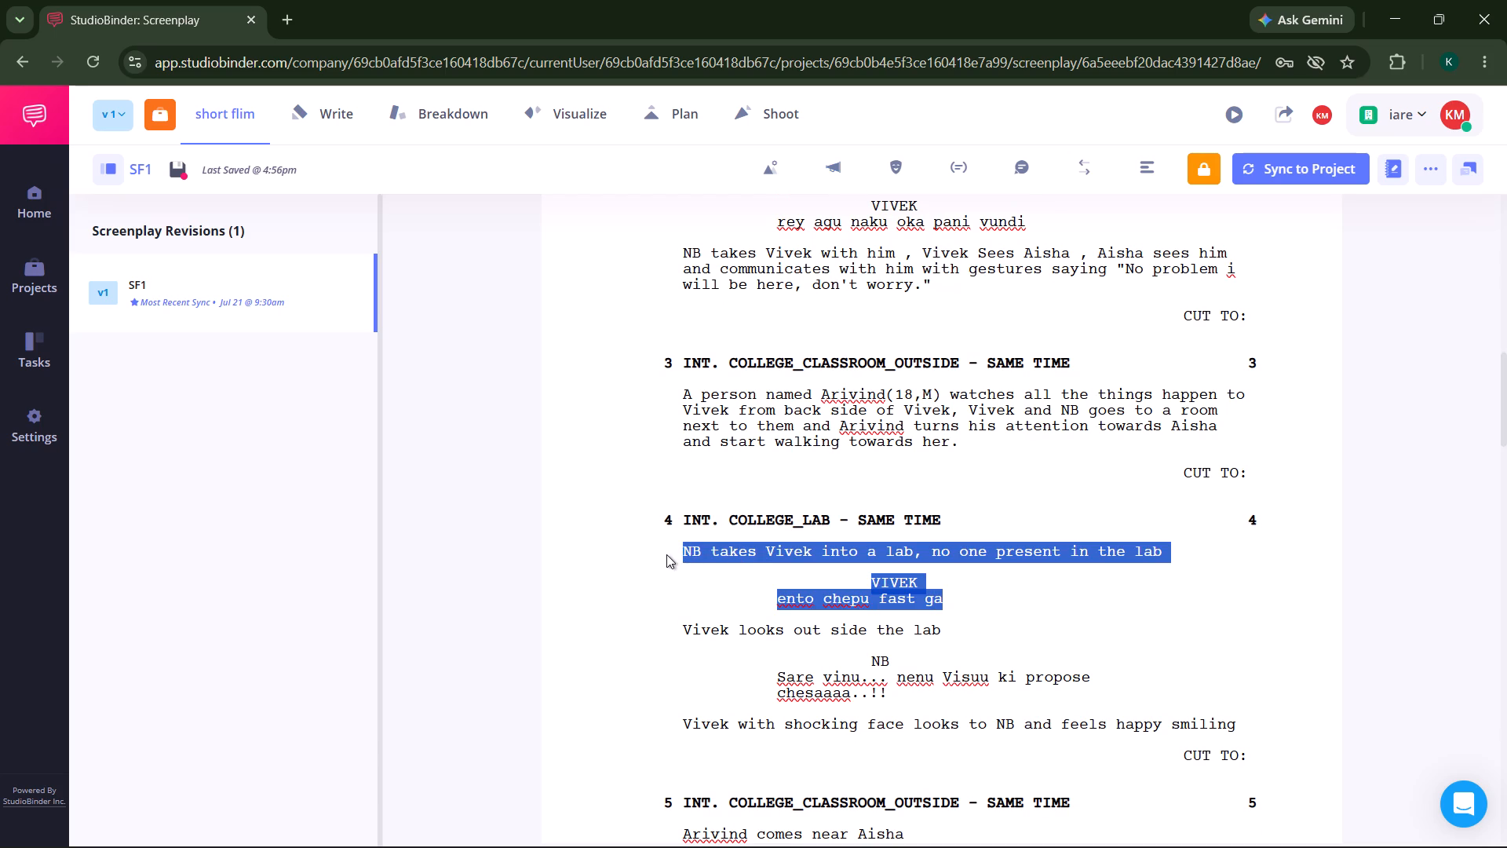
key(ctrl+x)
scroll(666, 554, up, 2)
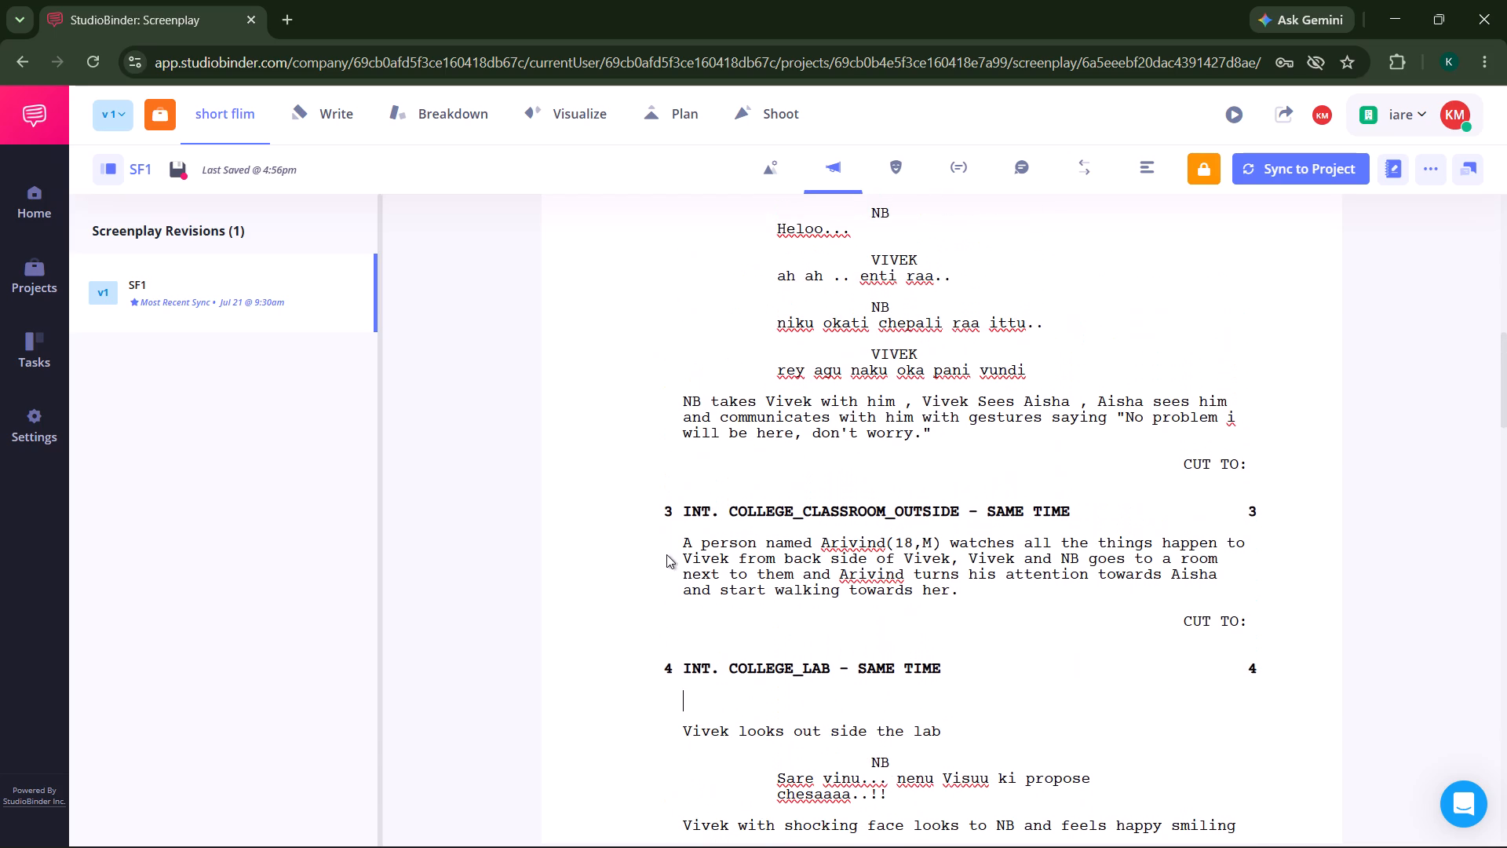
click(961, 436)
key(Return)
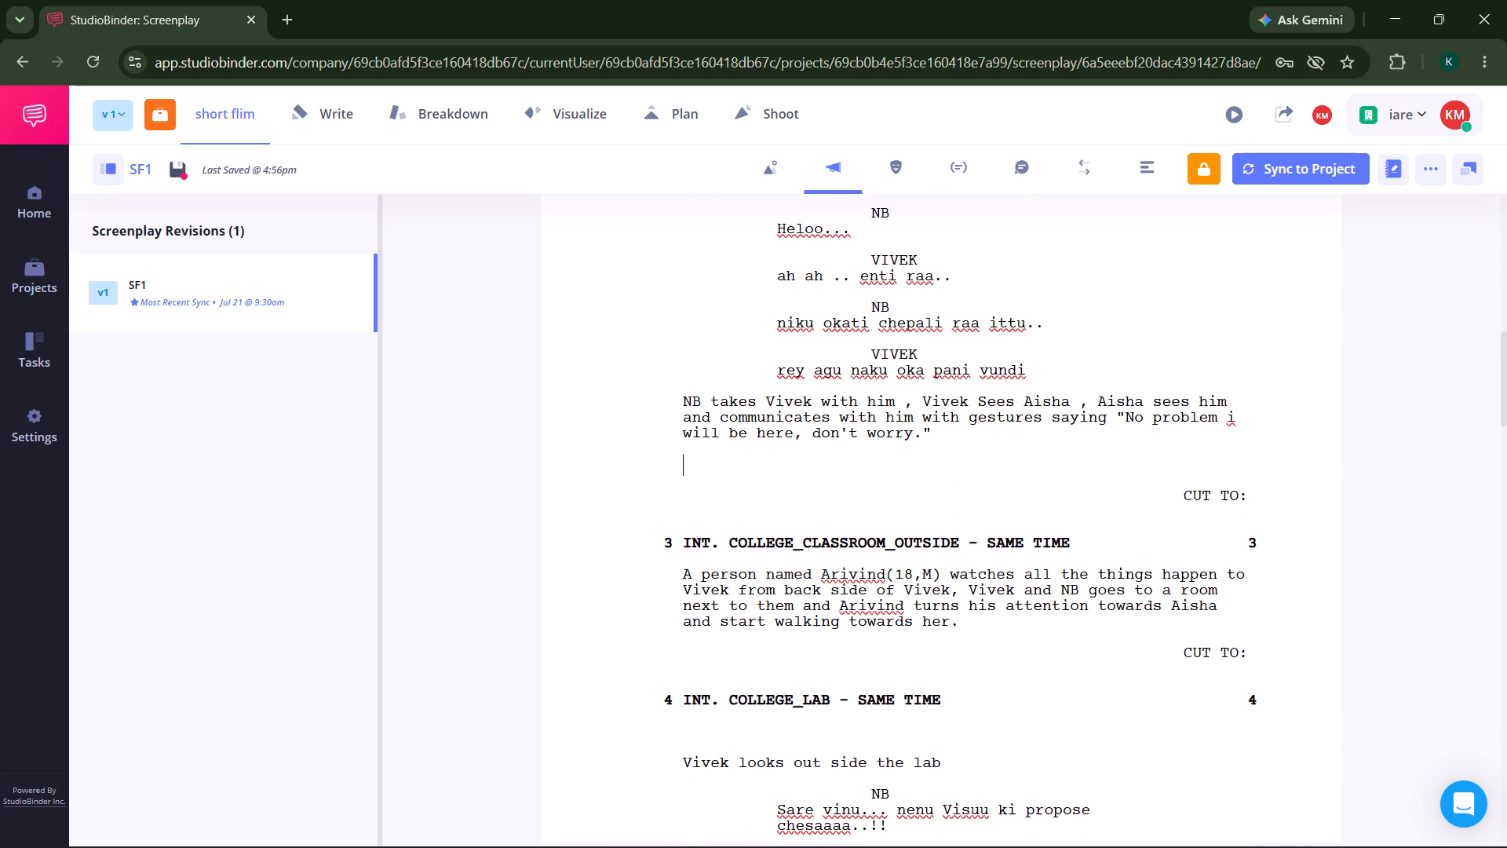
key(ctrl+v)
scroll(961, 436, down, 1)
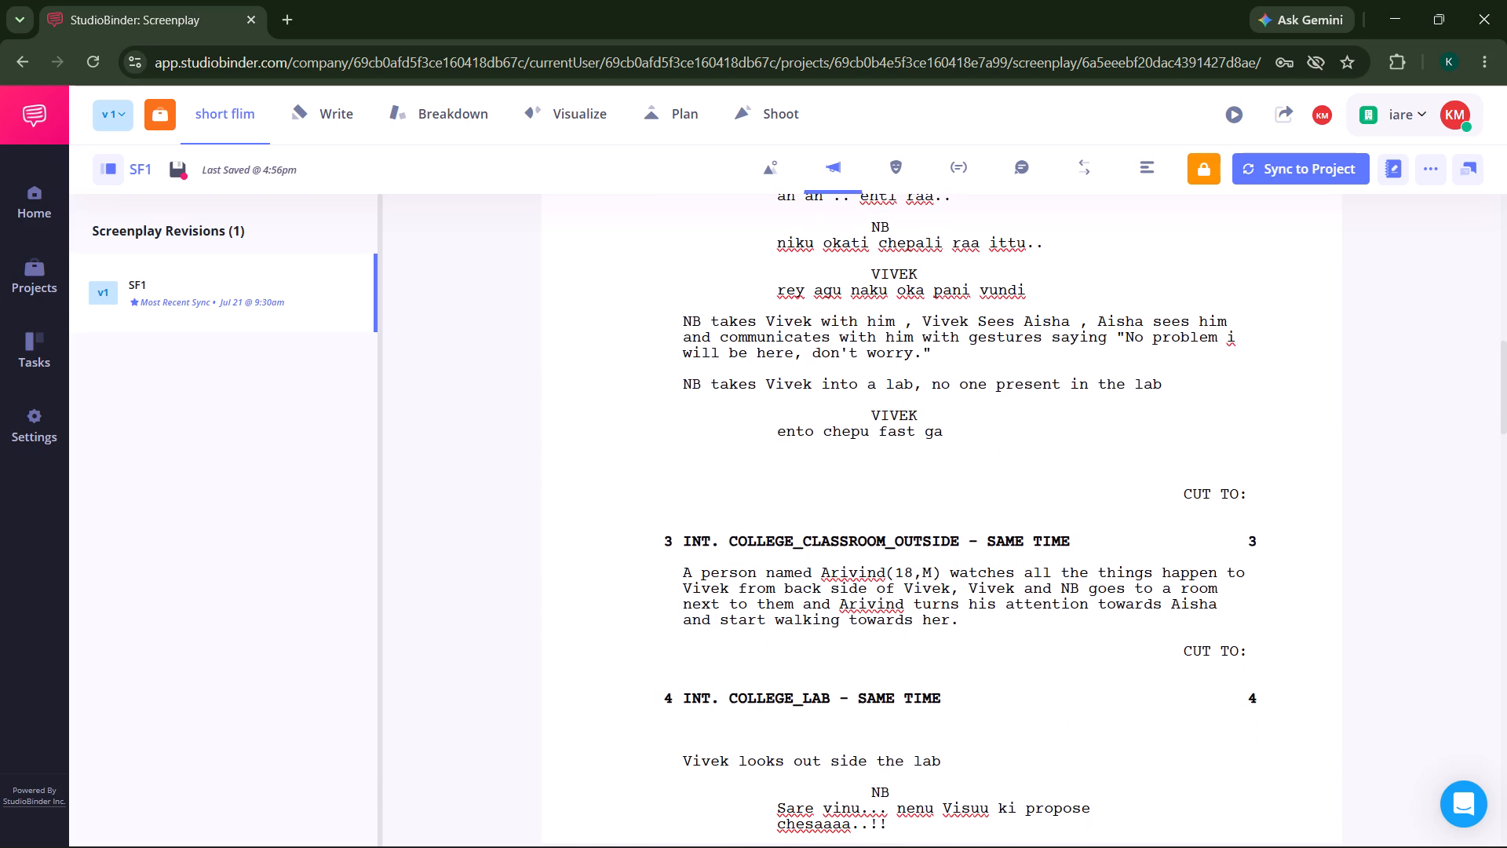
key(BackSpace)
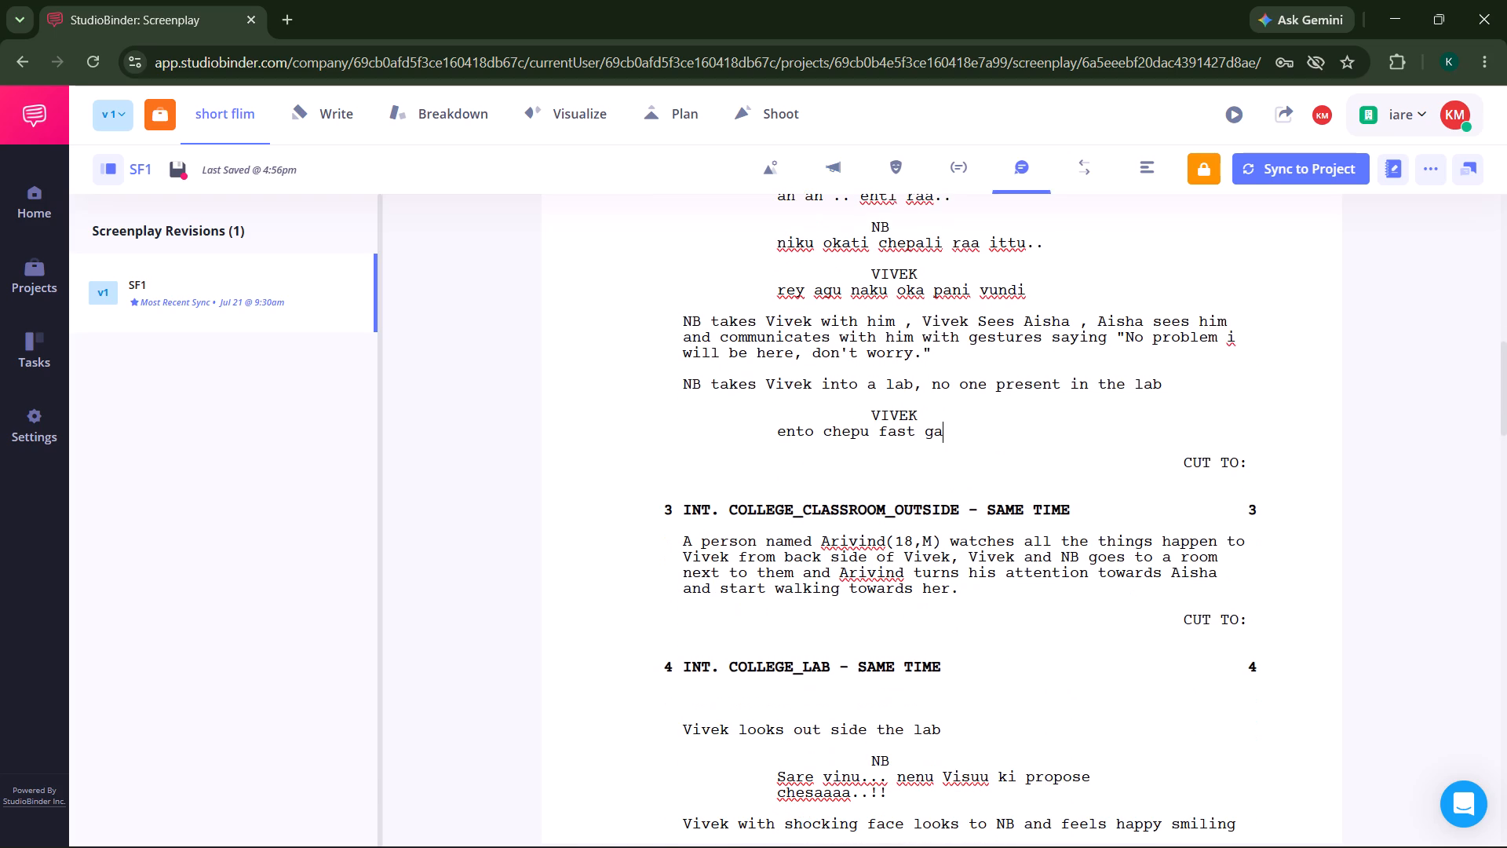
scroll(822, 473, down, 2)
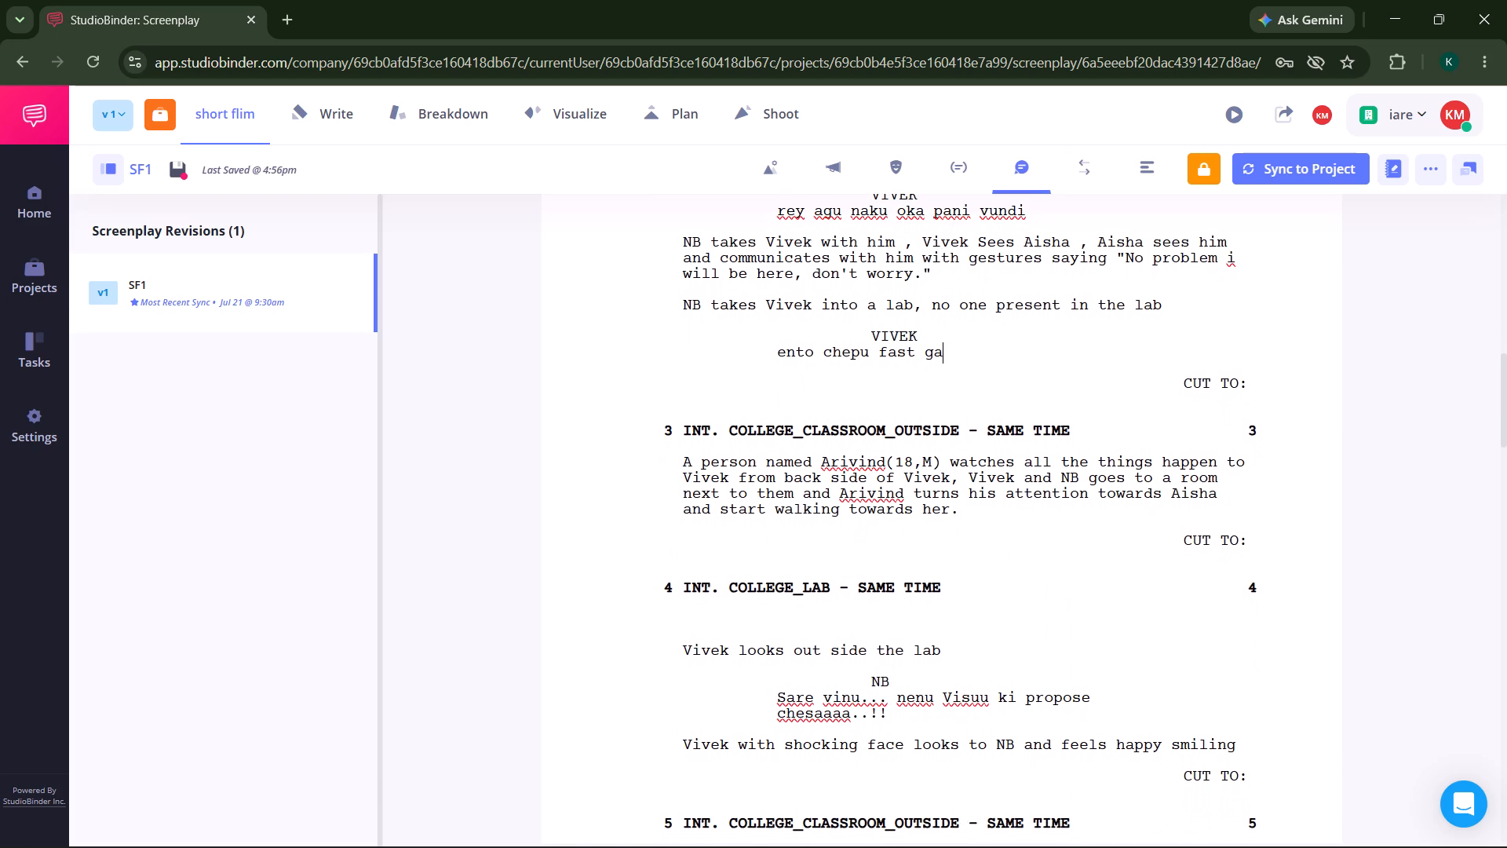
scroll(822, 473, down, 1)
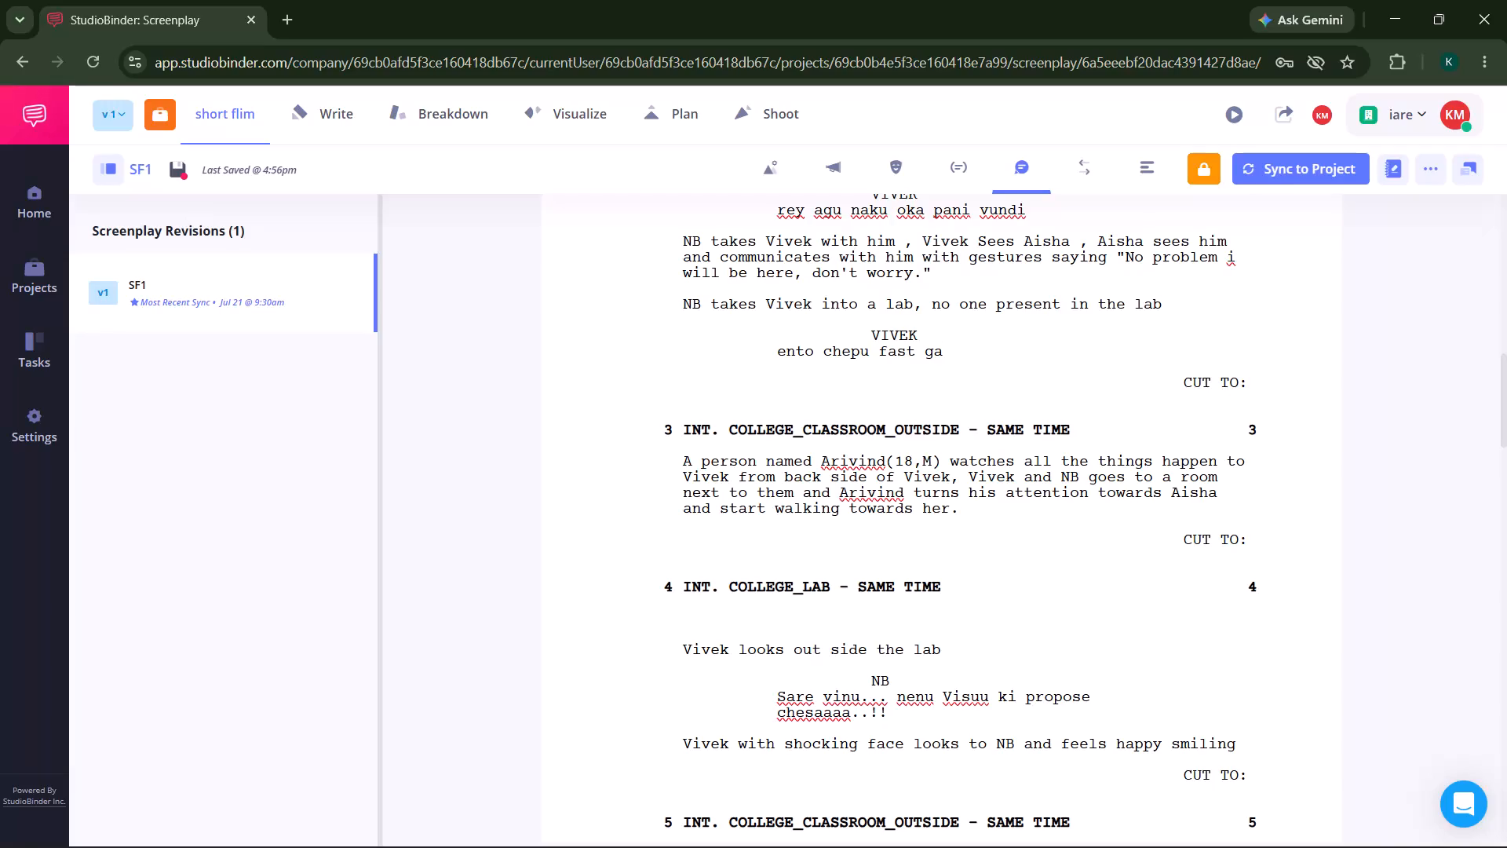
click(709, 625)
key(BackSpace)
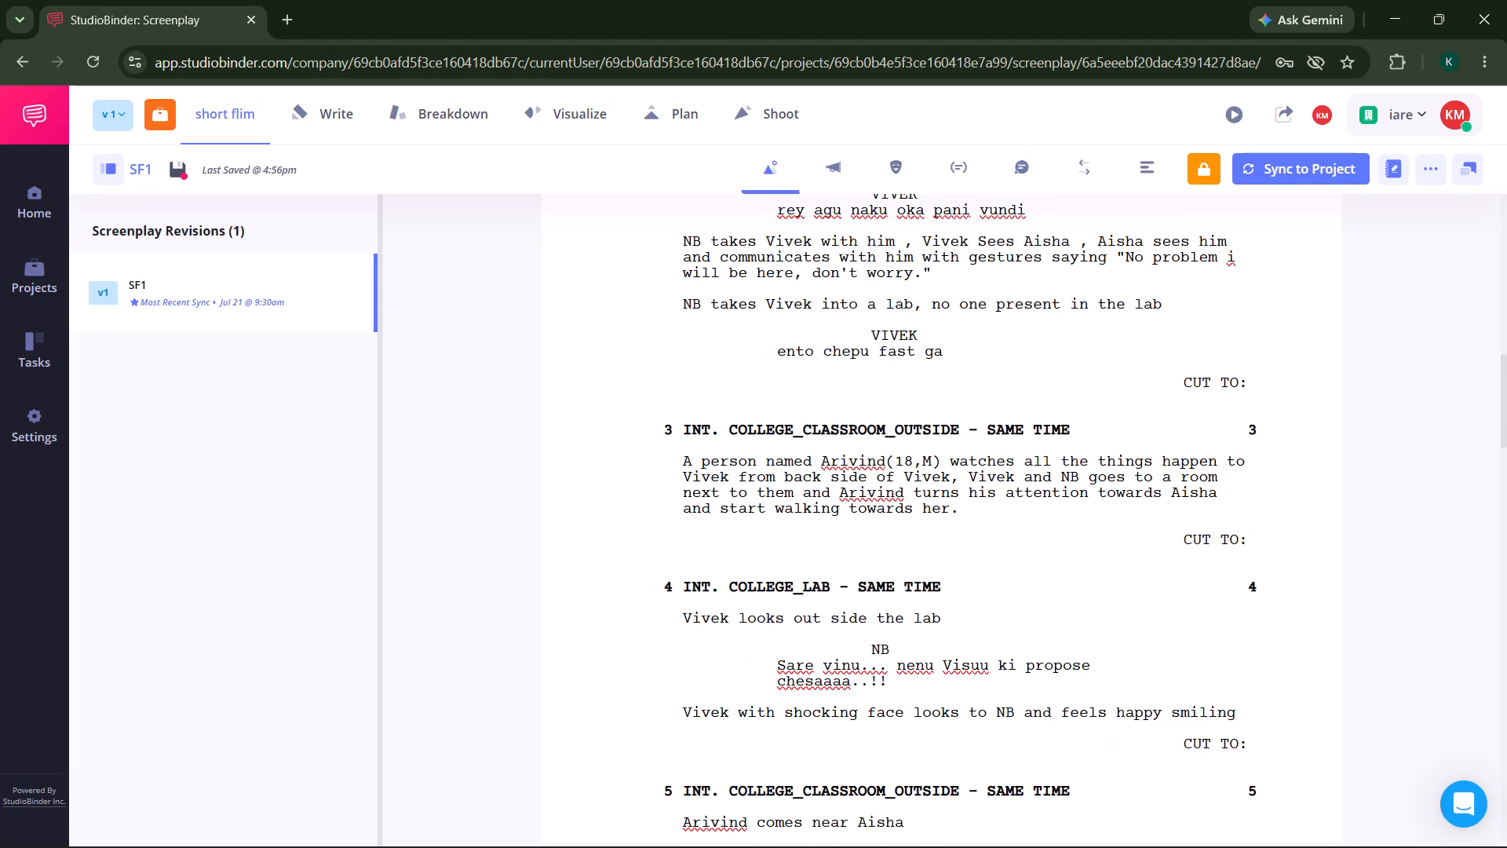
Move Vivek's "ento chepu fast ga" dialogue from scene 2 to scene 4, between "Vivek looks out side the lab" and NB's dialogue.
scroll(709, 625, down, 1)
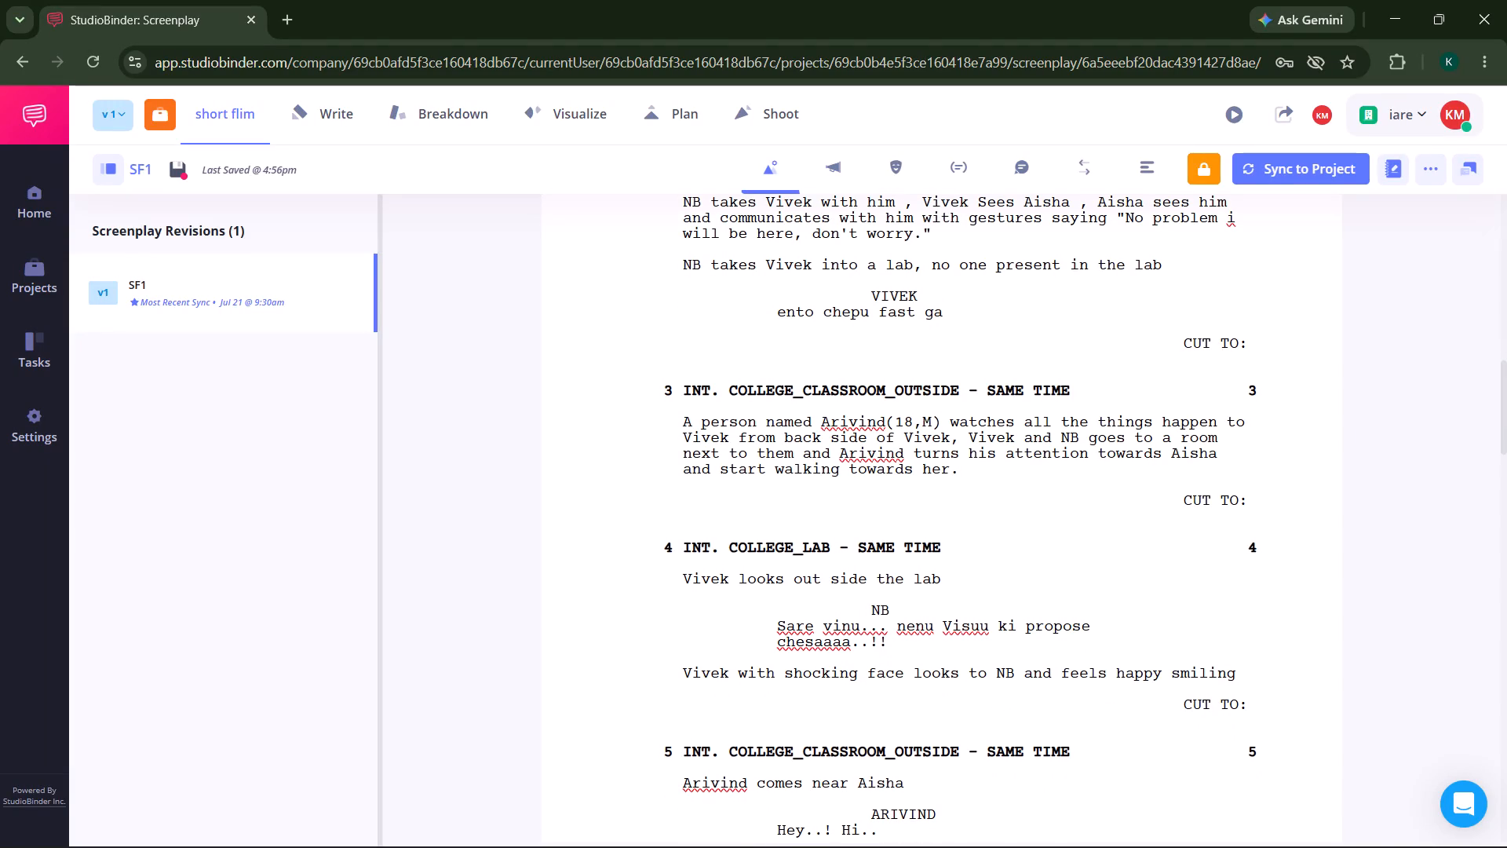
drag(954, 314, 834, 289)
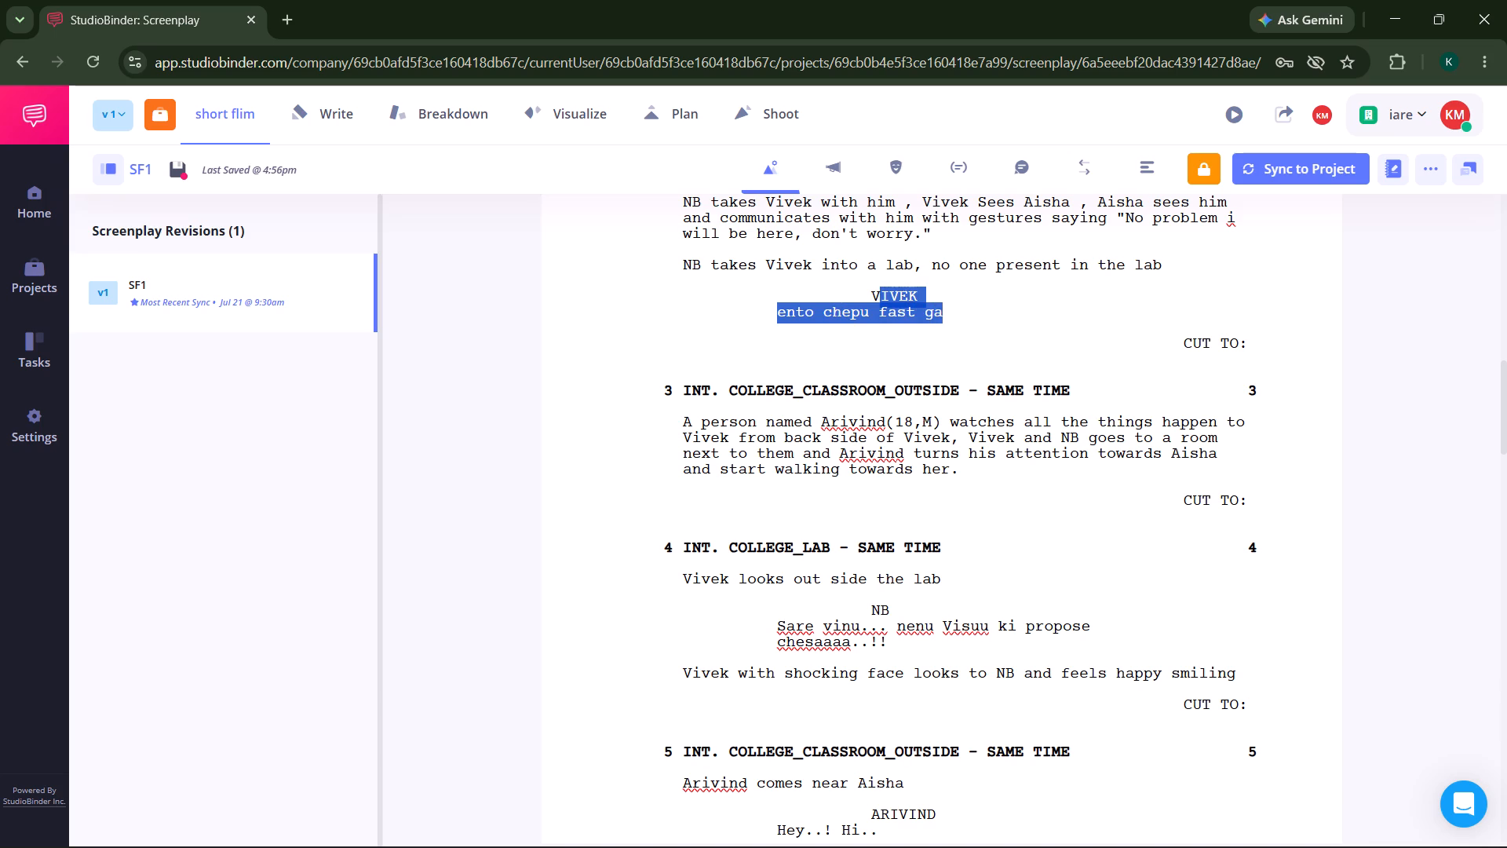
drag(834, 289, 834, 288)
key(ctrl+x)
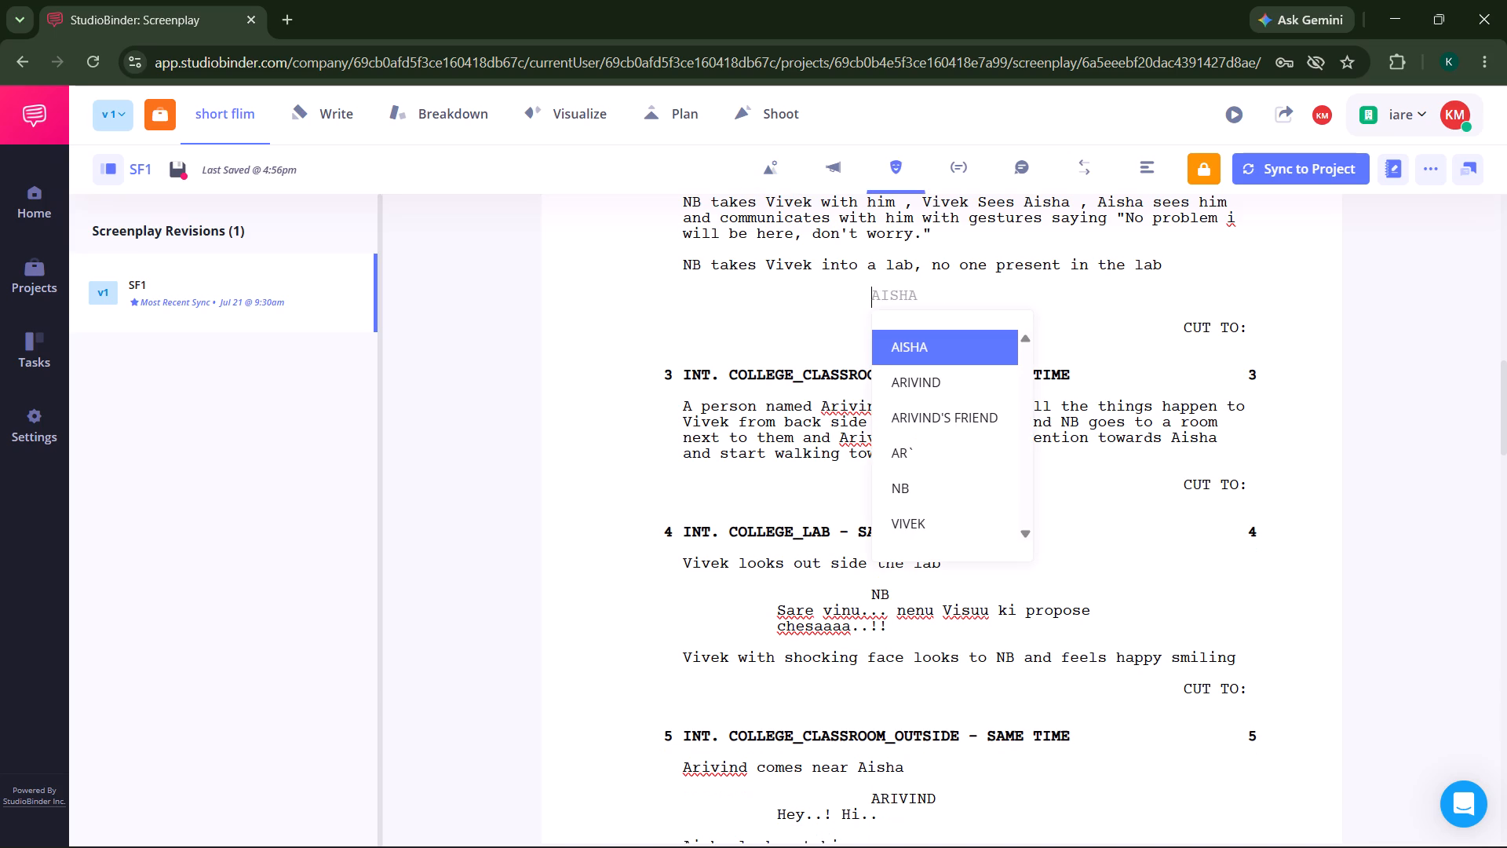
click(1045, 629)
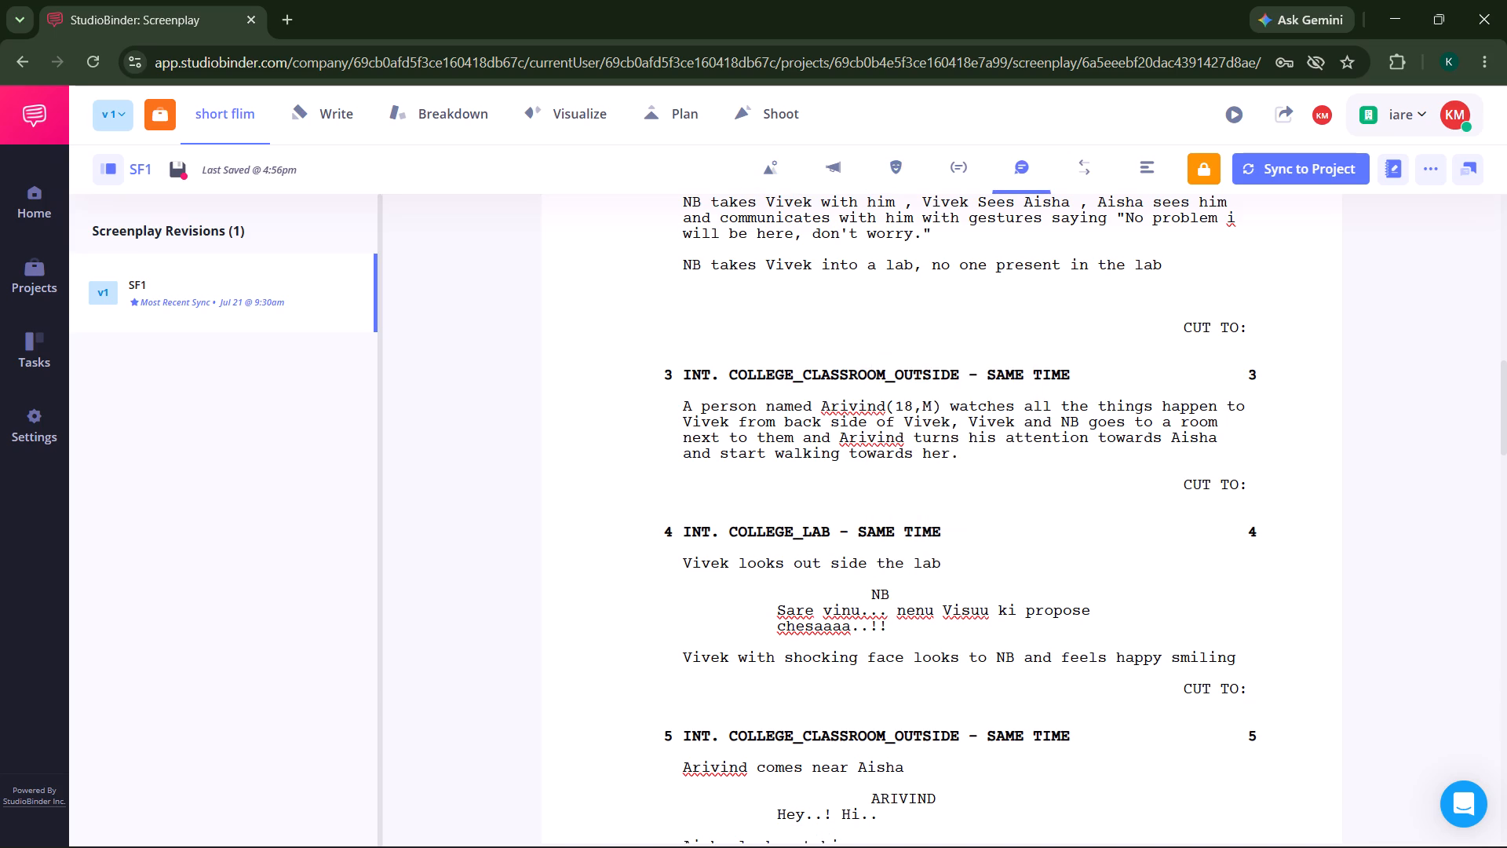
click(953, 564)
key(Return)
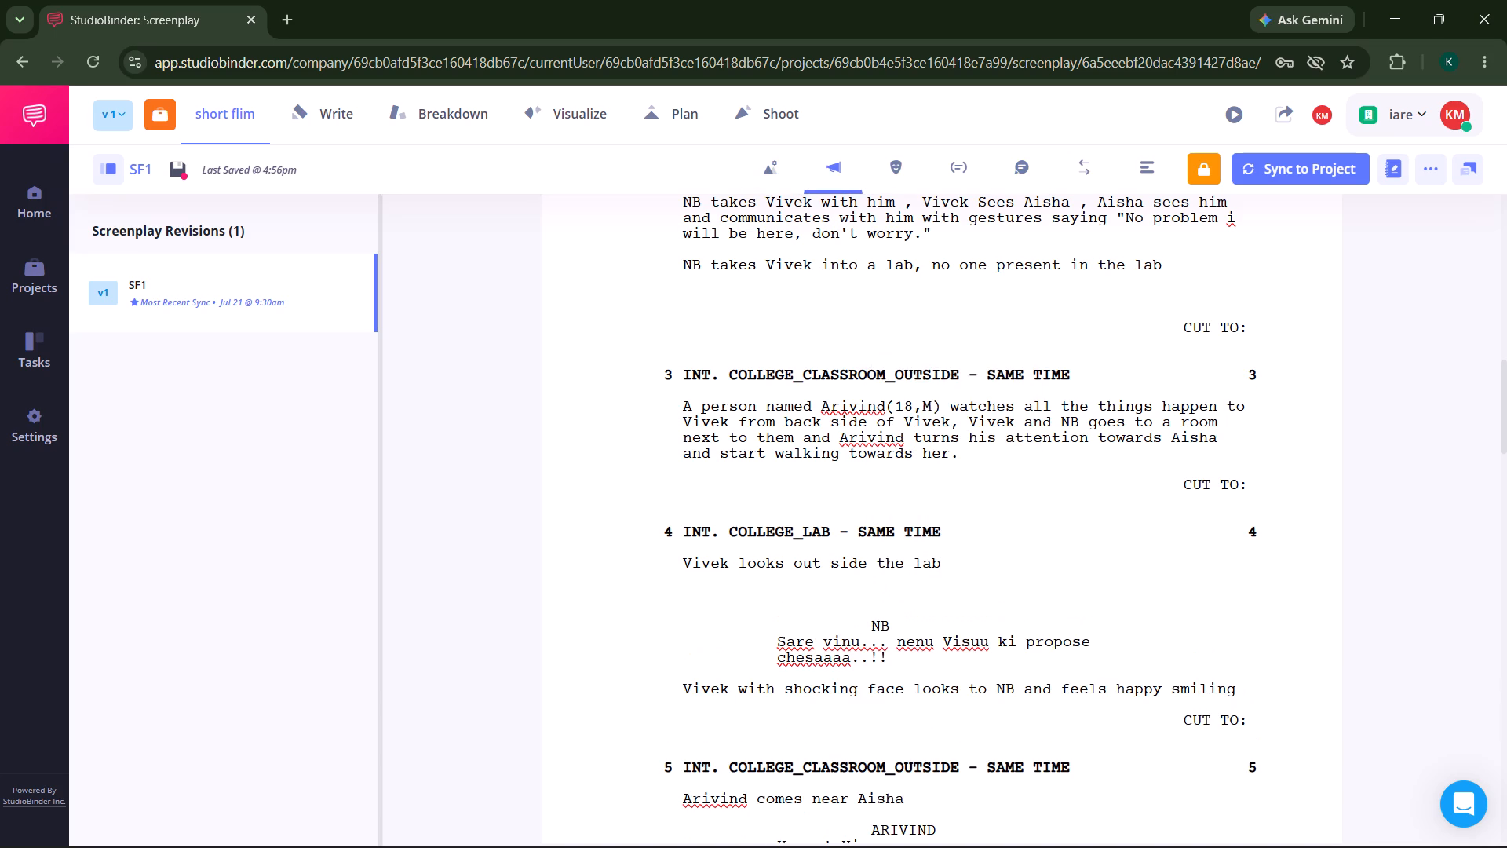
key(ctrl+v)
click(1017, 512)
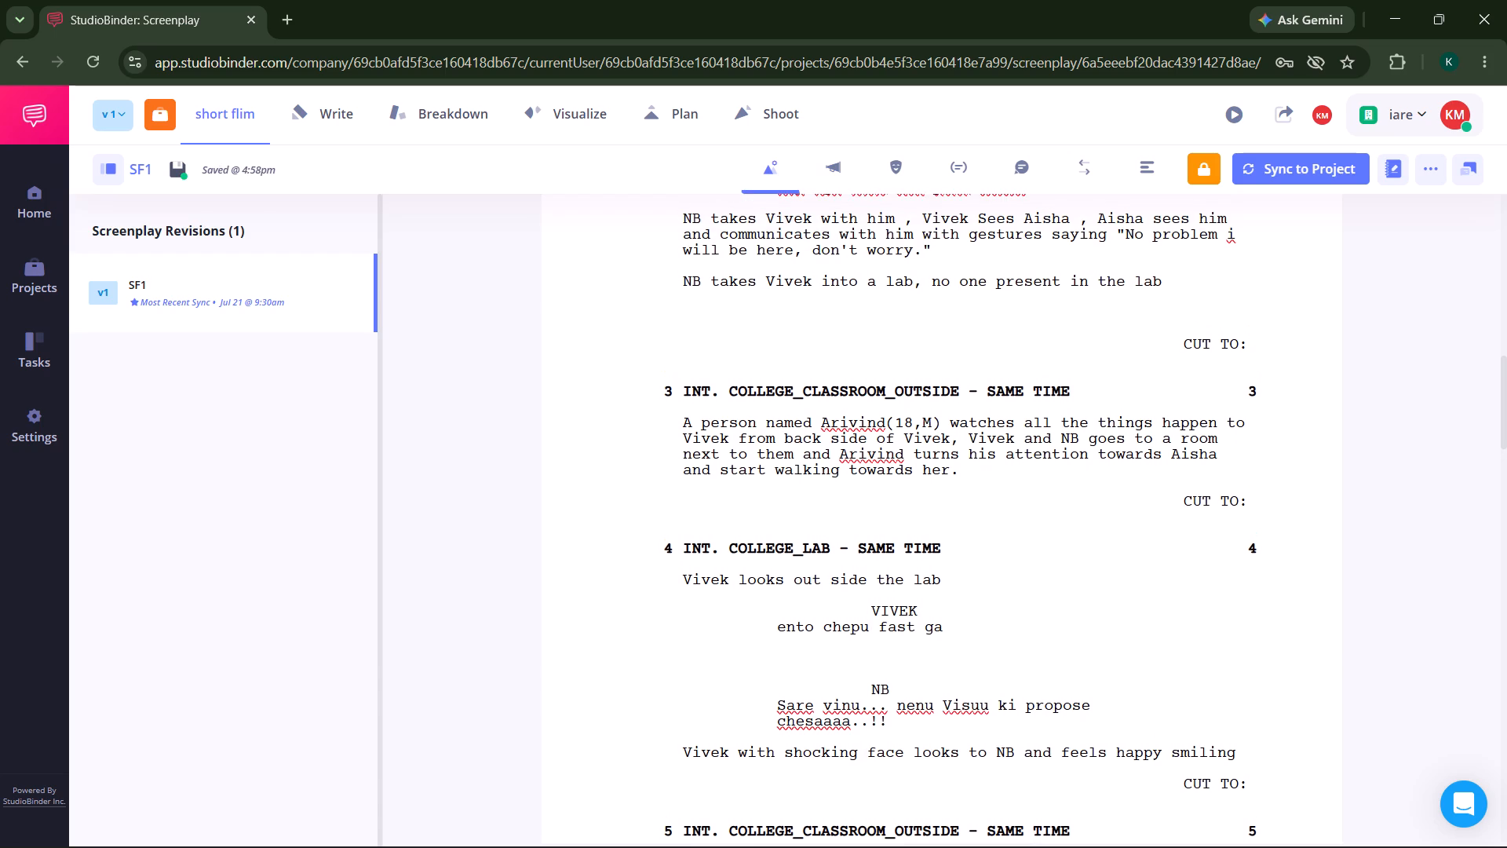
click(904, 661)
key(BackSpace)
Extend scene 4's action line "Vivek looks out side the lab" with "and looks at NB".
scroll(904, 661, up, 1)
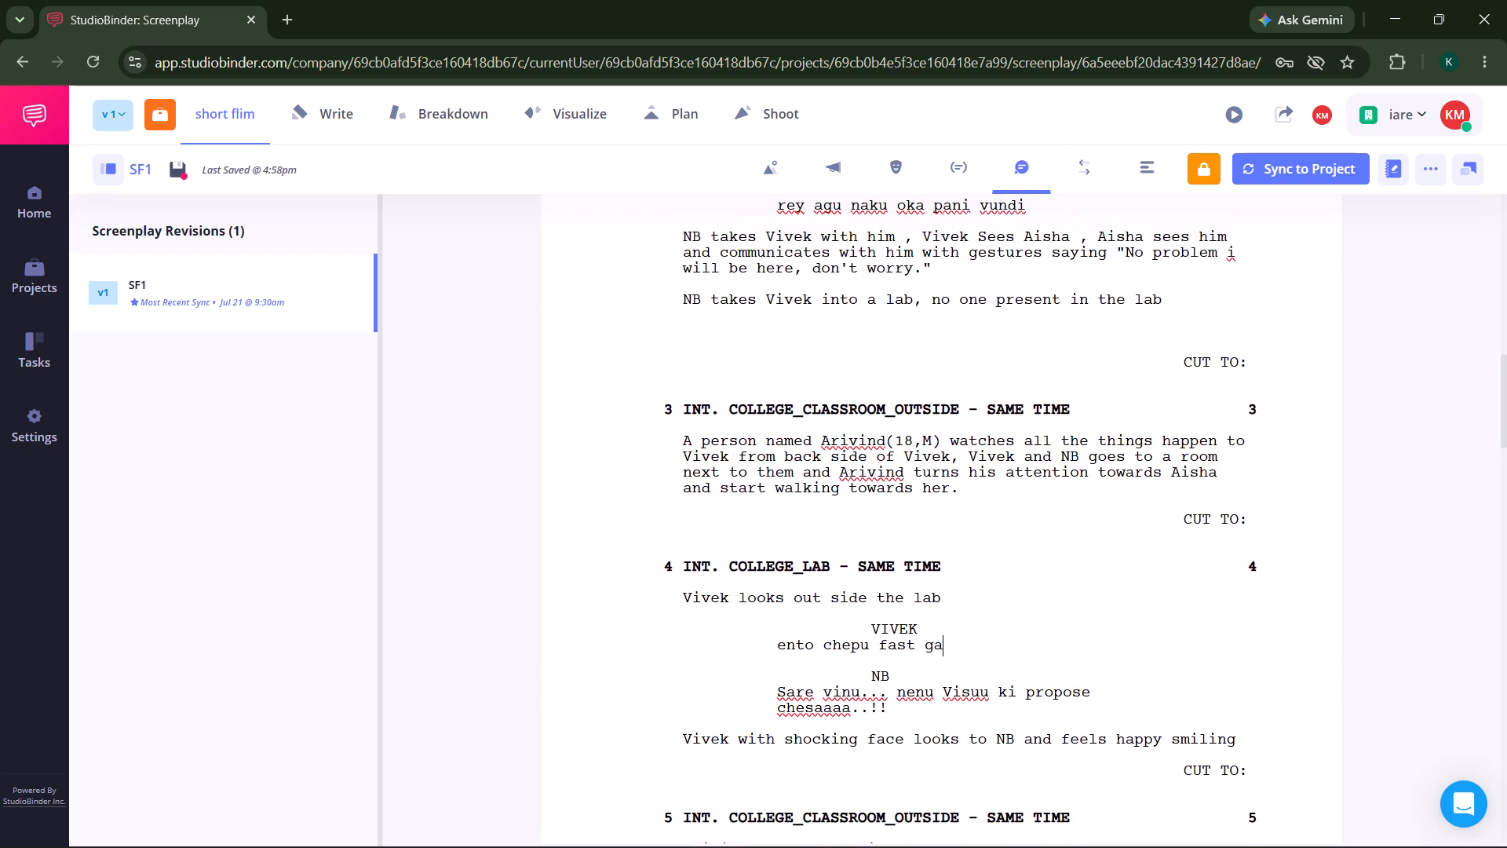
scroll(904, 661, up, 1)
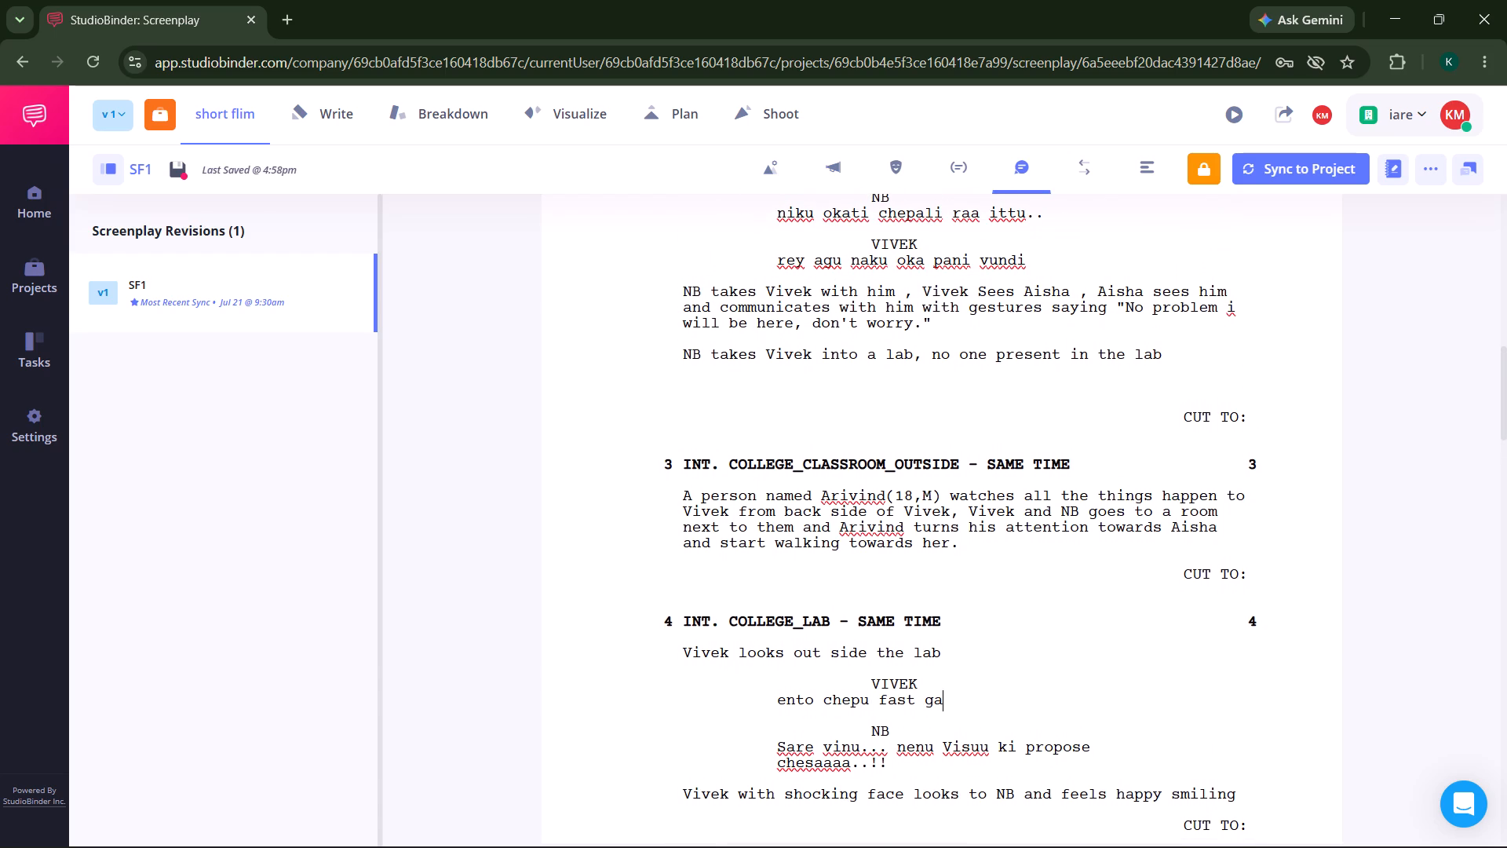
scroll(904, 661, up, 2)
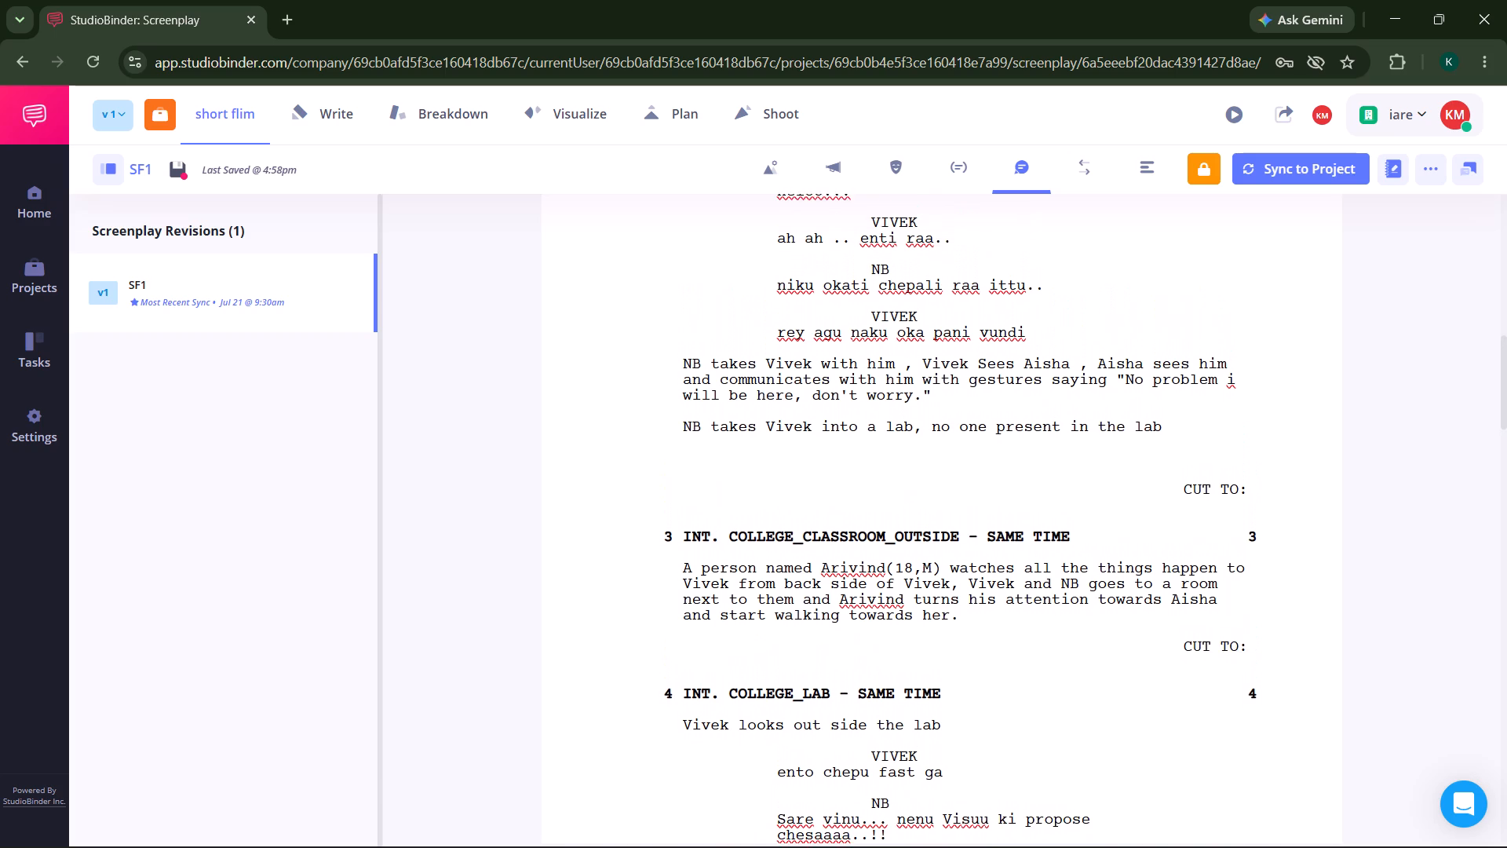
scroll(904, 661, right, 1)
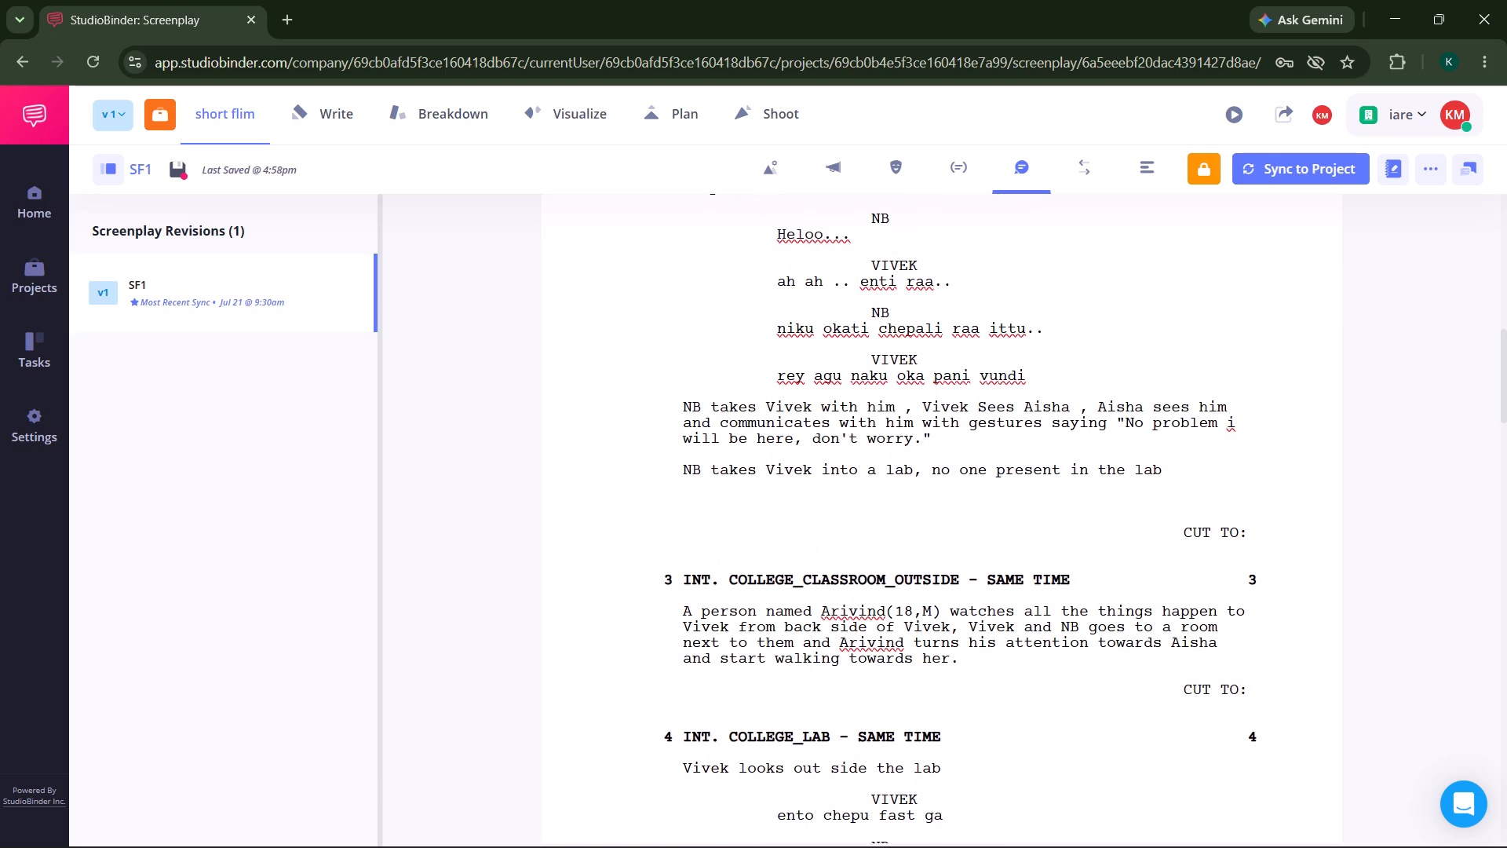
scroll(904, 661, right, 1)
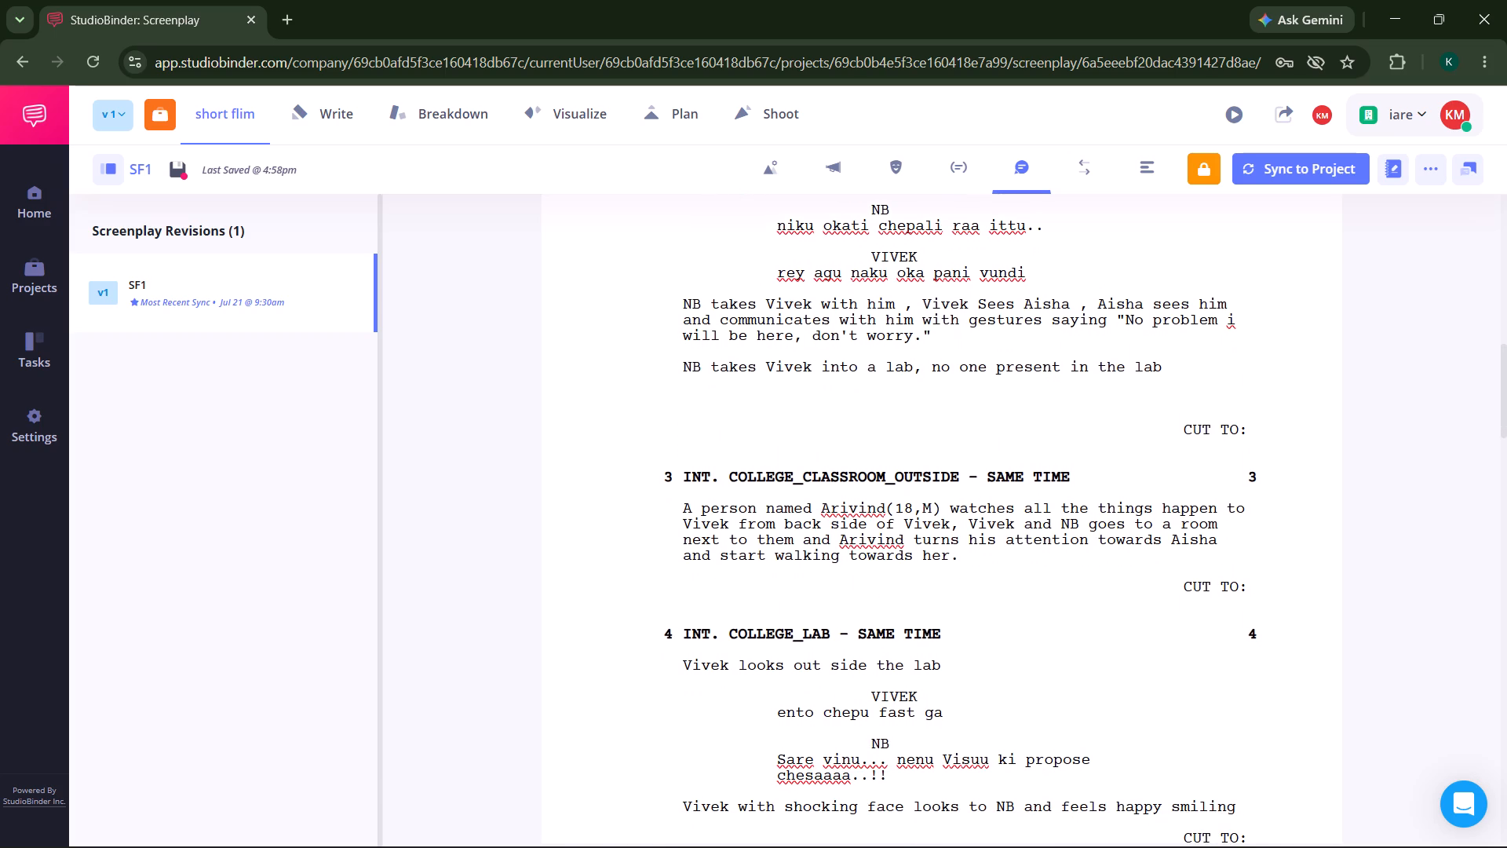
click(944, 665)
key(space)
text(an d)
key(BackSpace)
key(BackSpace)
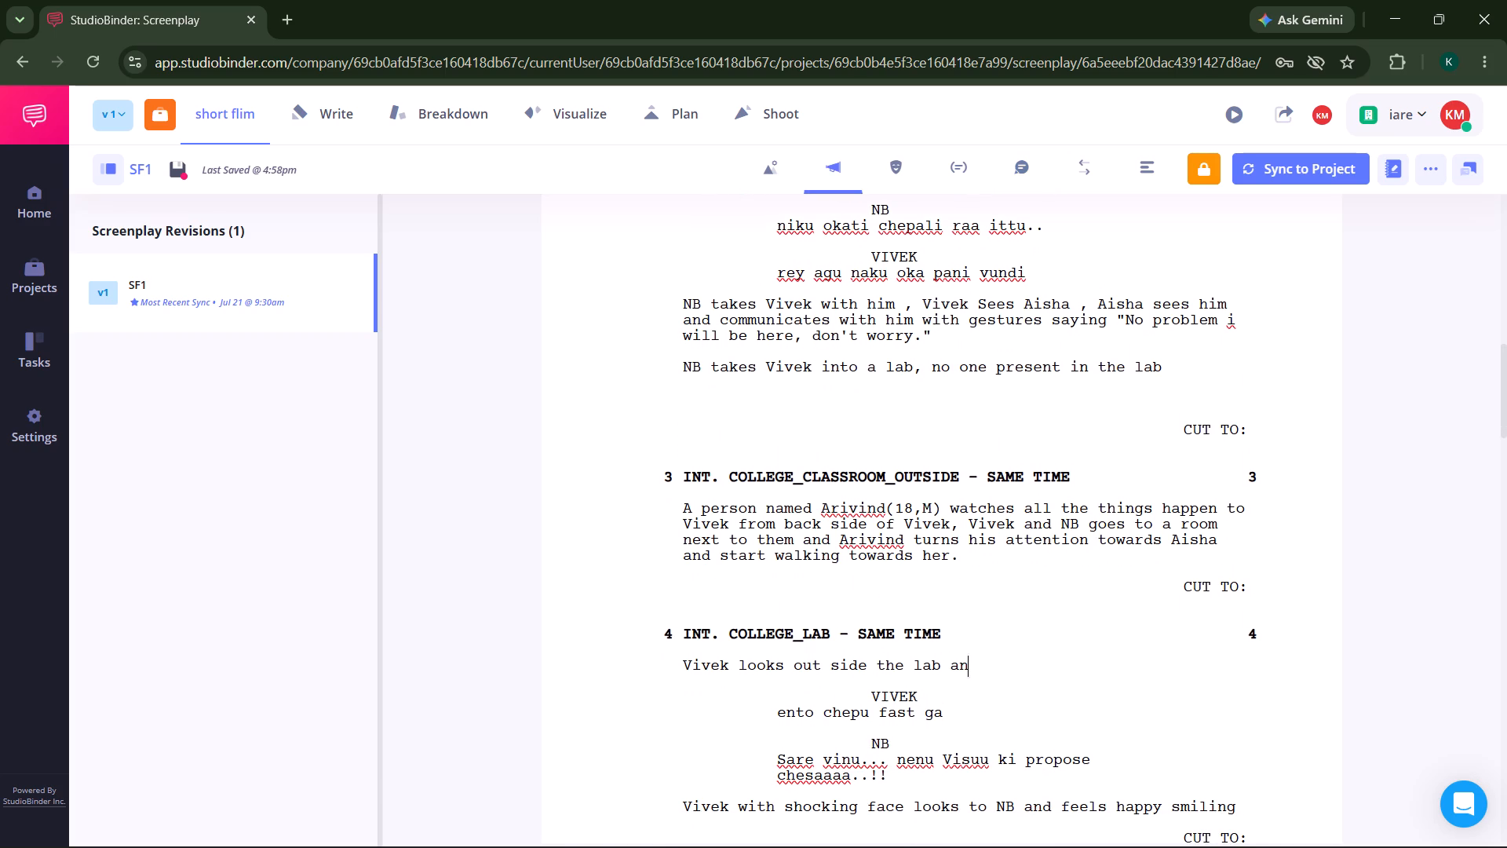
text(d looks an)
key(BackSpace)
text(t)
key(space)
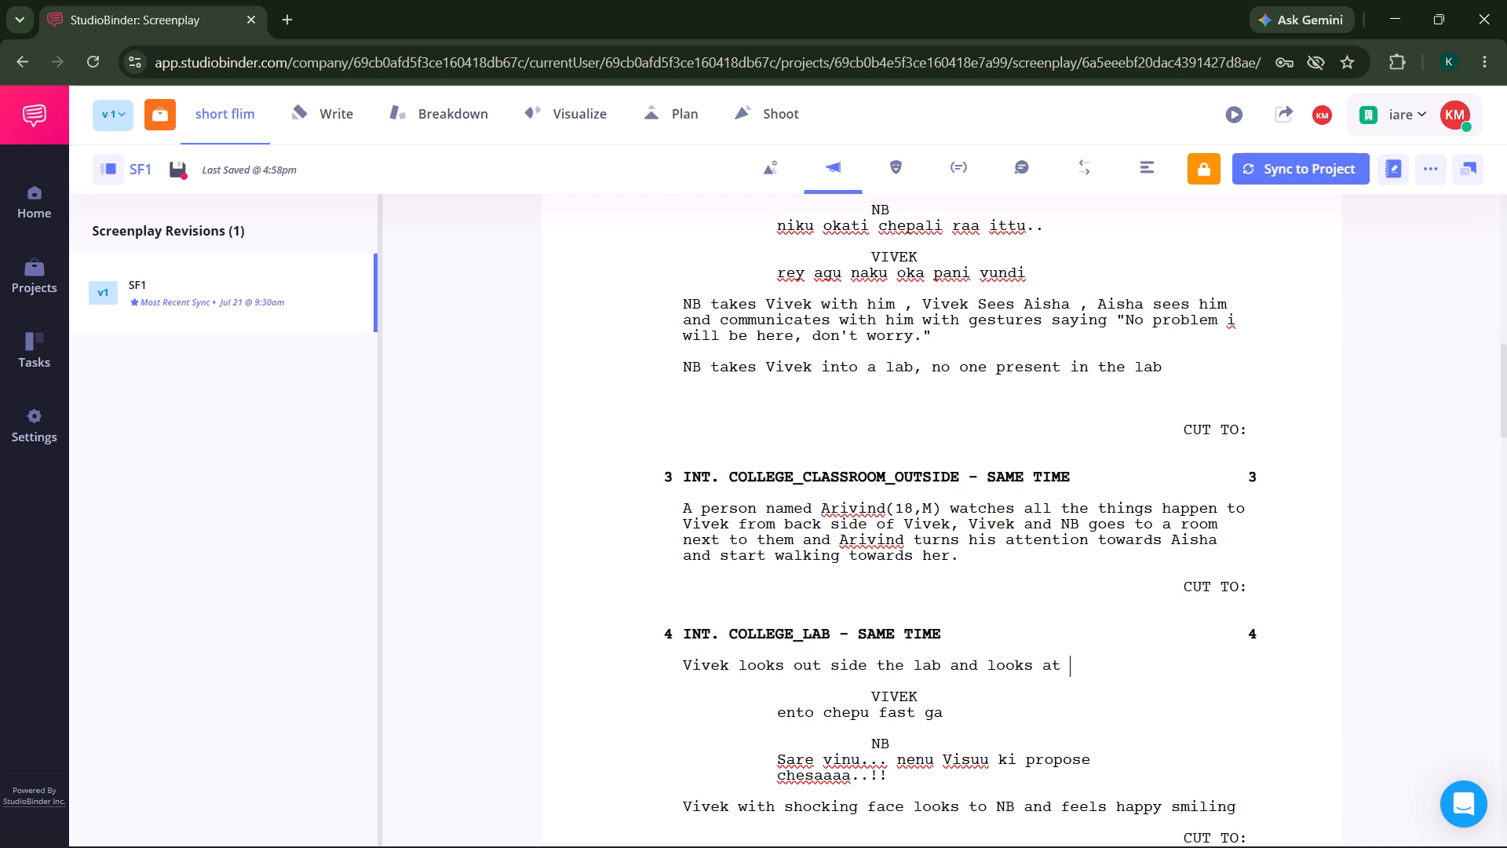
text(NB)
Reread scenes 2 through 4, from the college walkway meeting to the lab conversation, to check the rearranged text.
scroll(947, 667, up, 1)
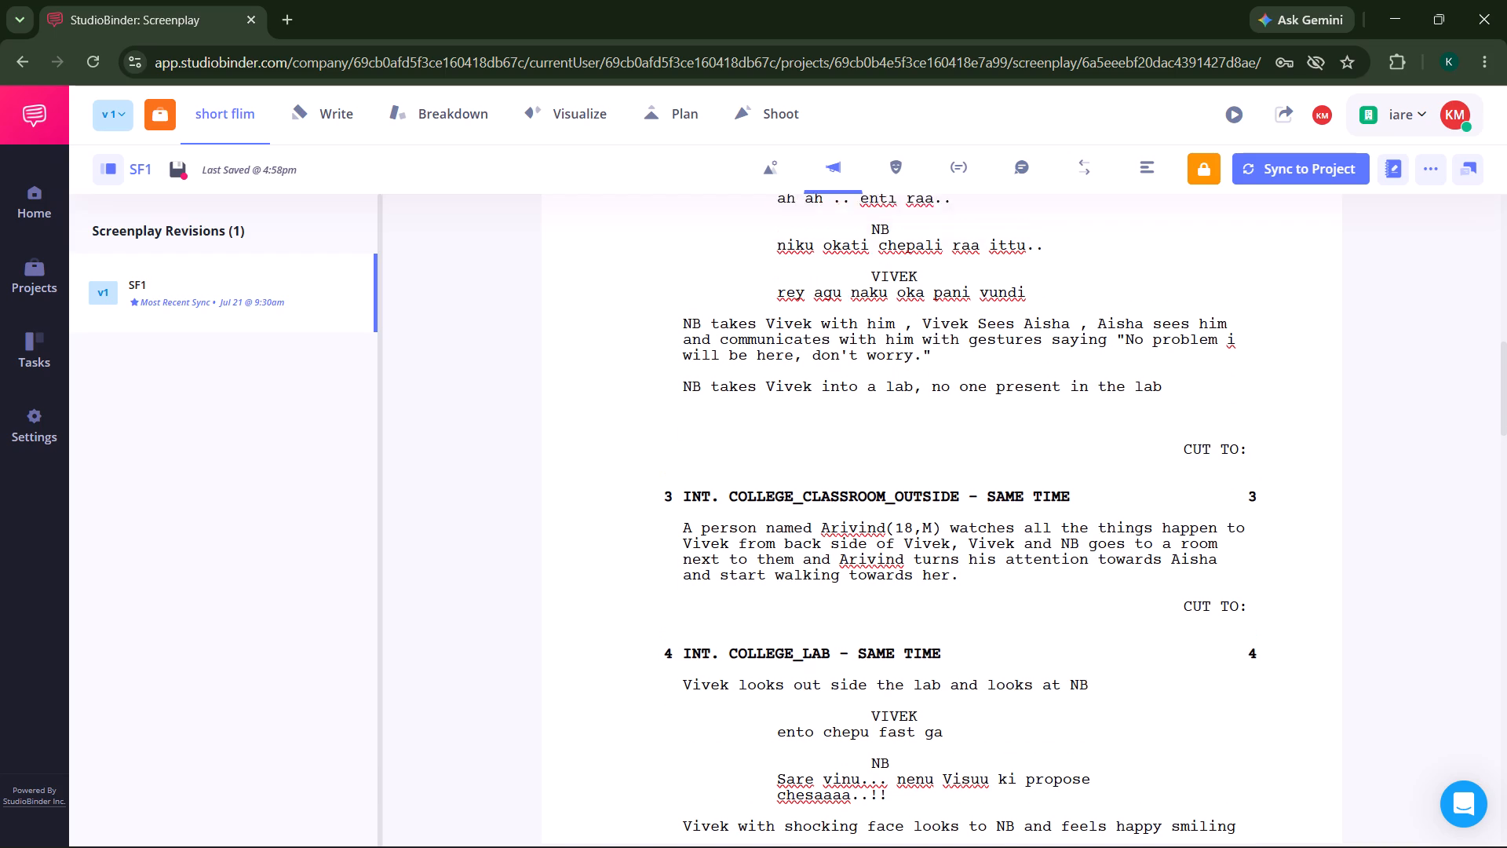
scroll(947, 667, up, 6)
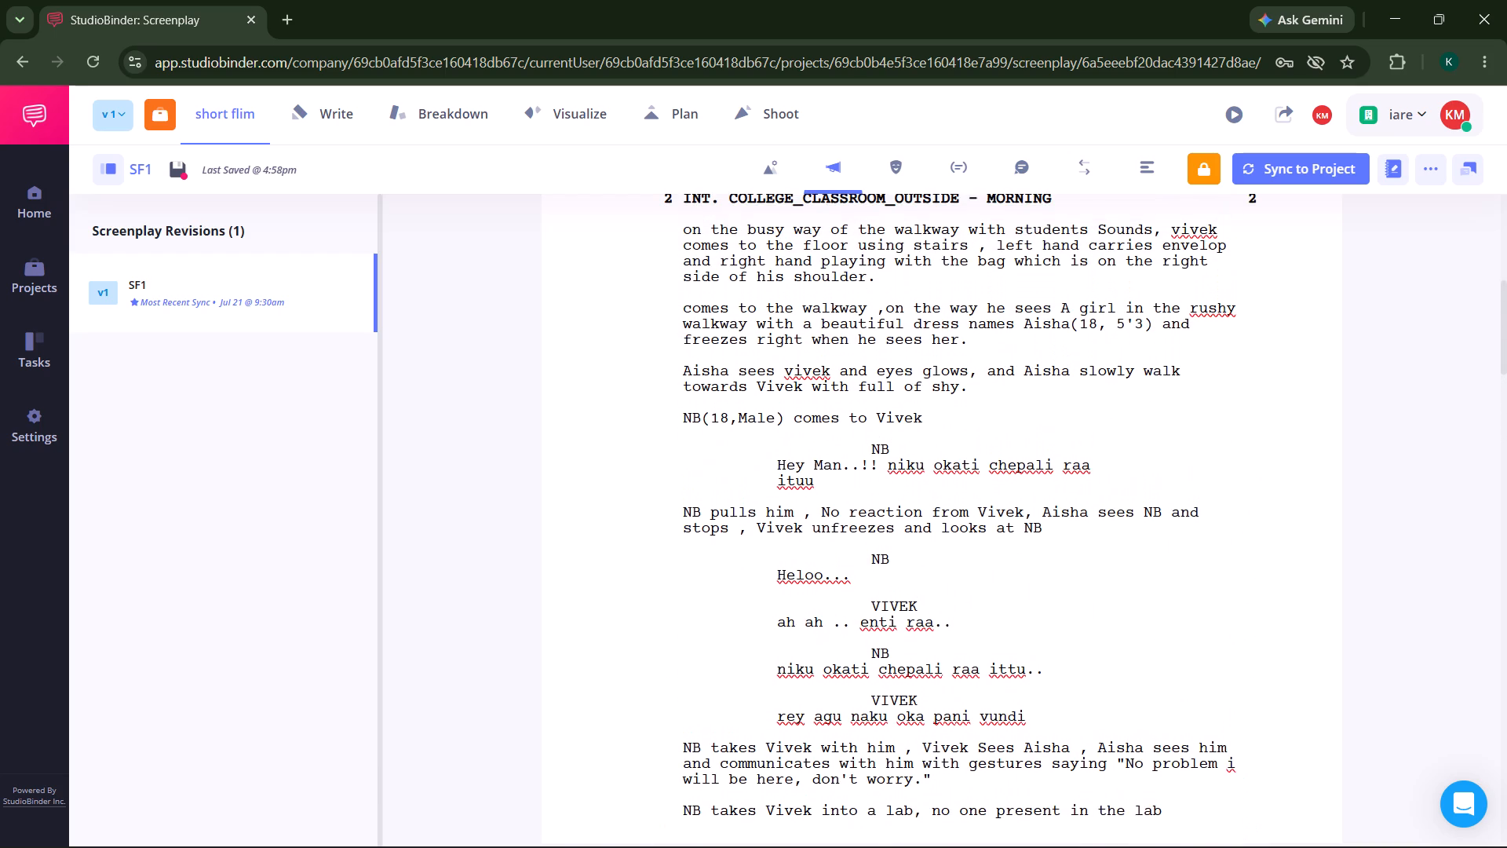
scroll(947, 667, down, 2)
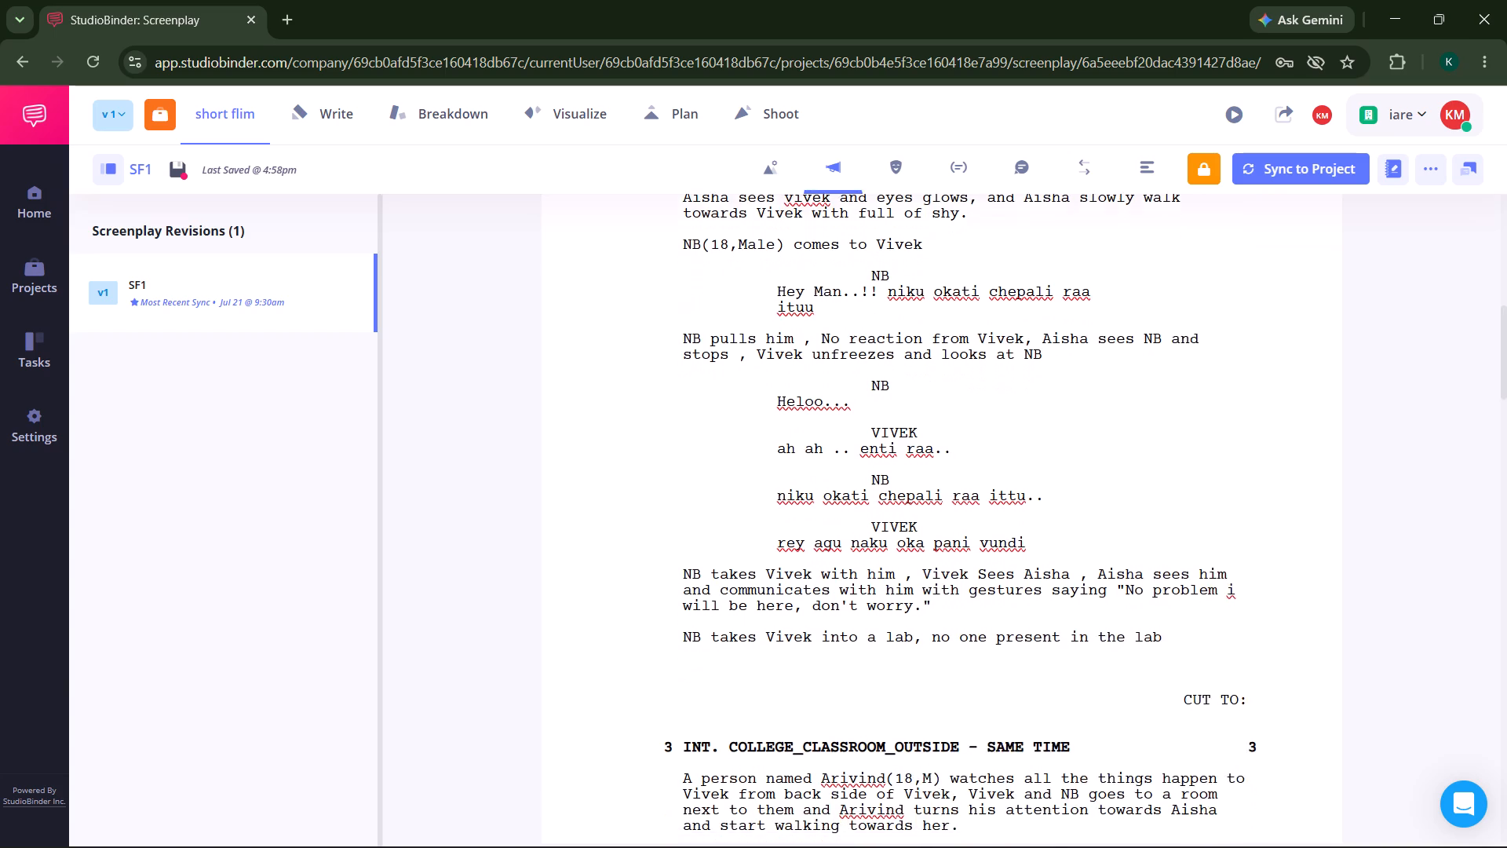
scroll(947, 667, down, 1)
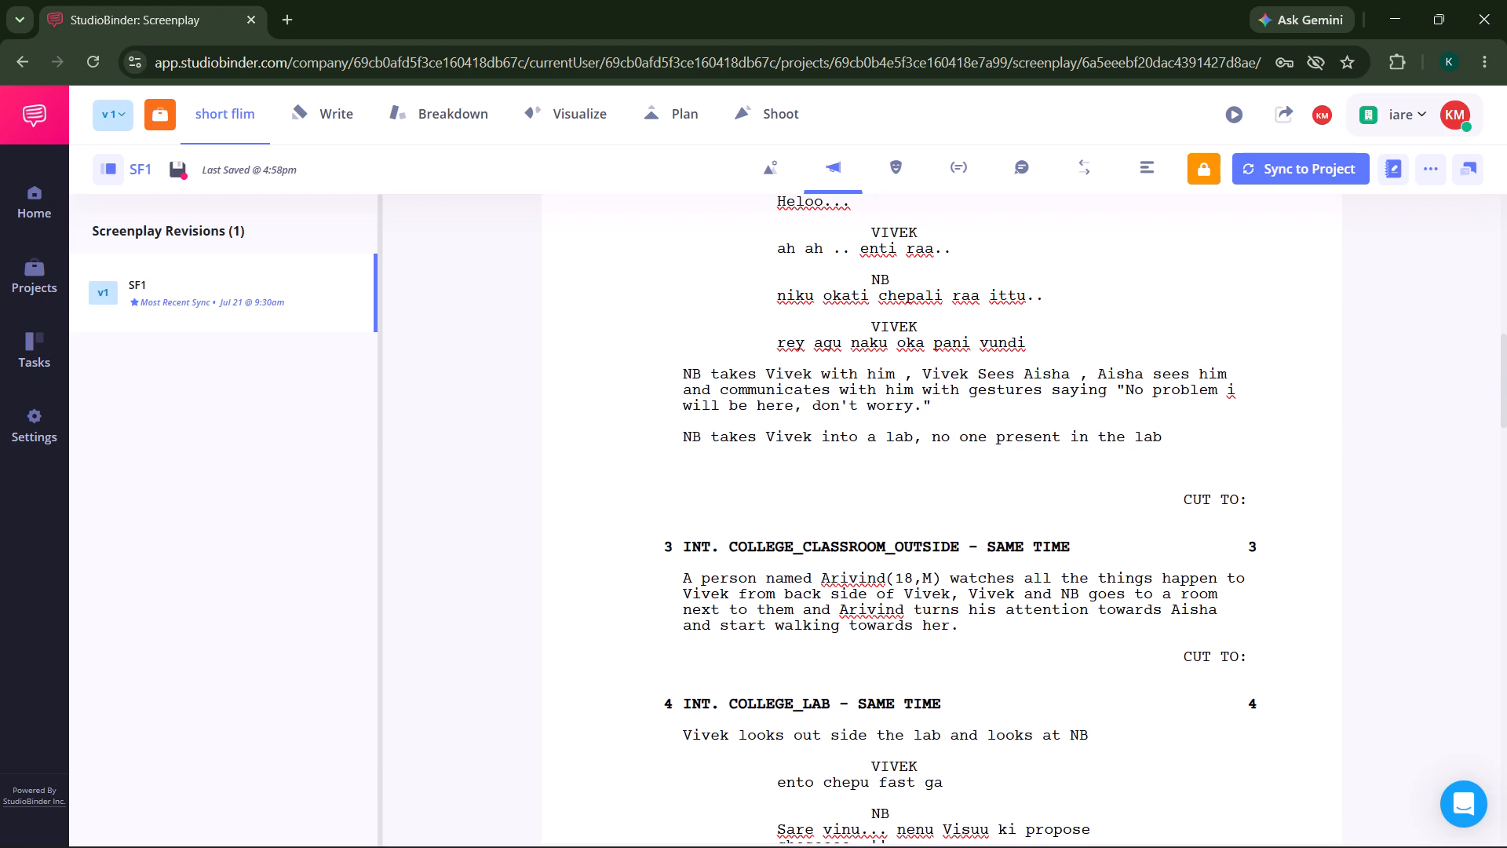
scroll(947, 667, up, 1)
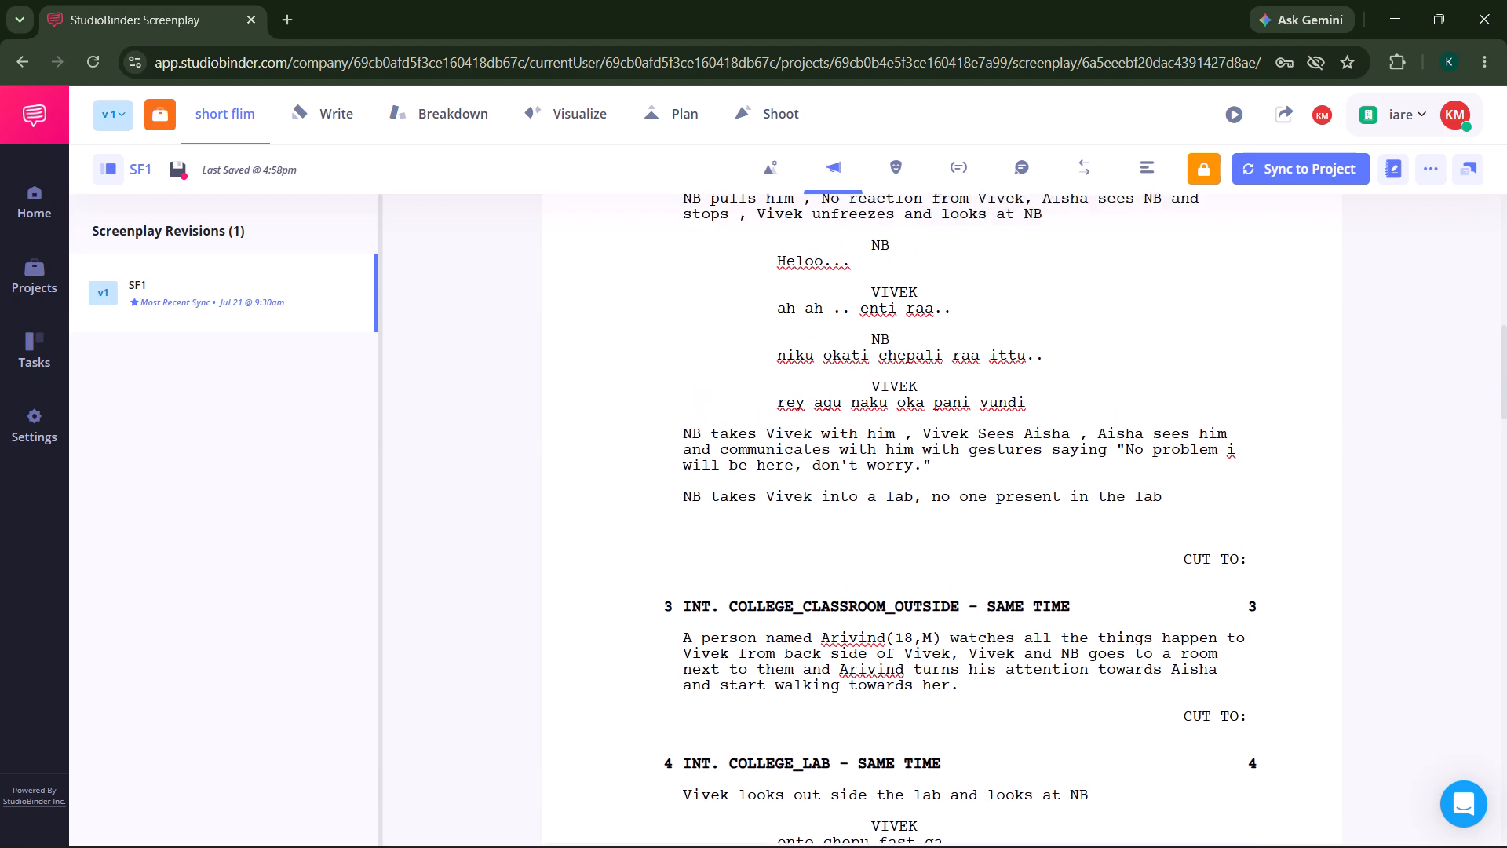
scroll(947, 667, up, 1)
scroll(897, 404, up, 2)
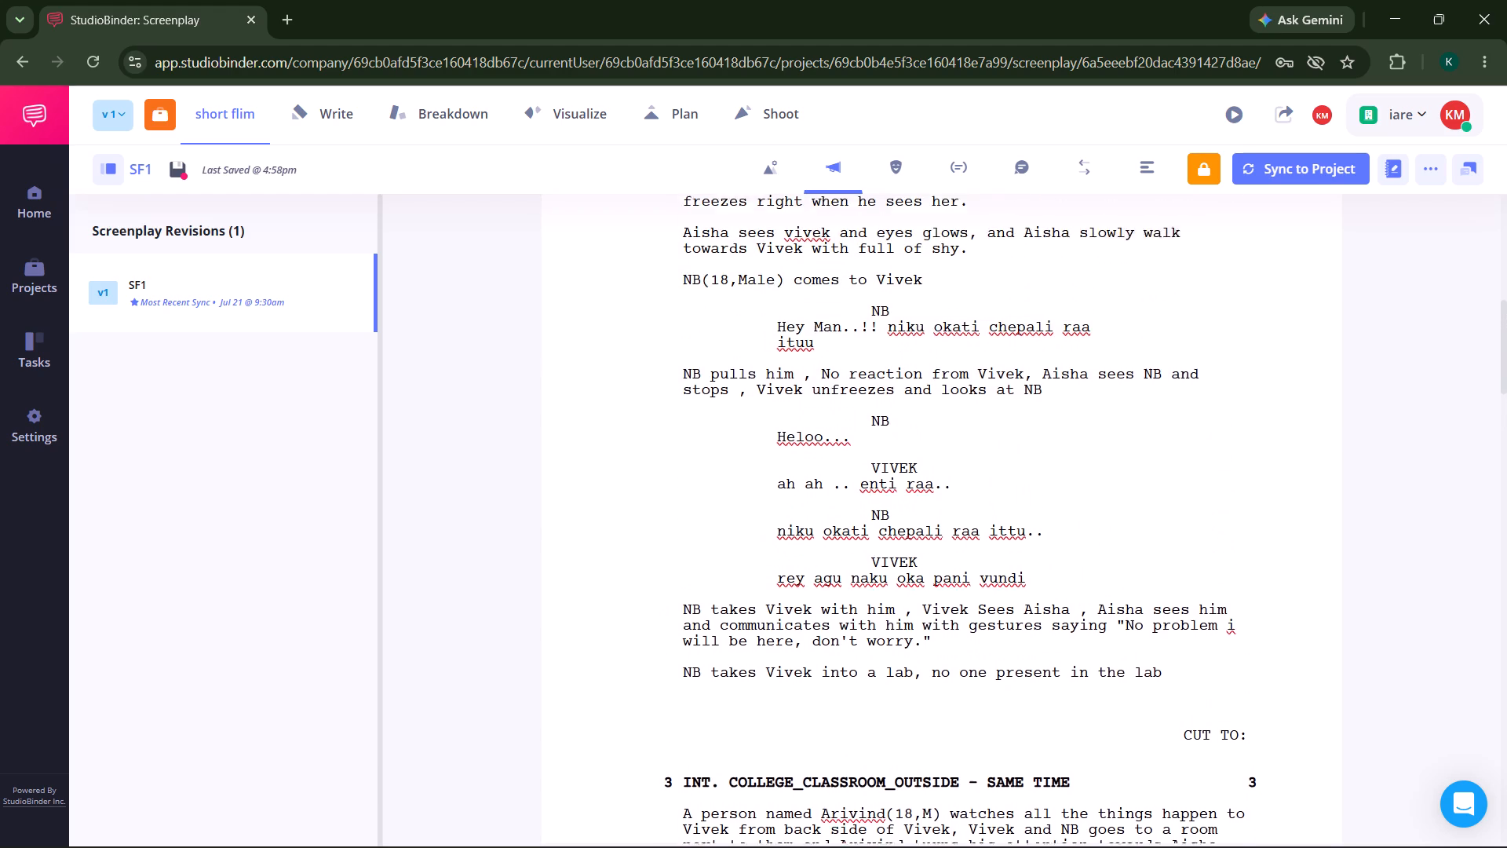
scroll(897, 404, up, 2)
scroll(724, 589, up, 2)
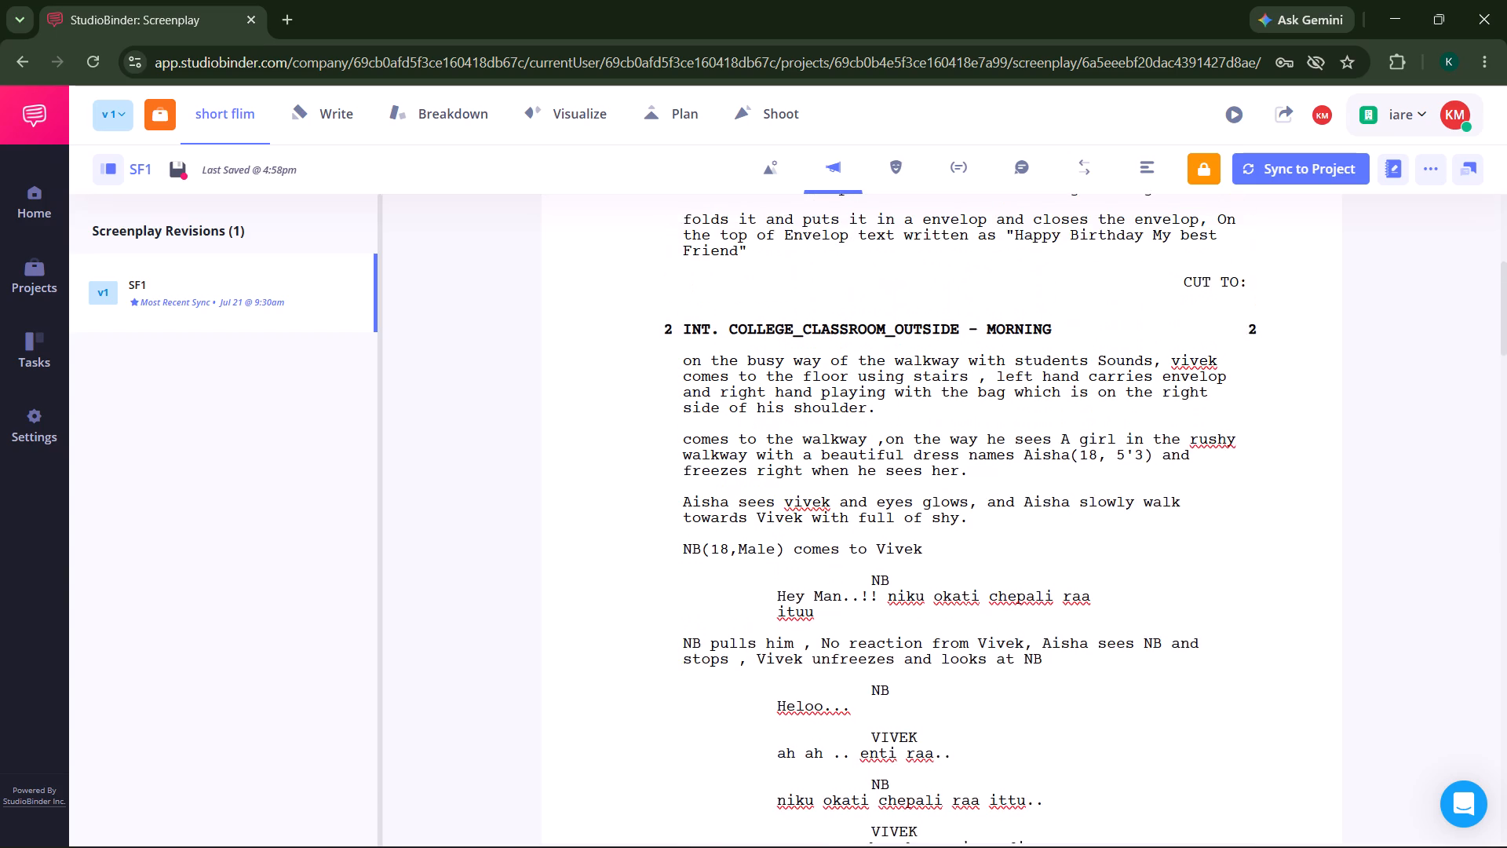
scroll(724, 589, right, 5)
scroll(724, 589, down, 1)
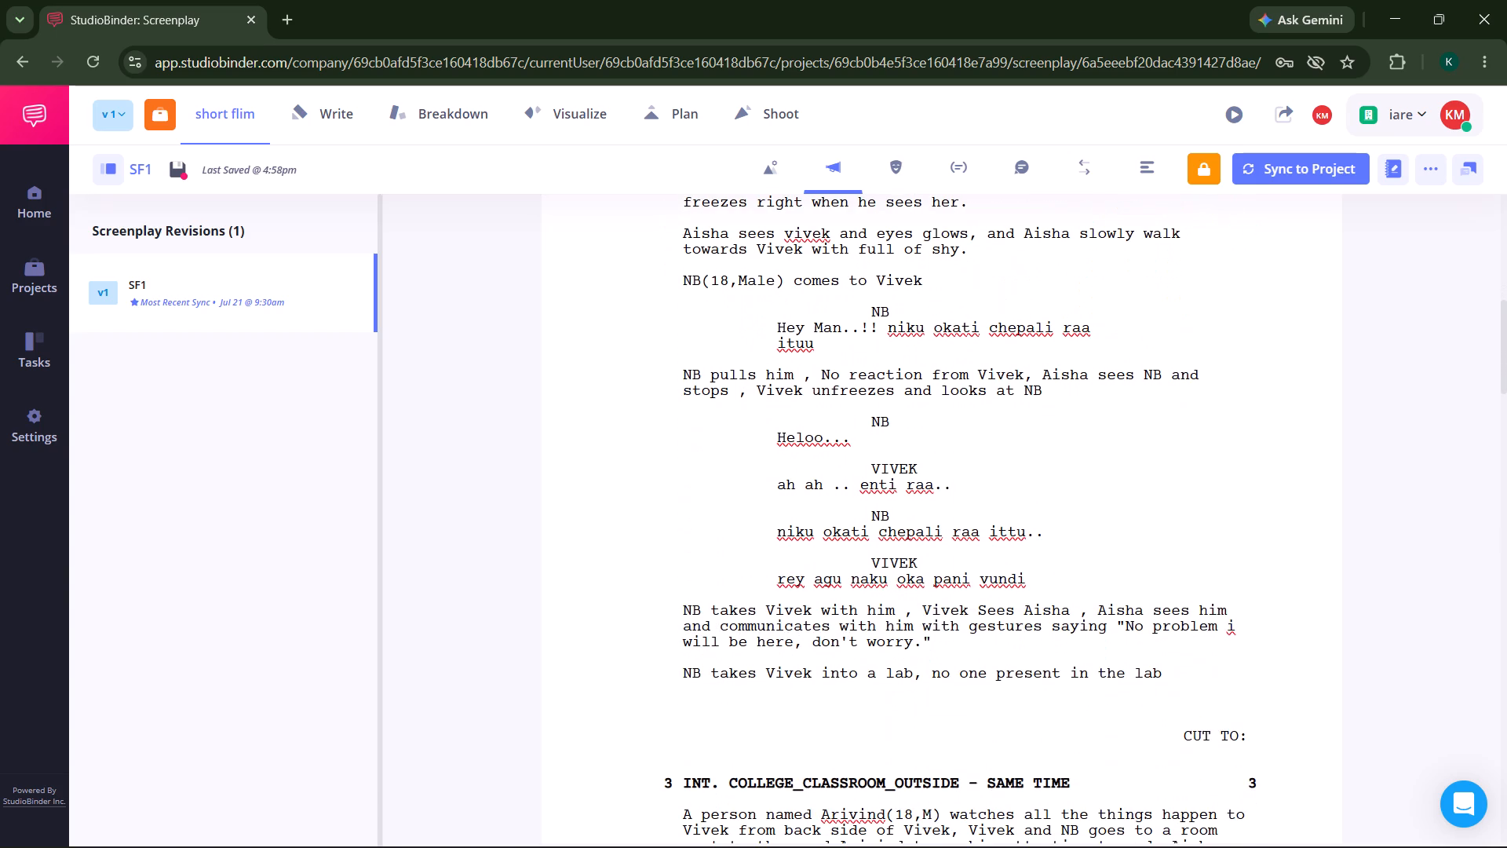
scroll(724, 589, down, 1)
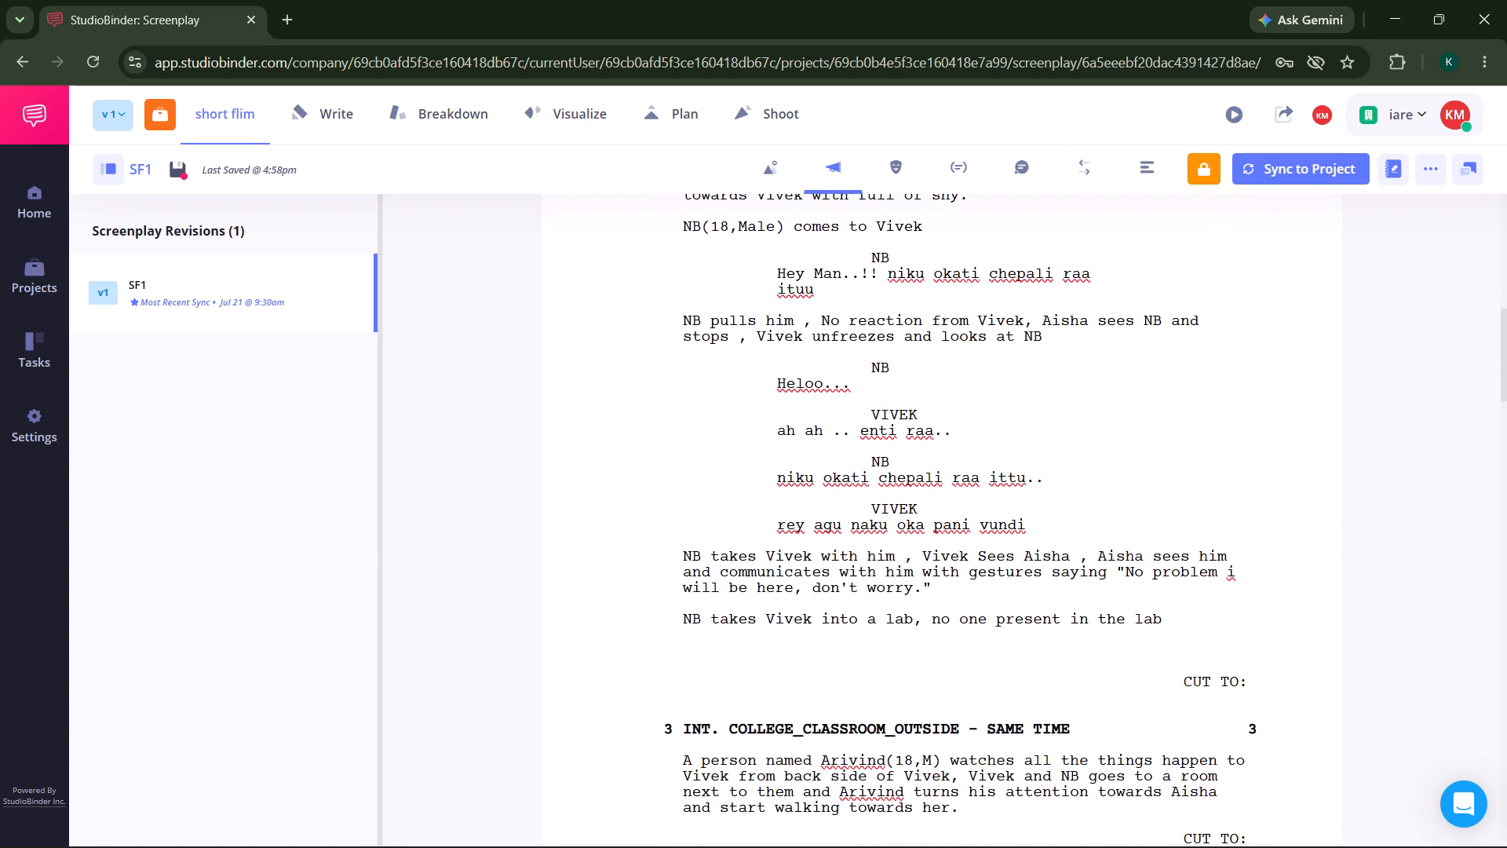
scroll(724, 589, down, 2)
scroll(951, 561, down, 1)
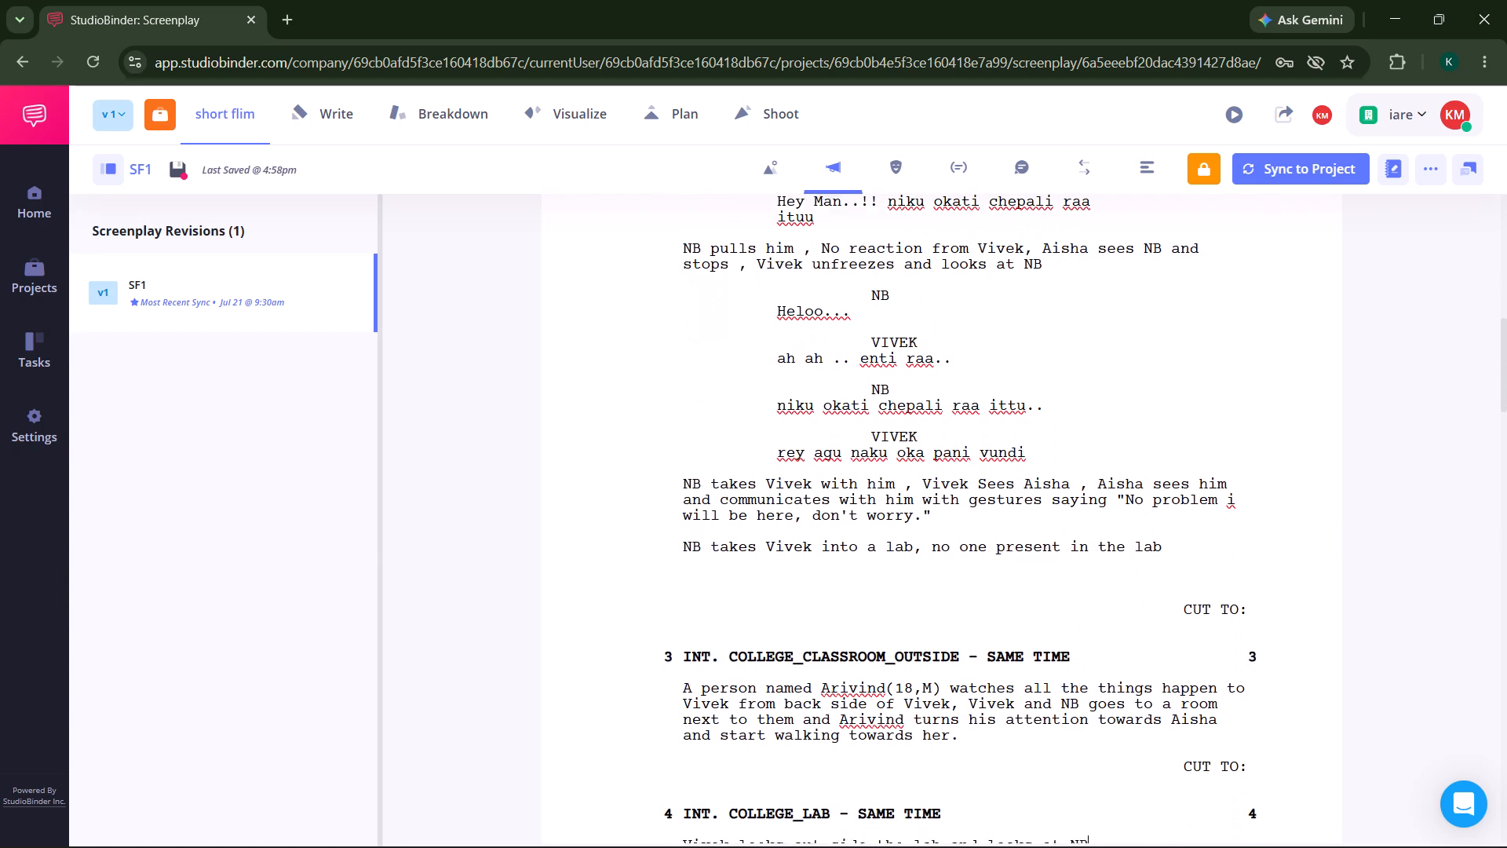
scroll(951, 561, down, 4)
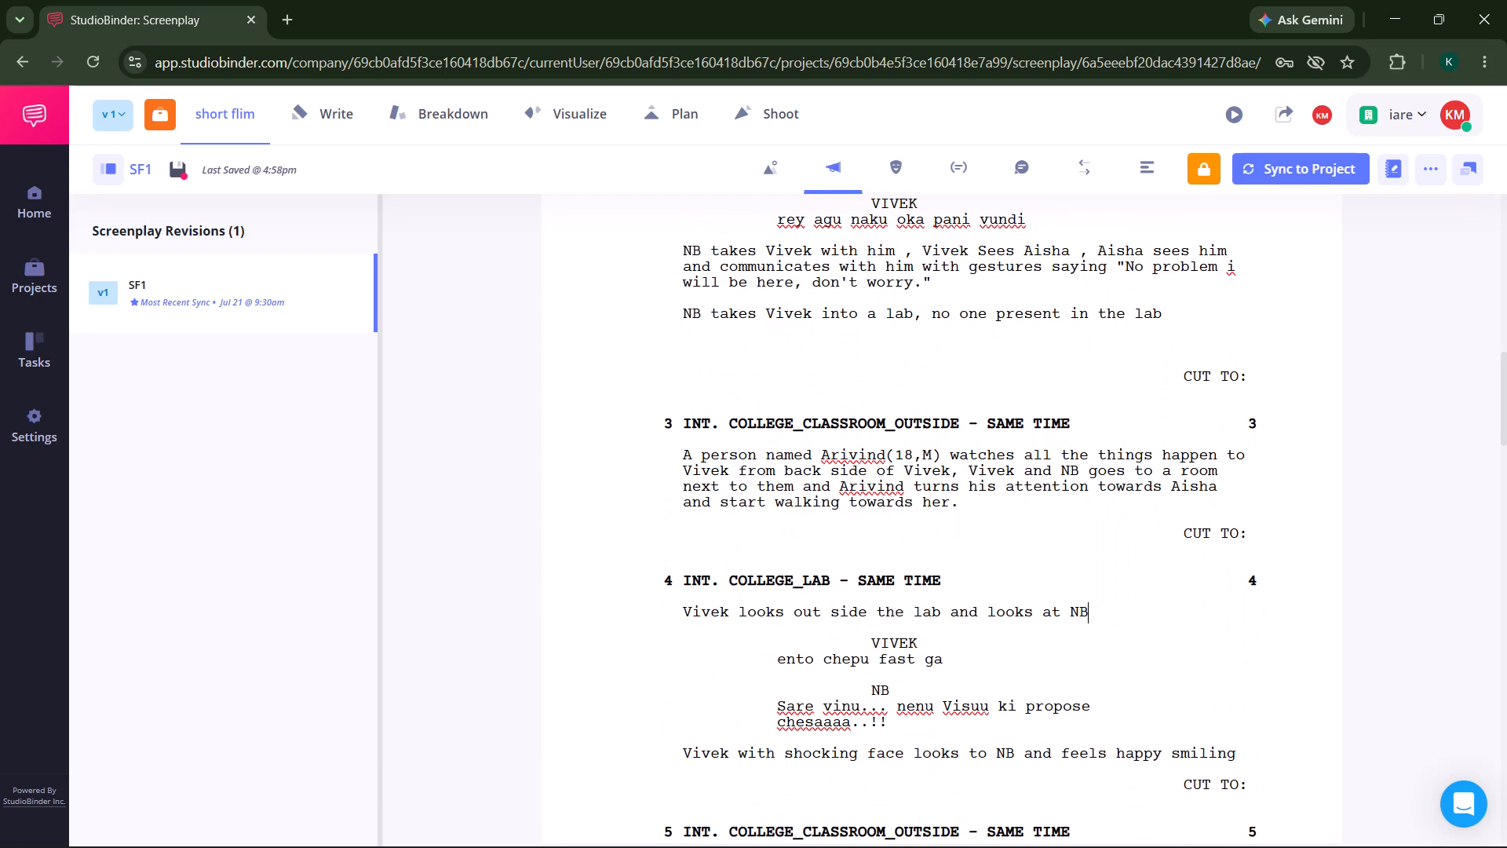
scroll(667, 533, down, 1)
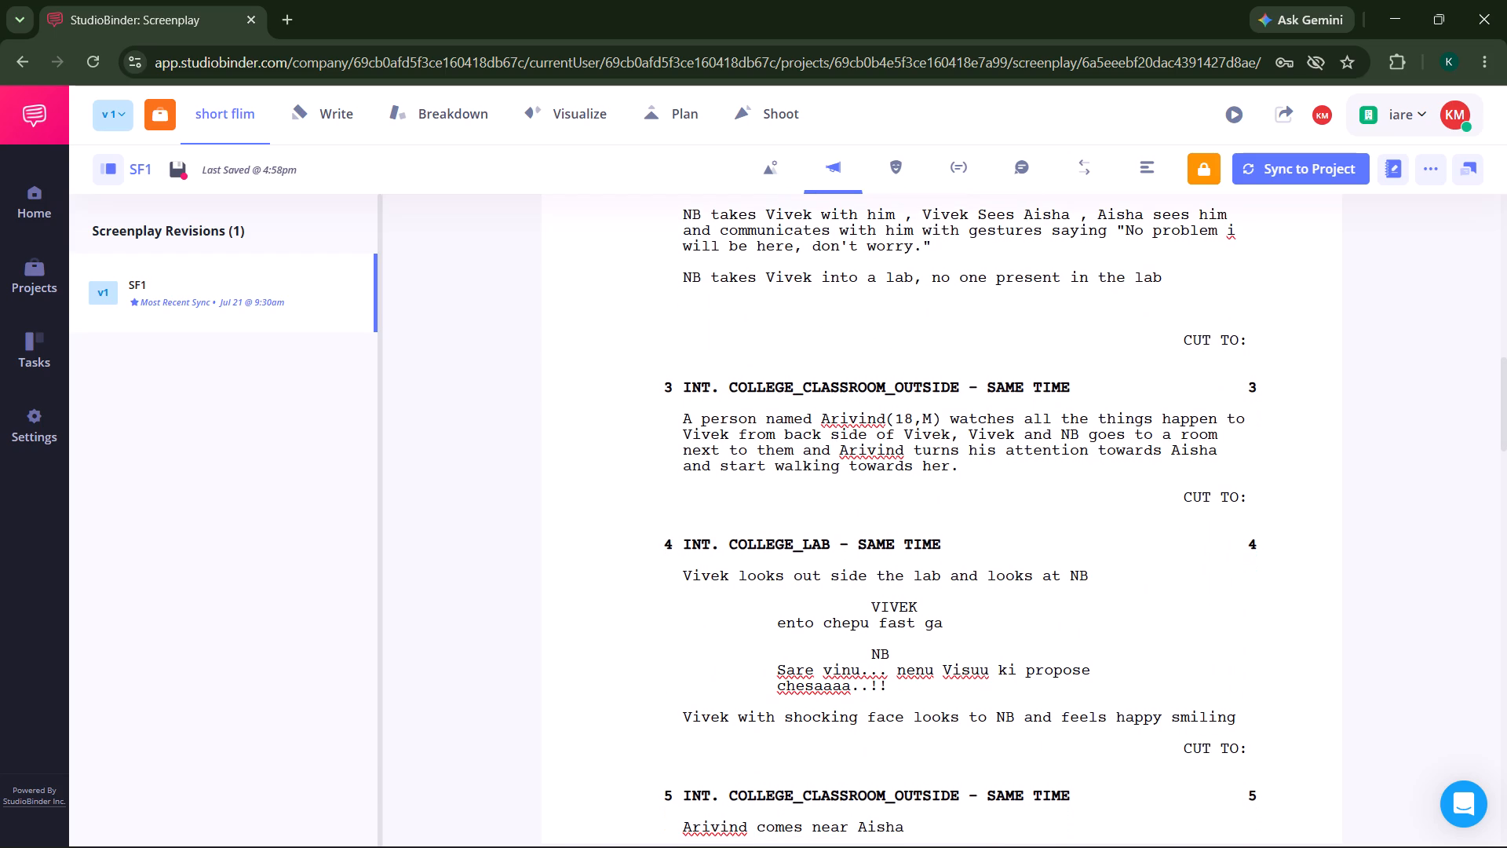
scroll(814, 495, down, 1)
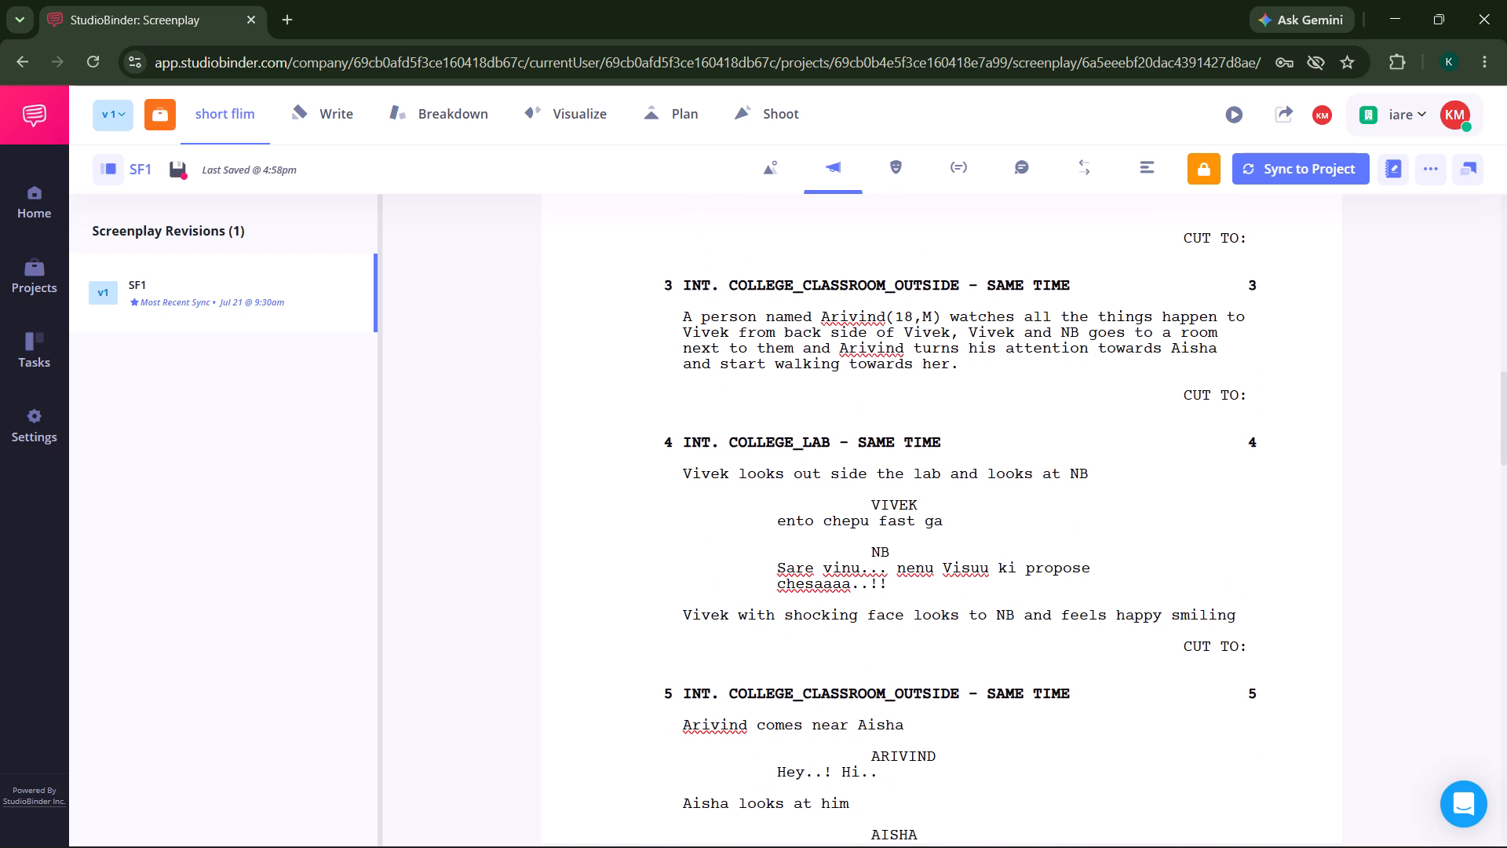
Reread scenes 4 through 6, from the first lab conversation through Arivind and Aisha's exchange to Vivek and NB's second lab conversation.
scroll(839, 537, right, 1)
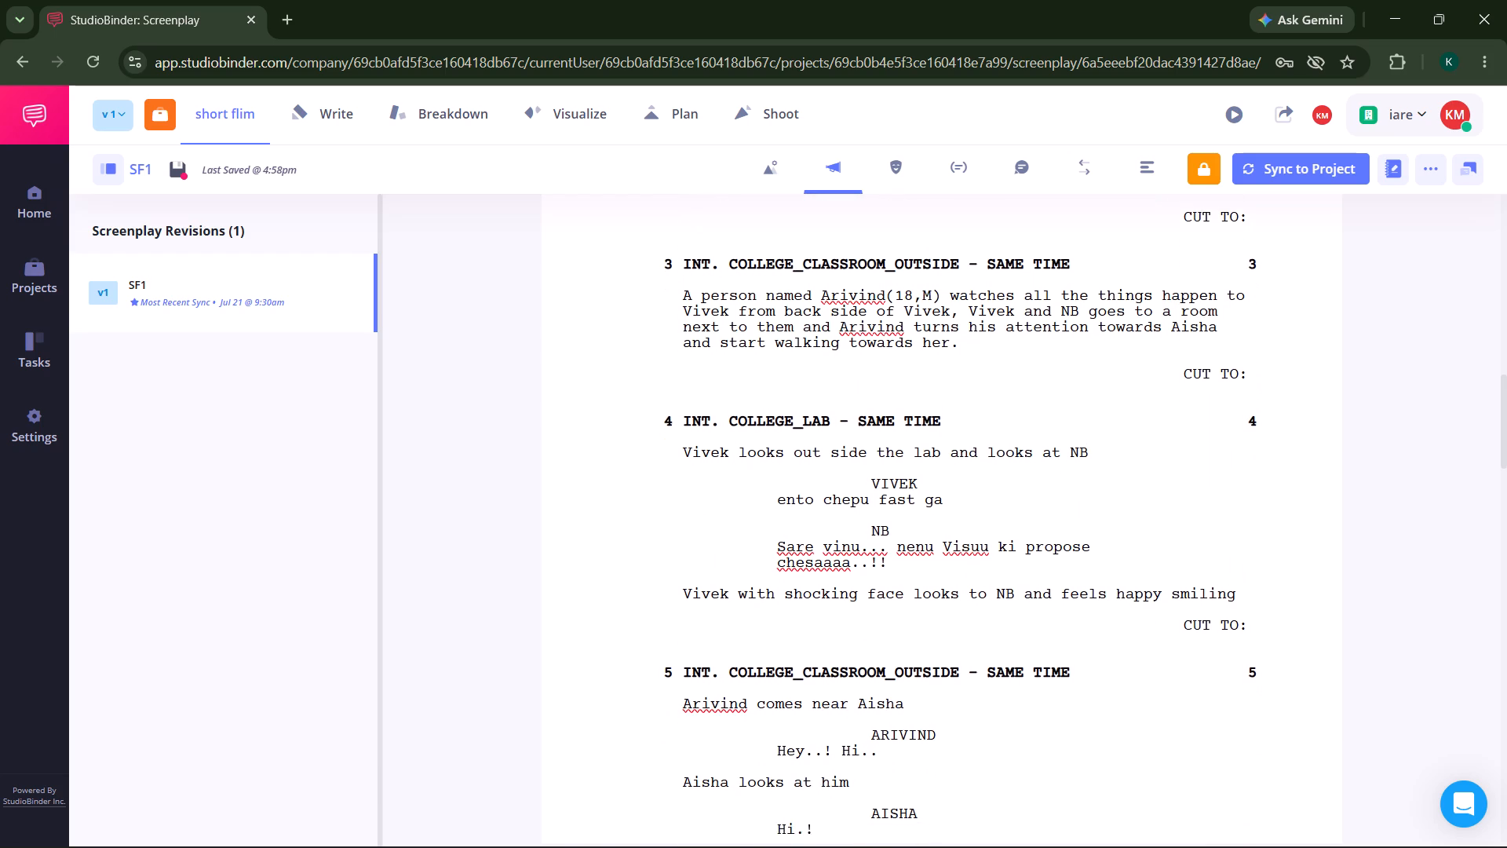
scroll(839, 537, down, 3)
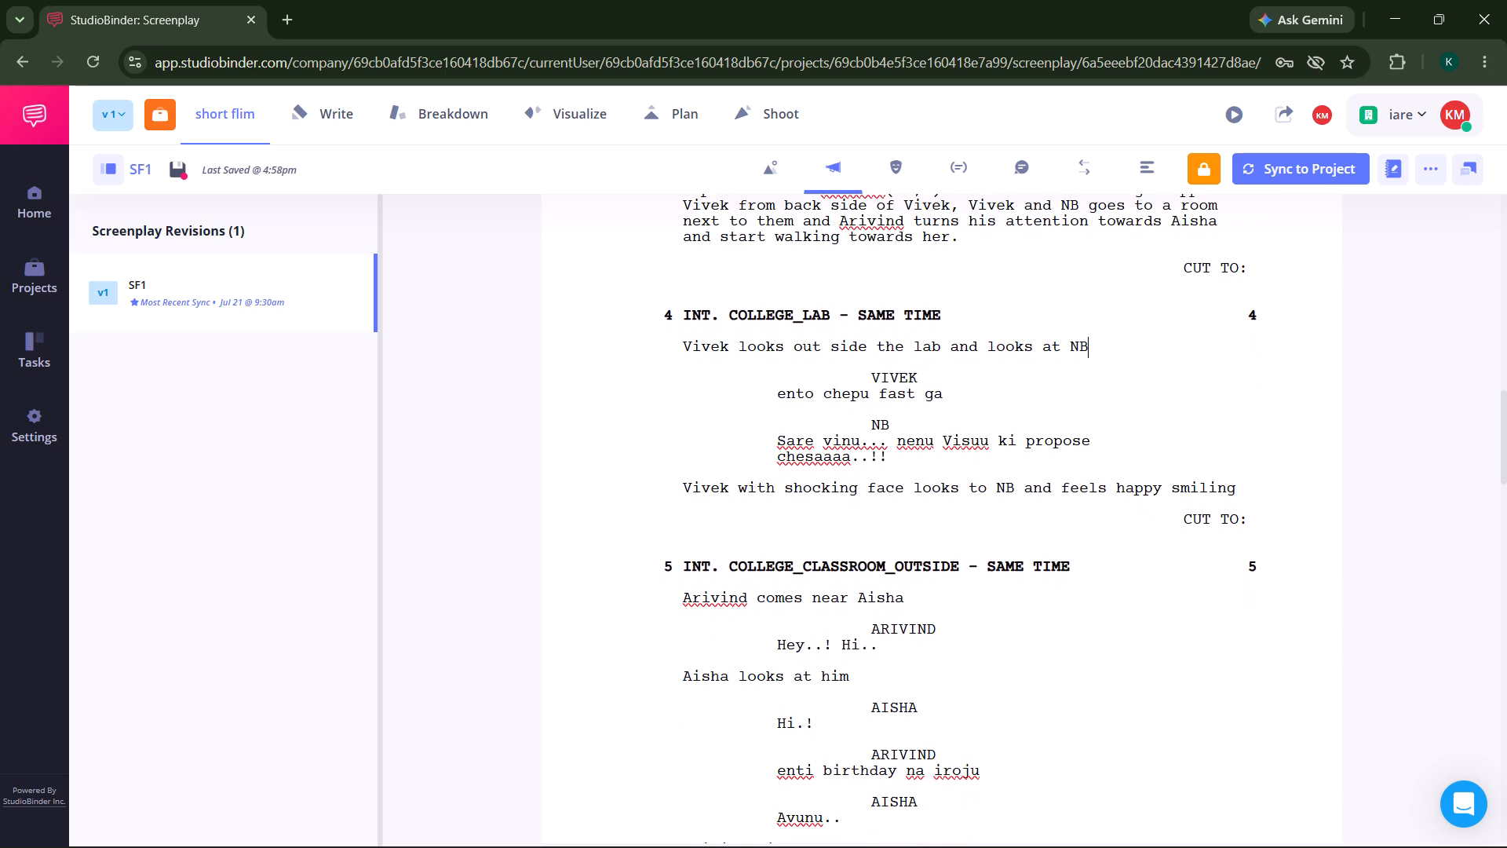
scroll(839, 537, down, 2)
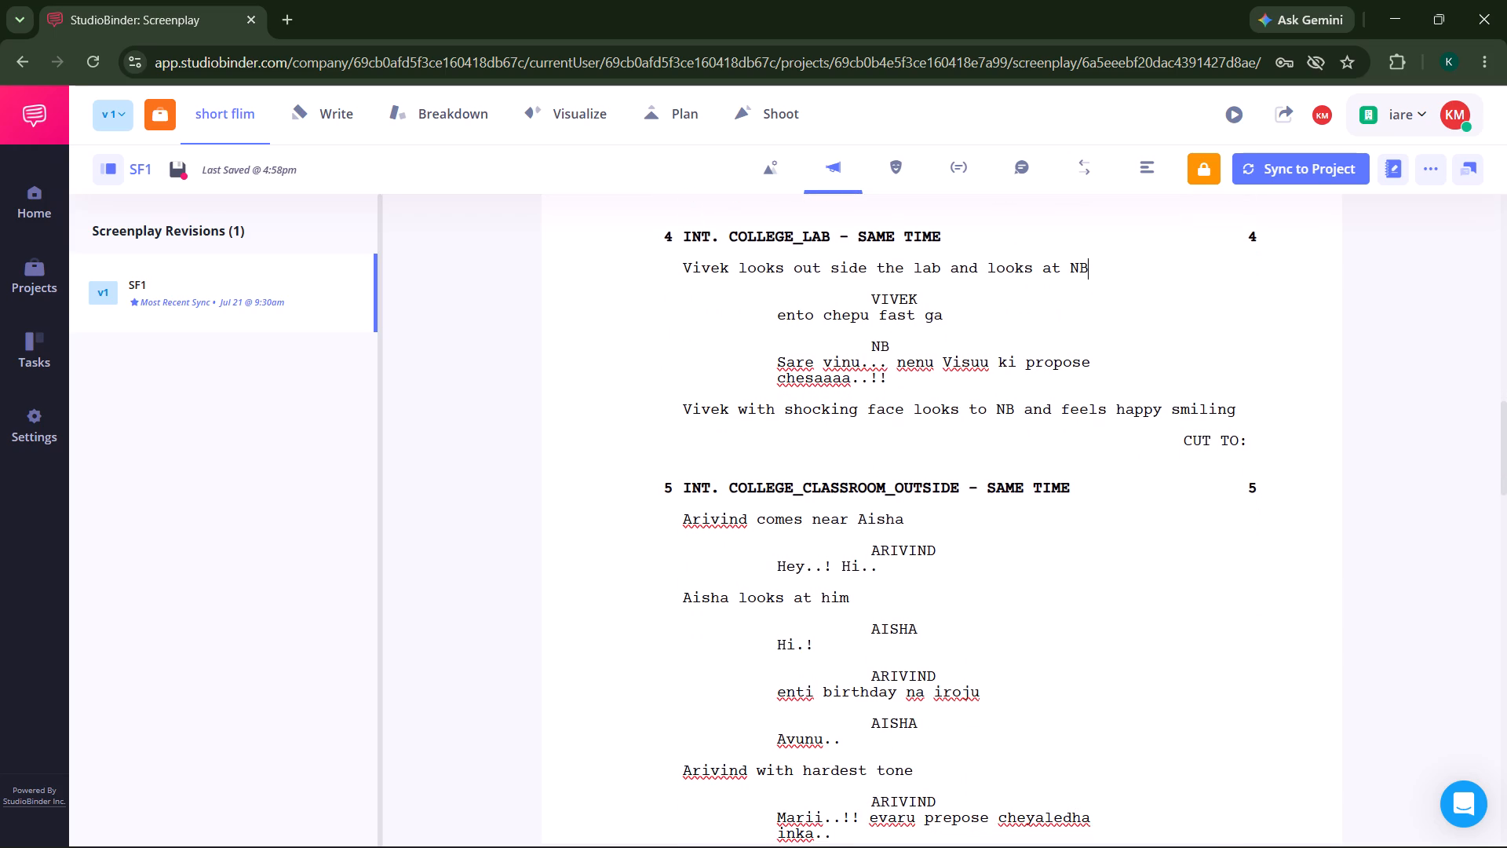
scroll(839, 537, down, 3)
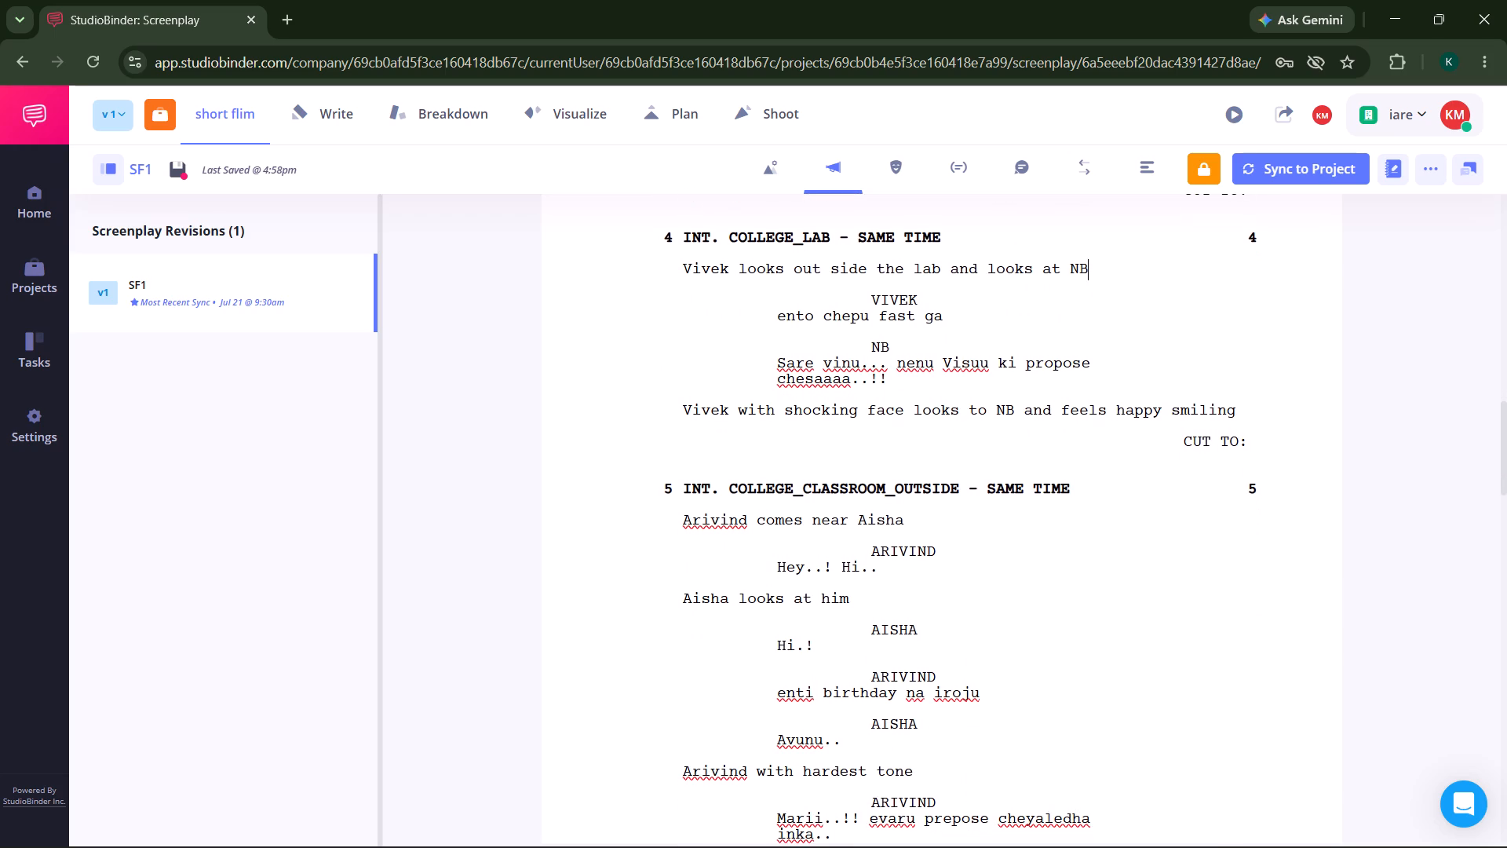
scroll(839, 537, down, 1)
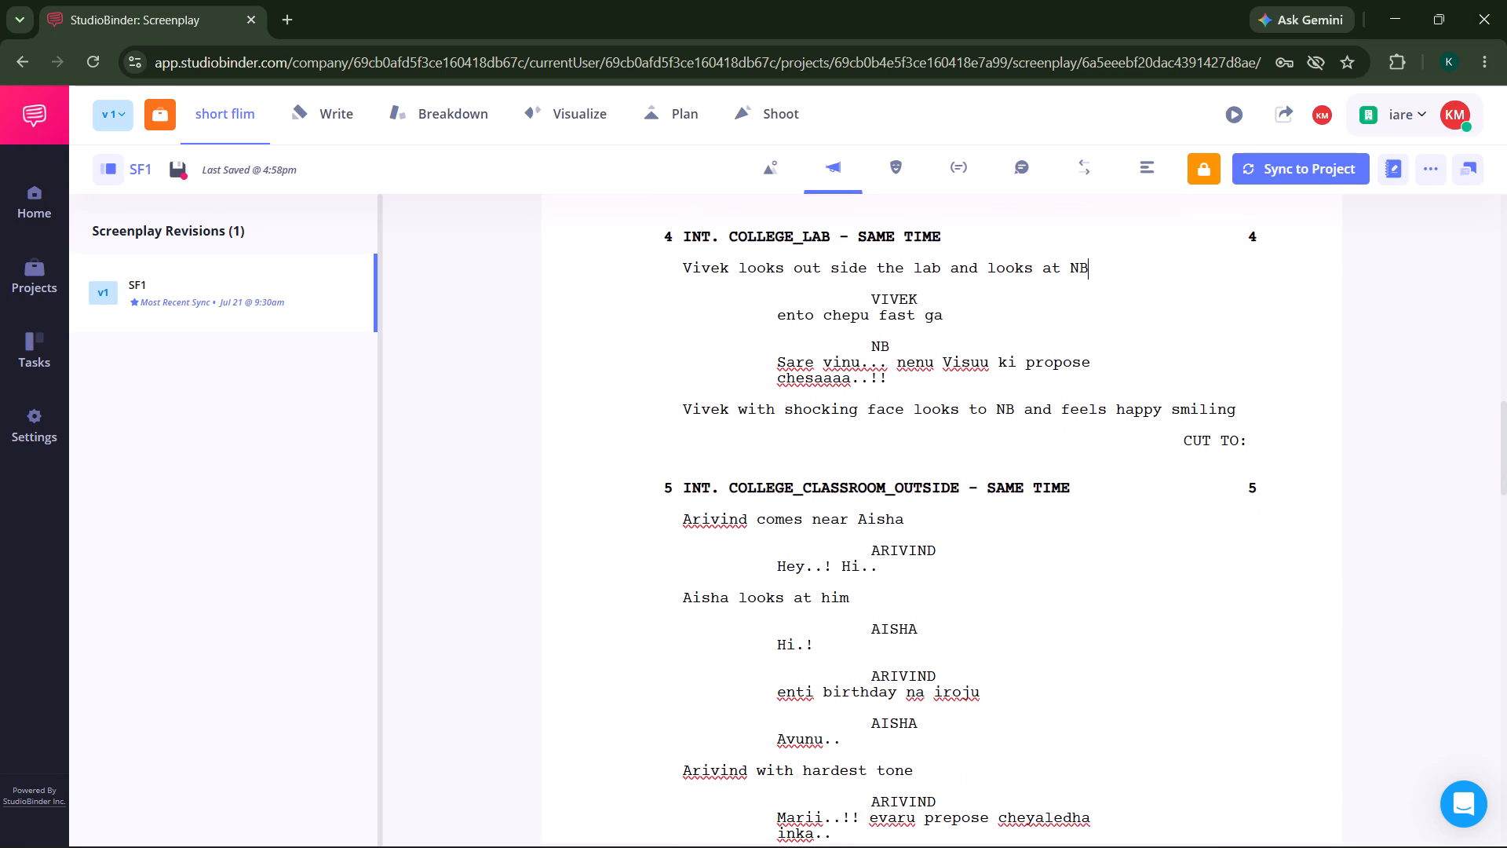
scroll(839, 537, down, 2)
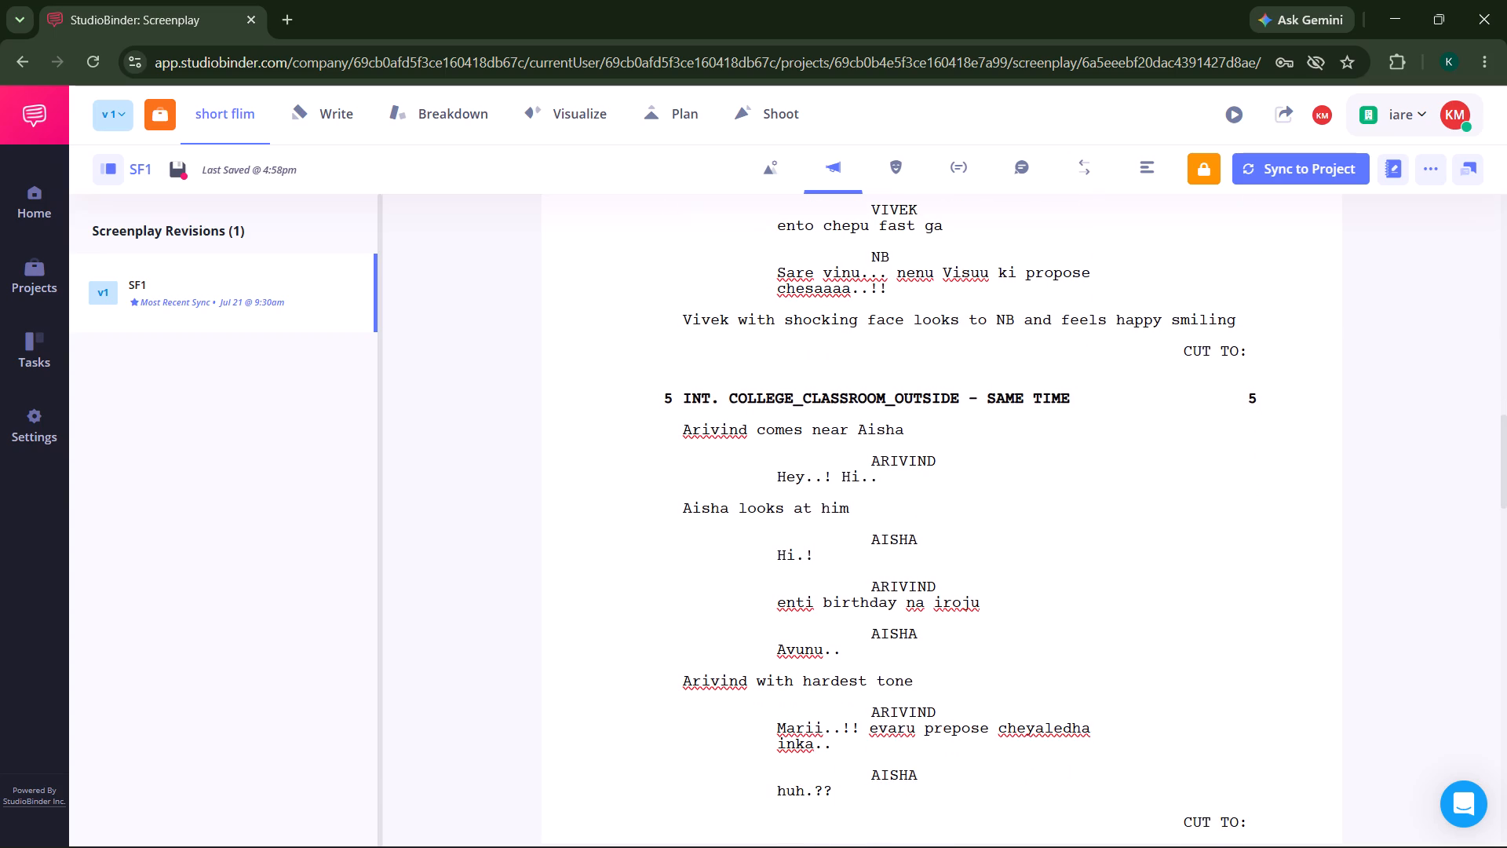
scroll(850, 517, down, 2)
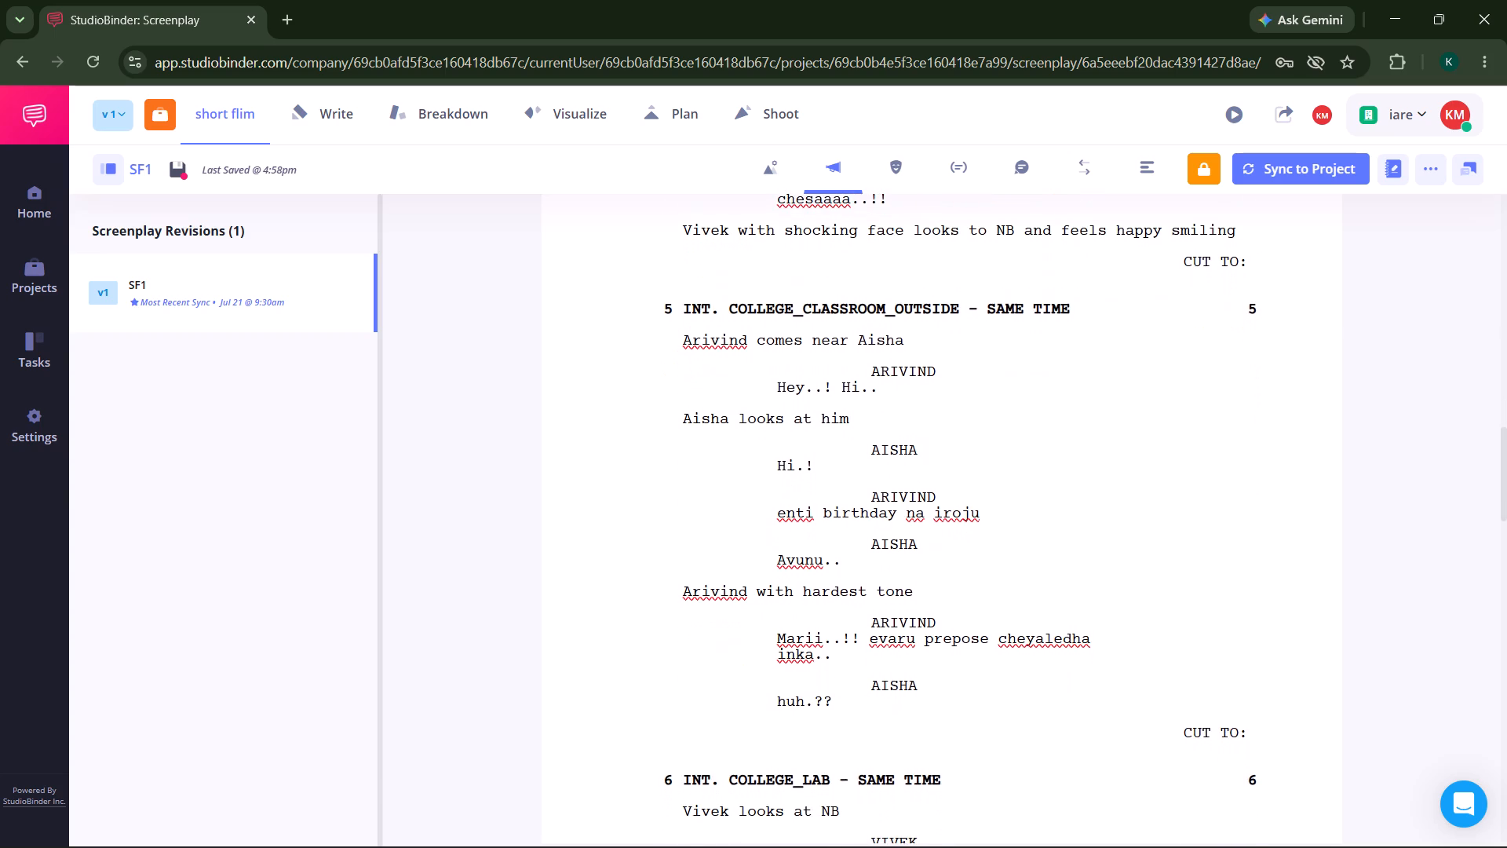
scroll(850, 517, down, 2)
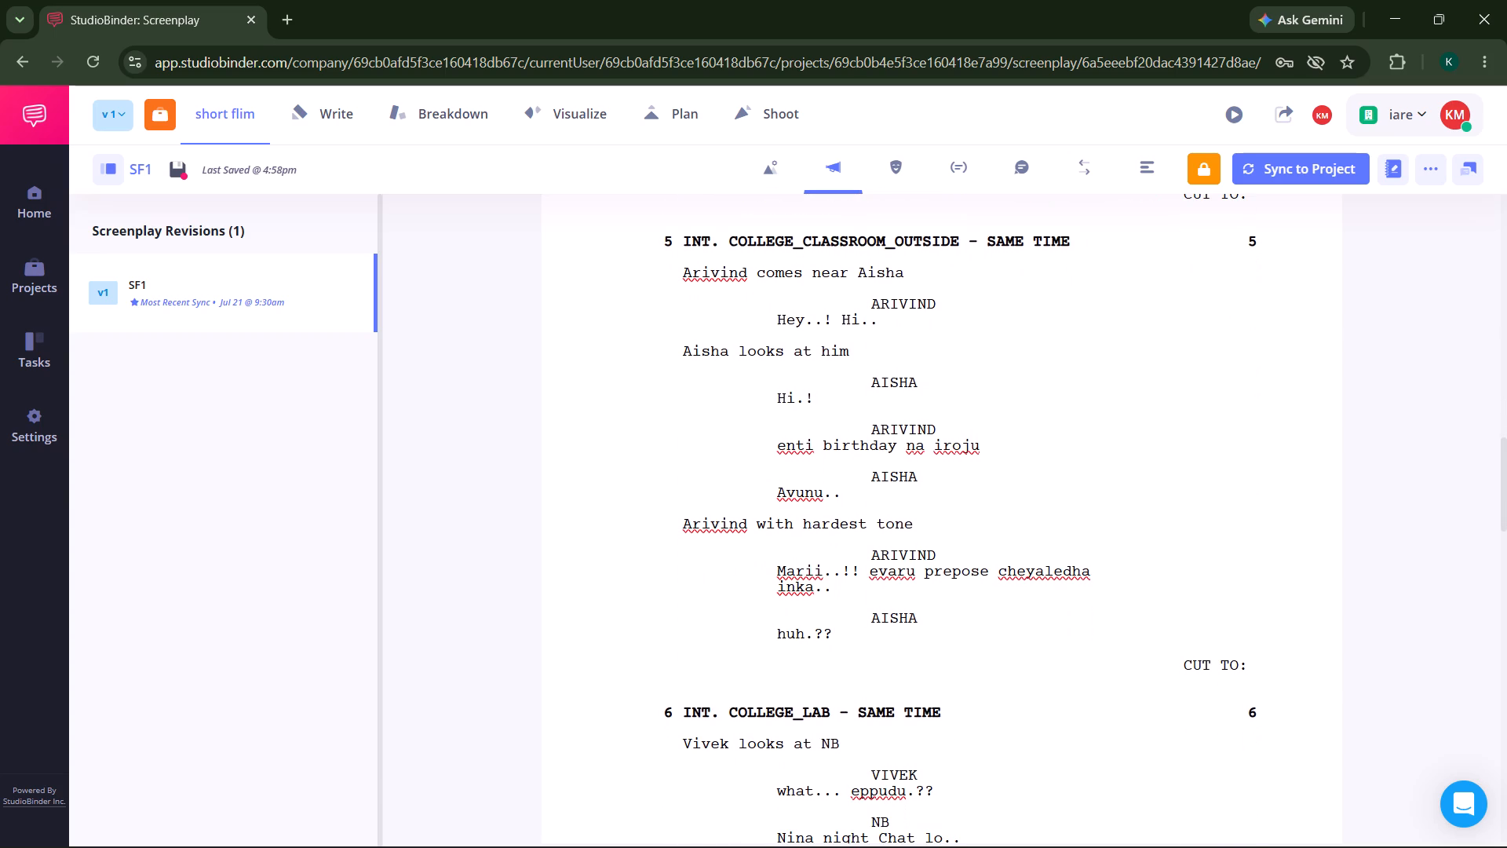
scroll(844, 526, right, 2)
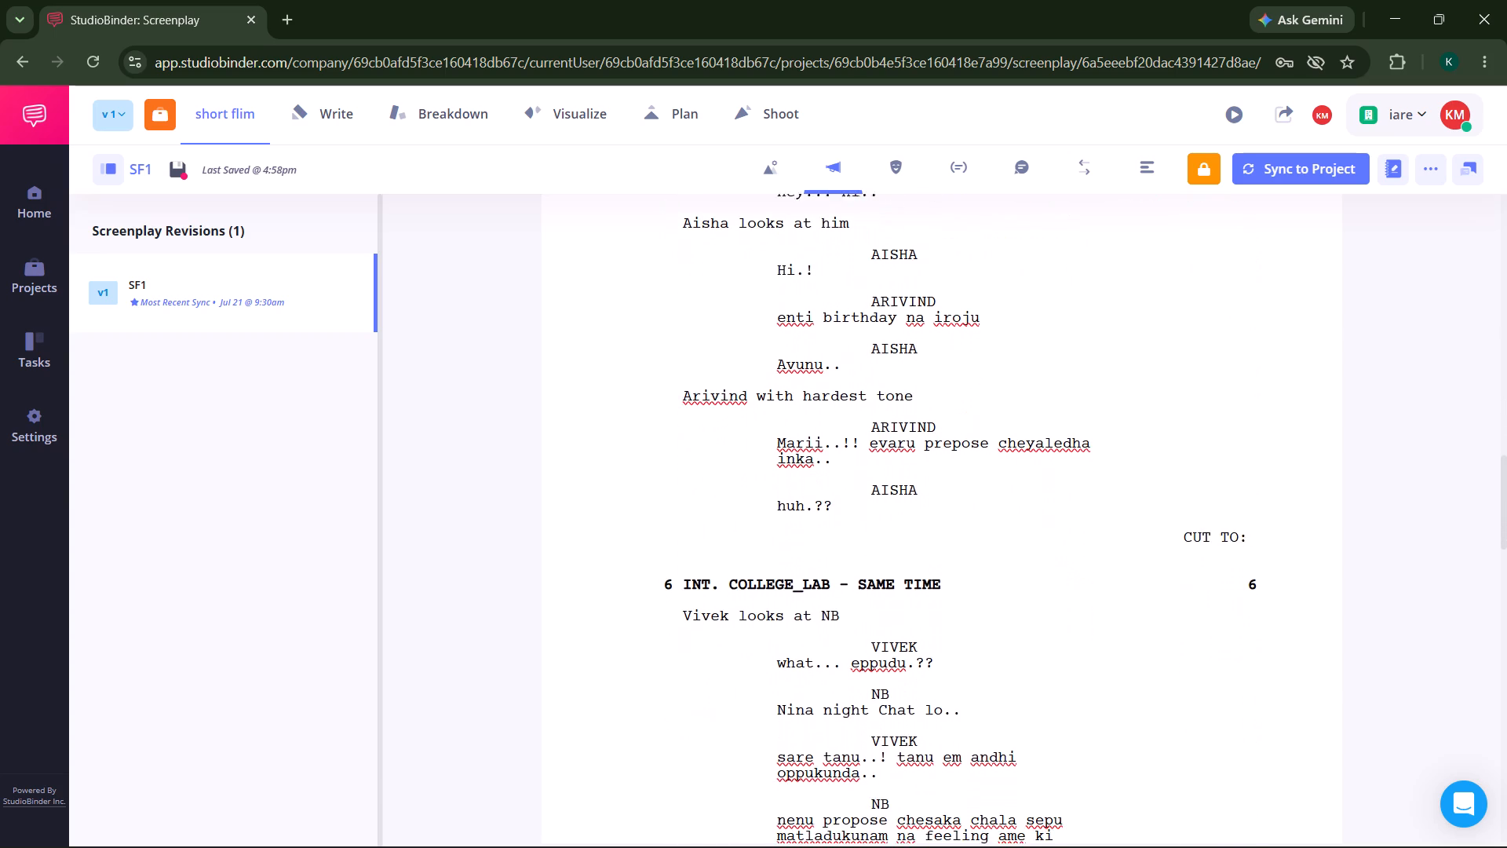
scroll(844, 526, right, 1)
scroll(844, 526, up, 2)
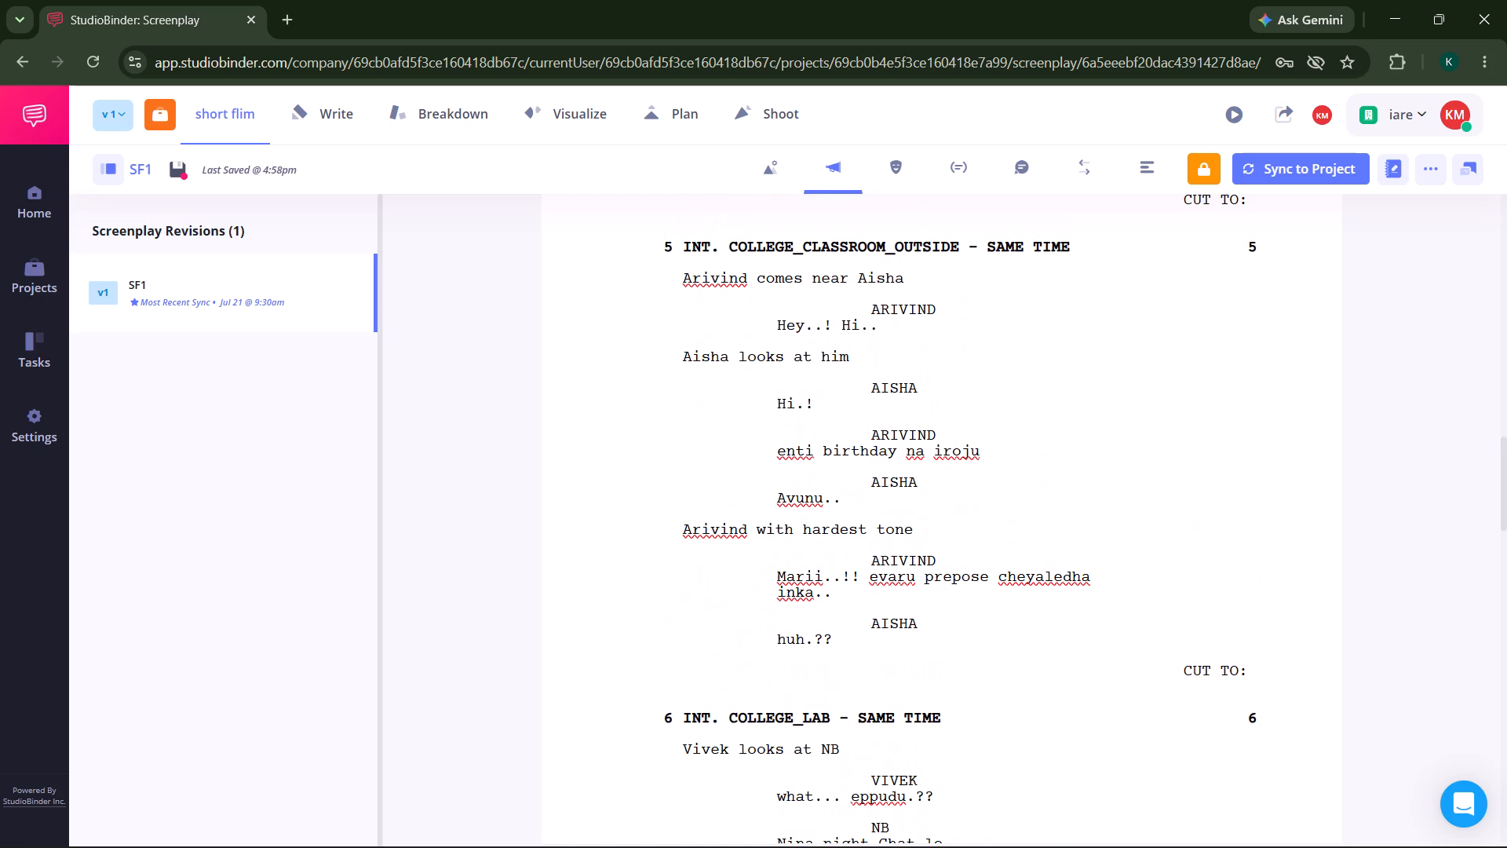
scroll(844, 526, right, 1)
scroll(844, 526, down, 1)
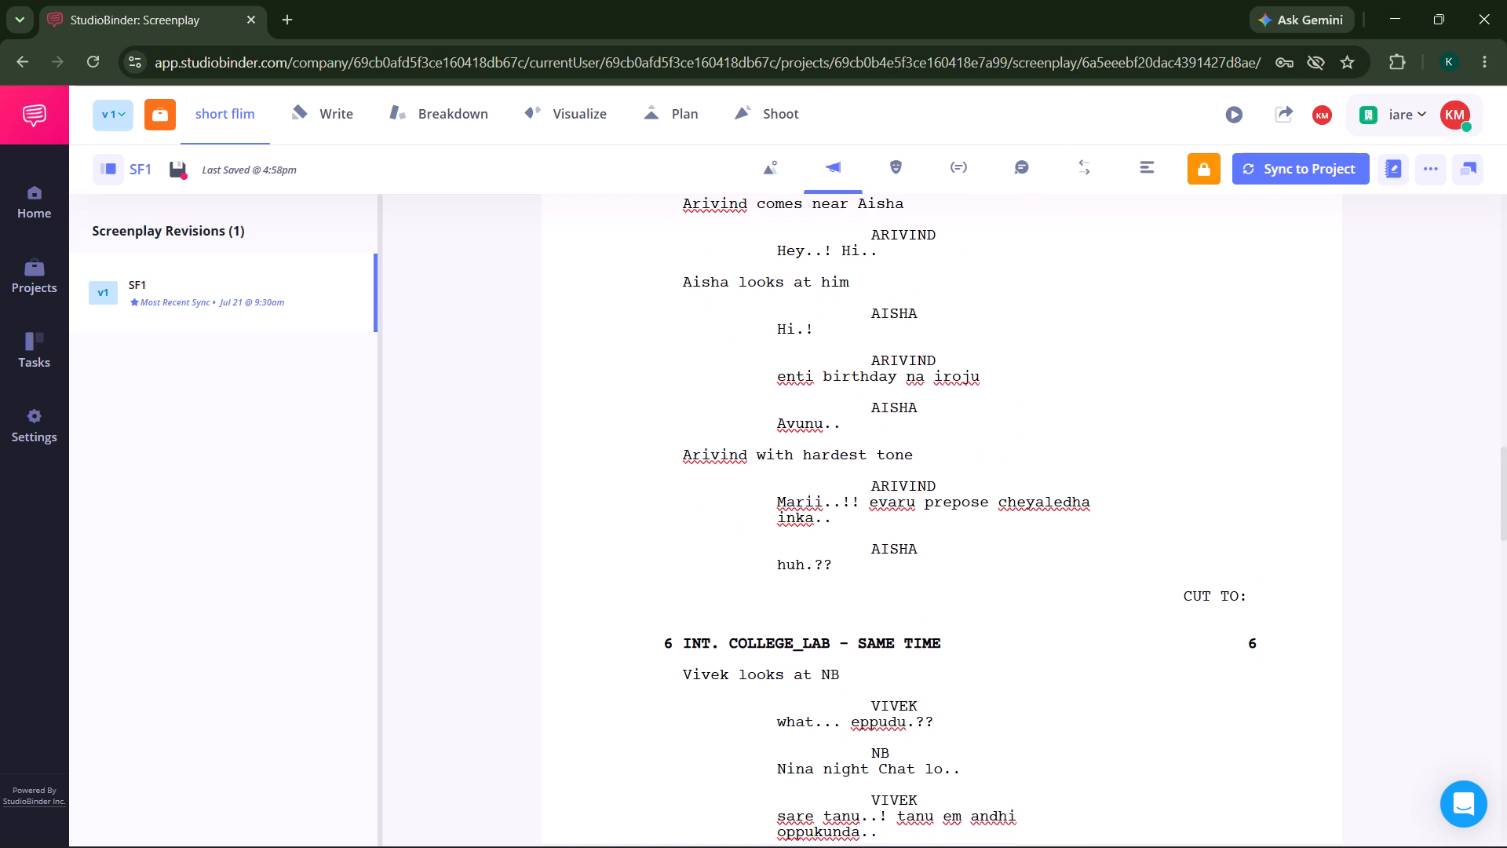
scroll(844, 526, down, 1)
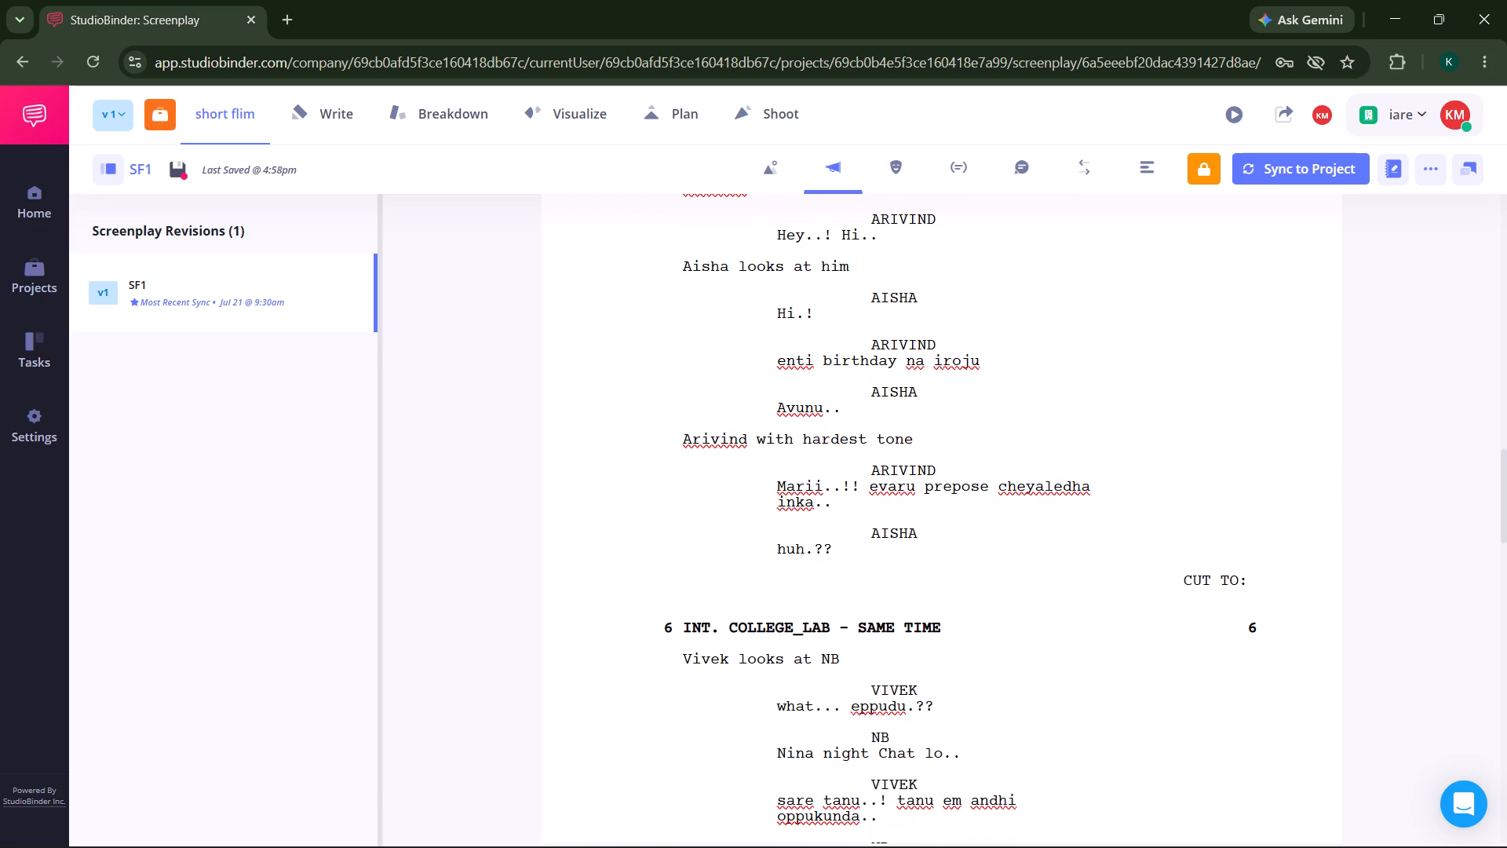
scroll(844, 526, down, 1)
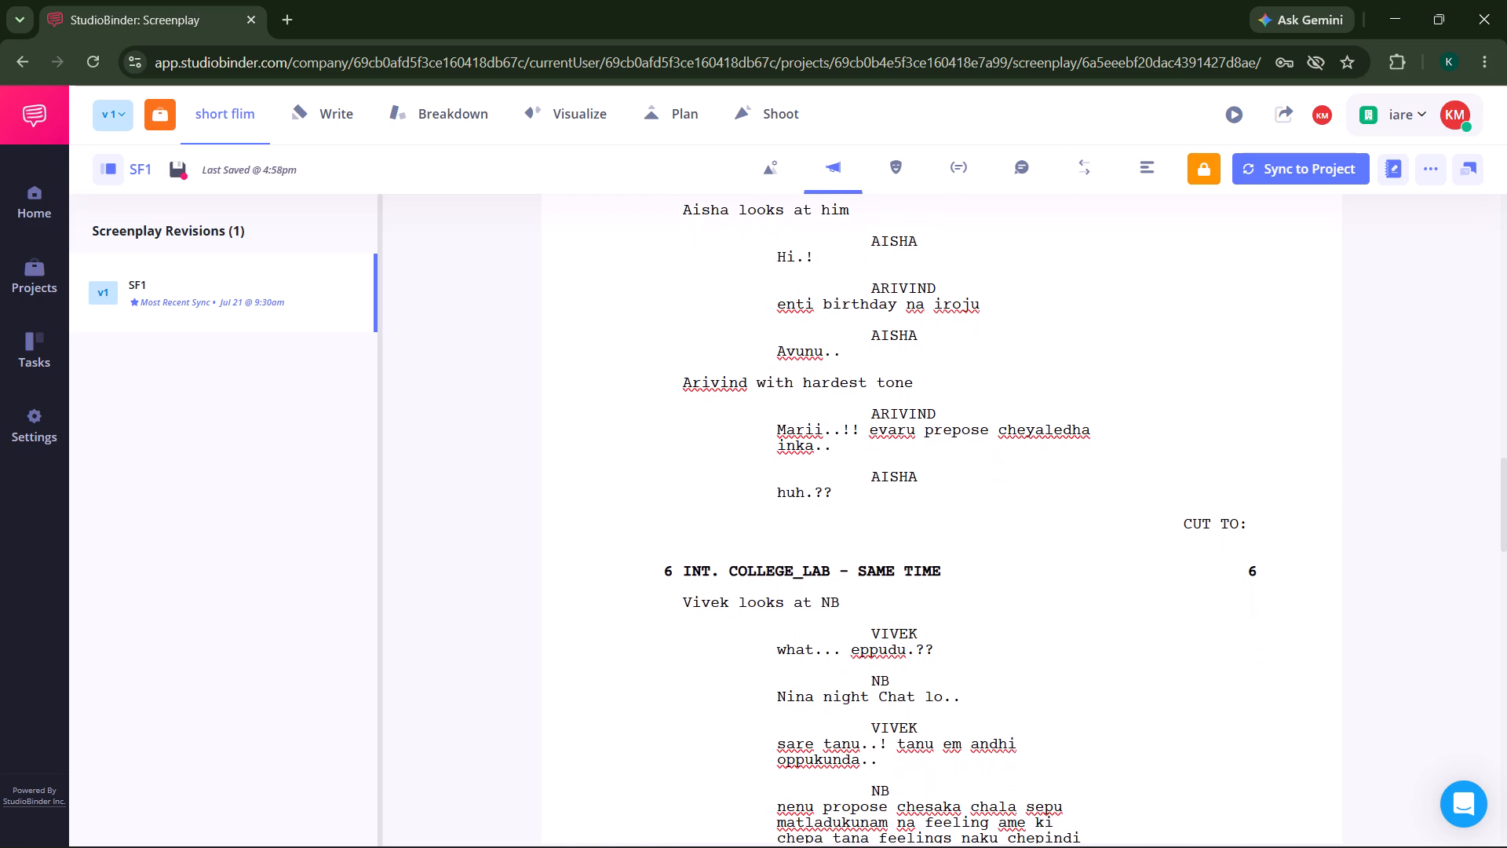
scroll(844, 526, right, 1)
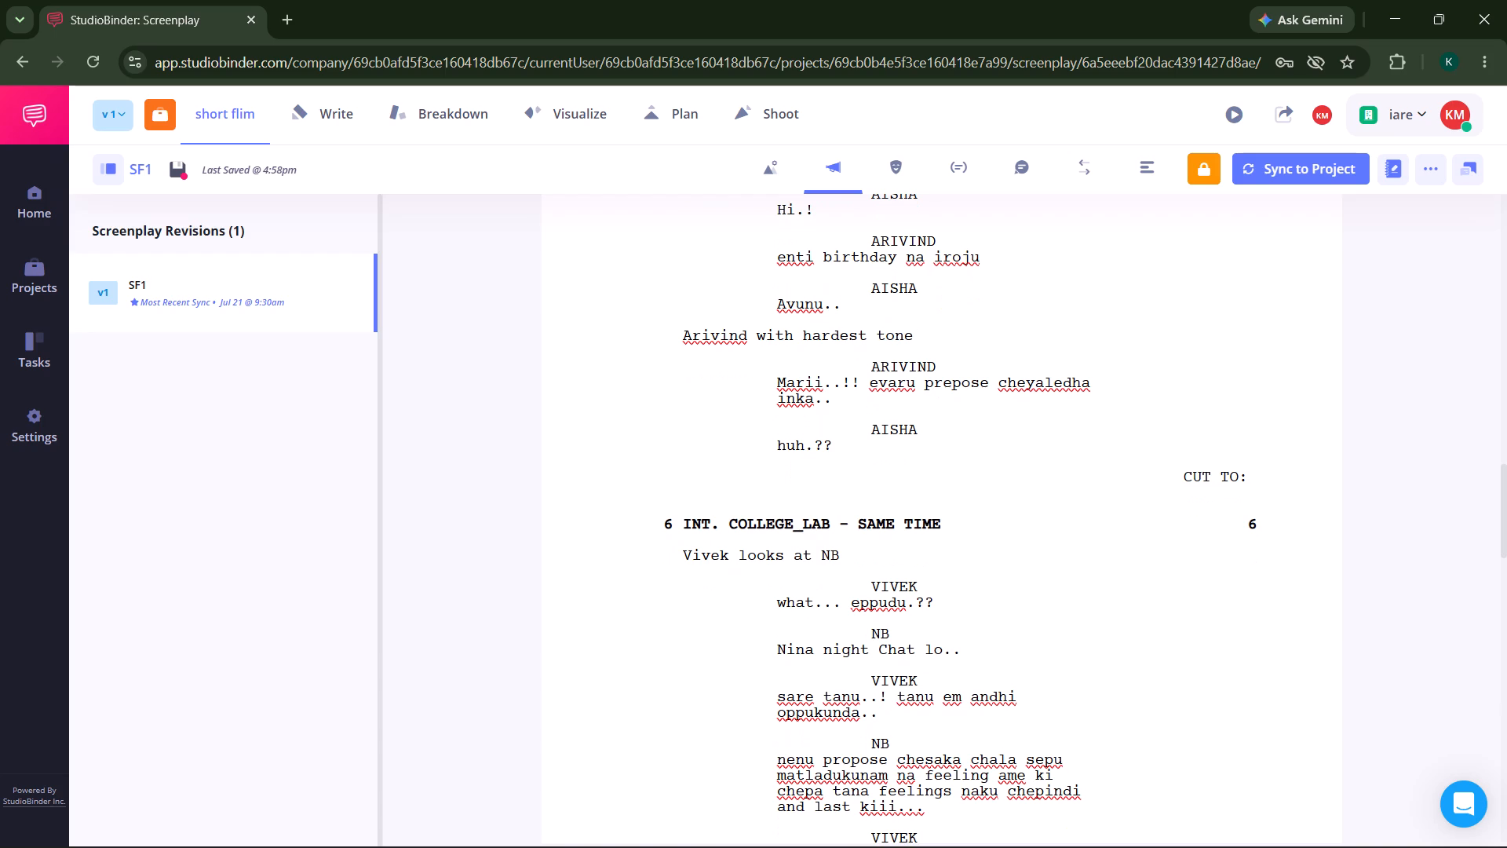
scroll(844, 526, down, 1)
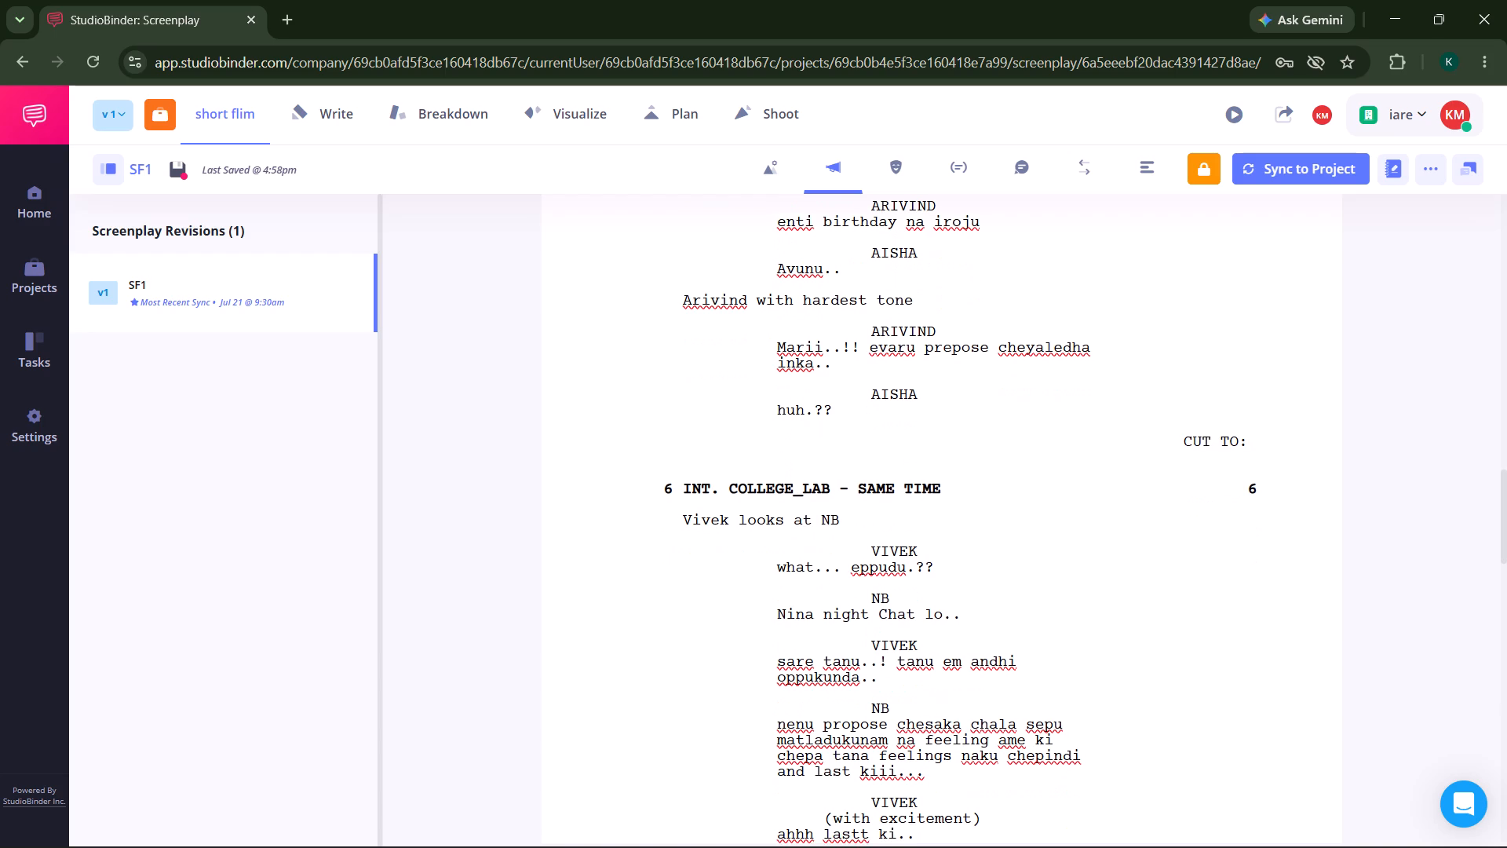
scroll(844, 526, down, 2)
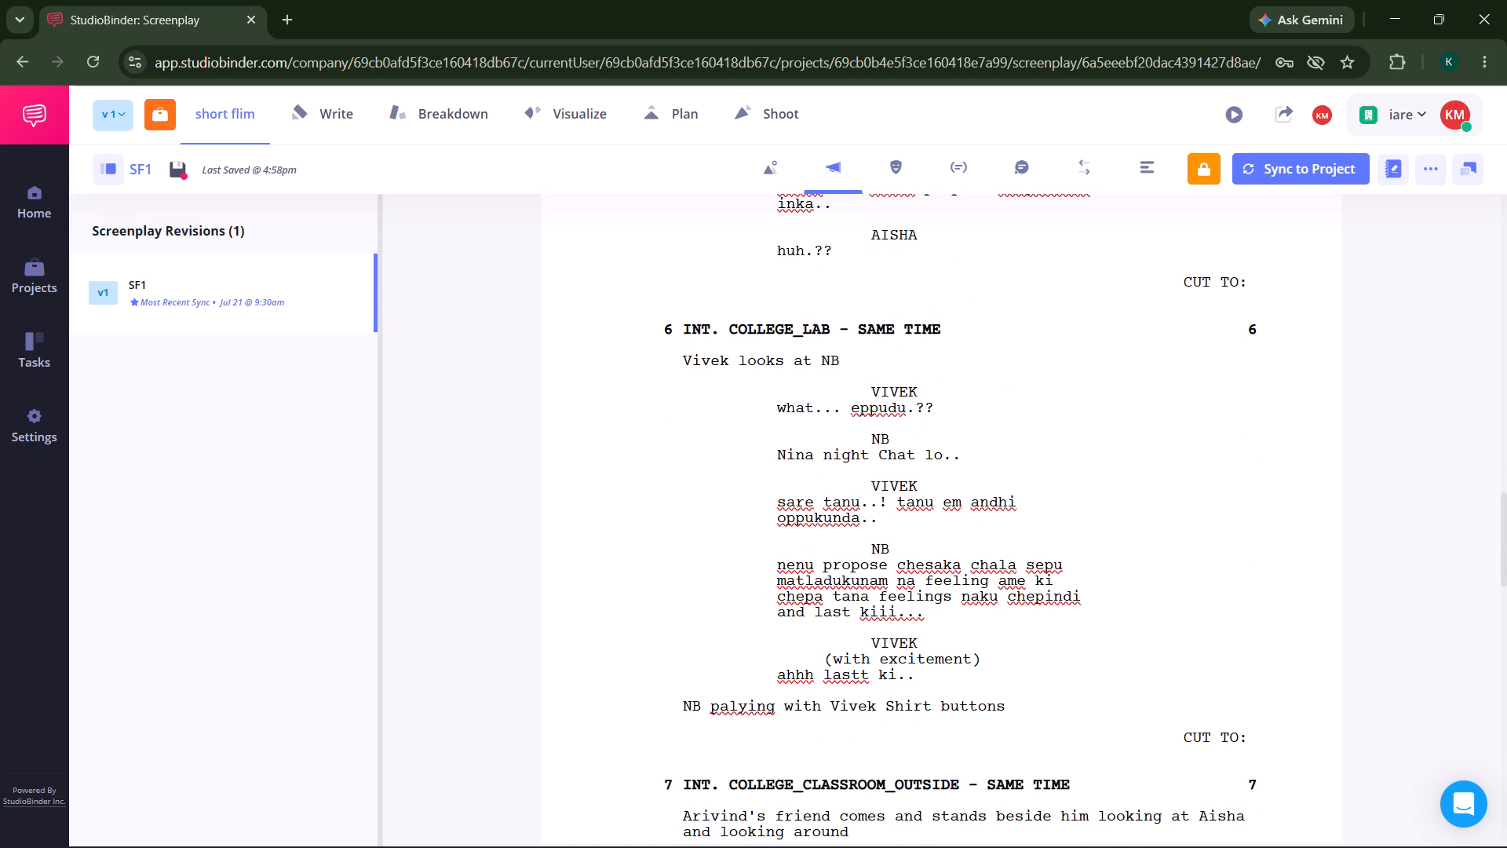
Add a comma after "andhi" in Vivek's "sare tanu..! tanu em andhi" dialogue in scene 6.
click(1020, 508)
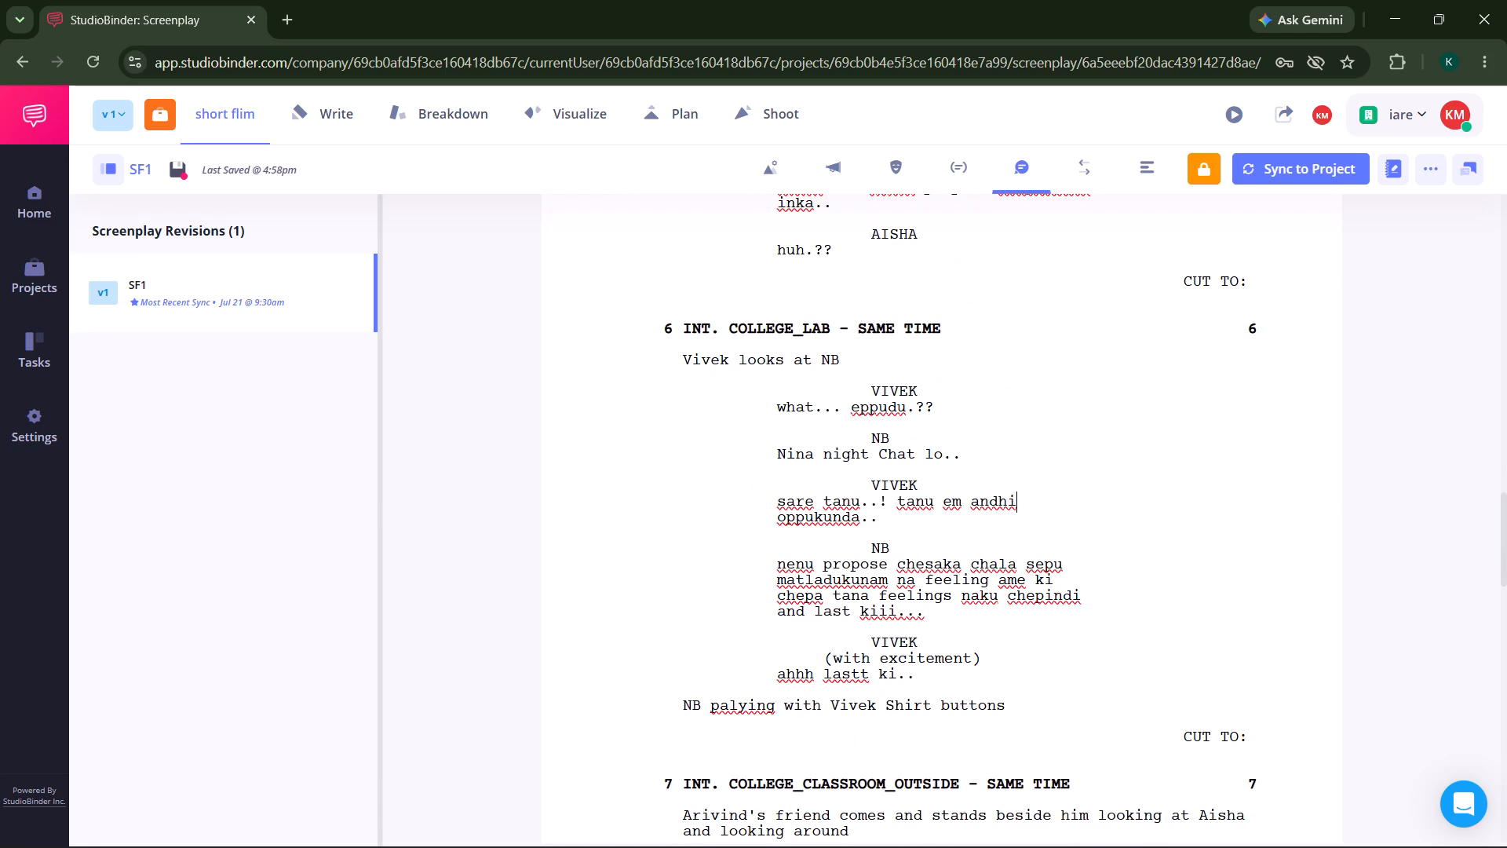
key(comma)
Insert "ahh" after "preposelu," and before "Rejections.!!" in Arivind's first dialogue in scene 7.
scroll(1020, 508, down, 1)
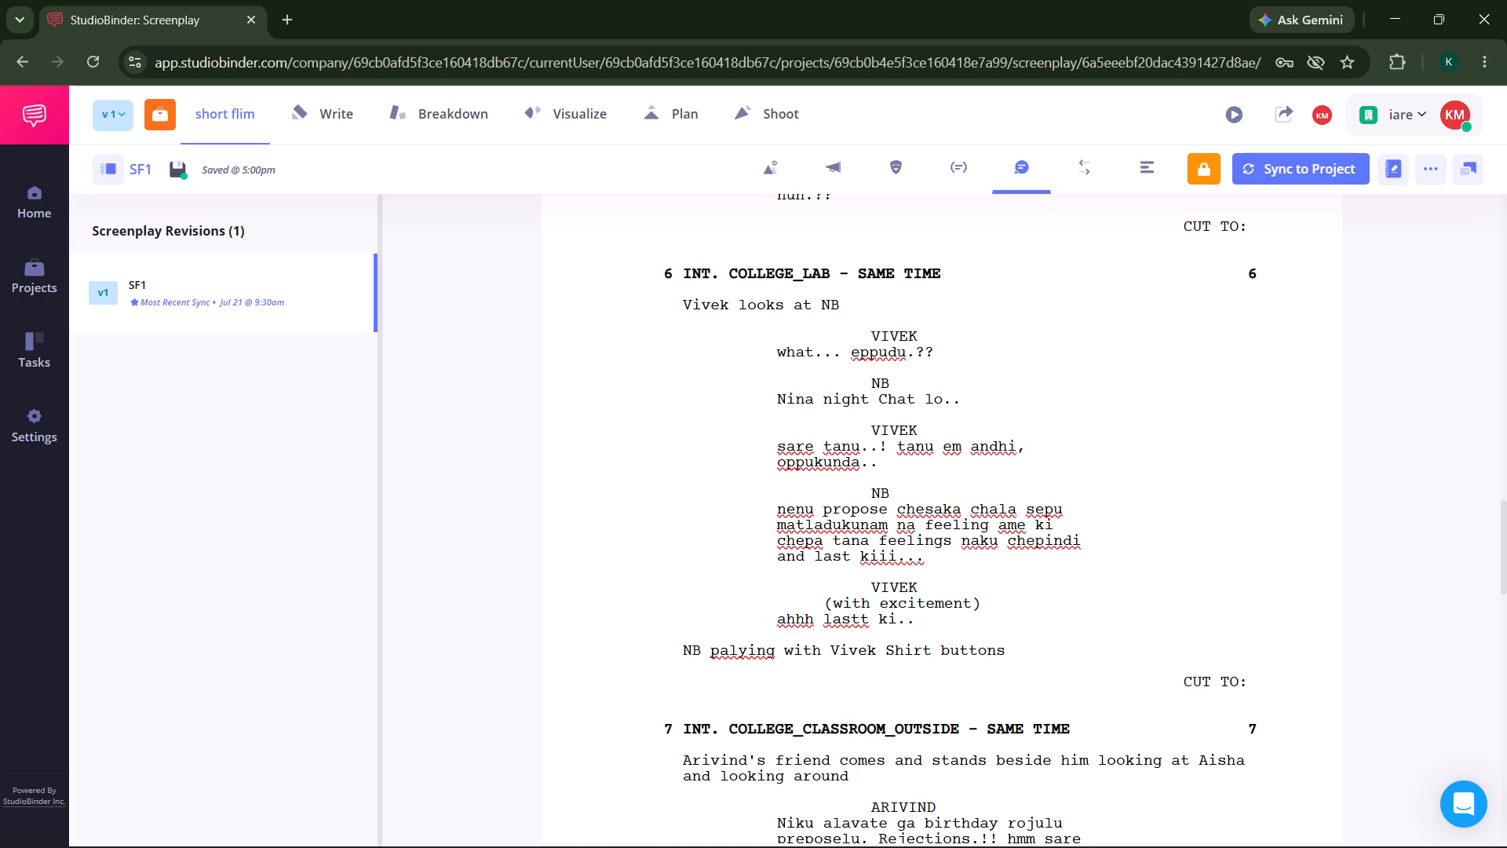
scroll(717, 520, down, 2)
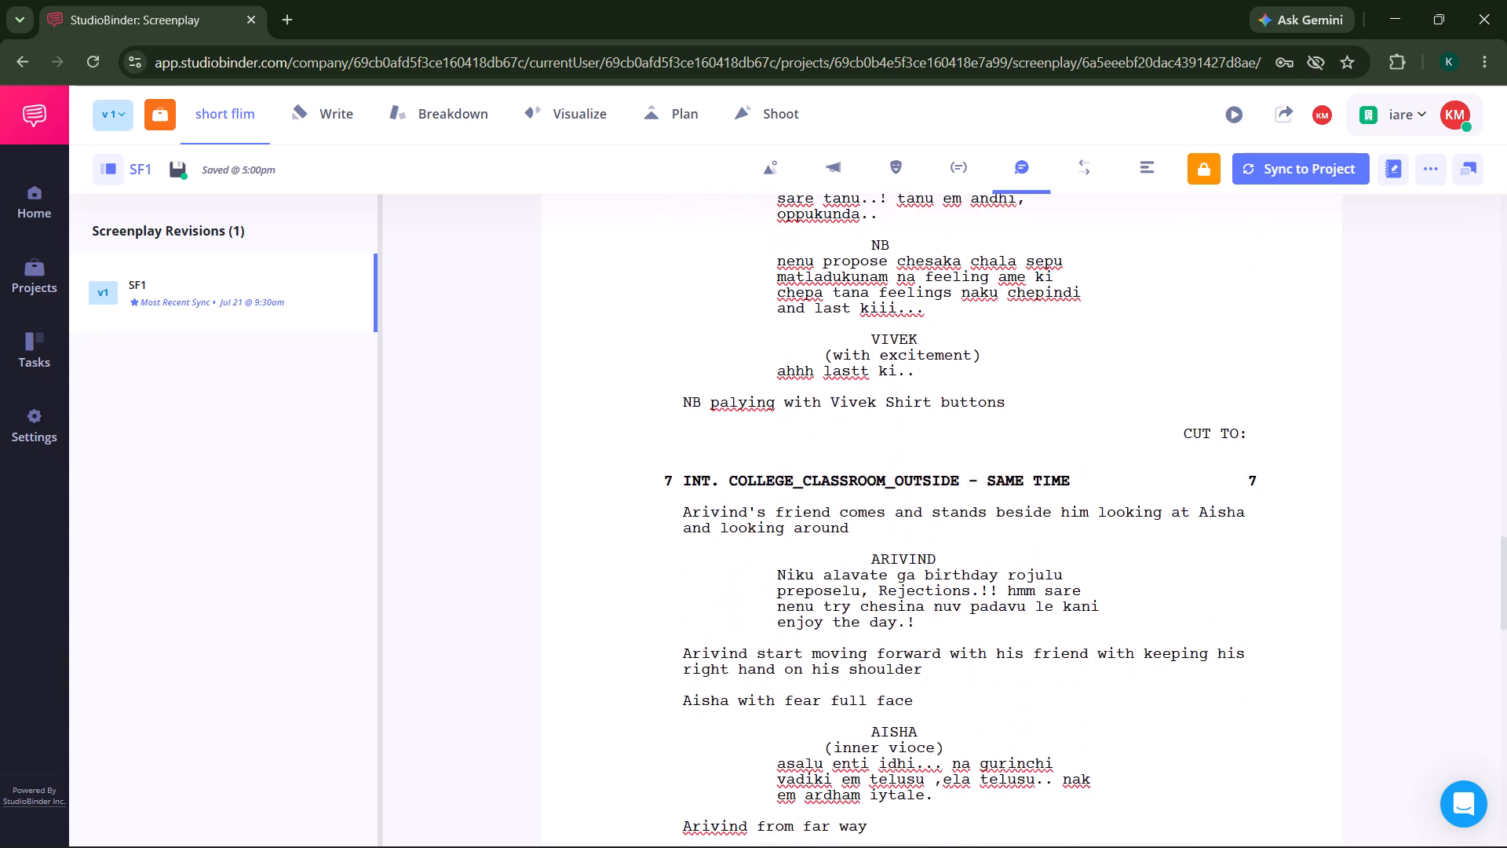
scroll(717, 520, down, 1)
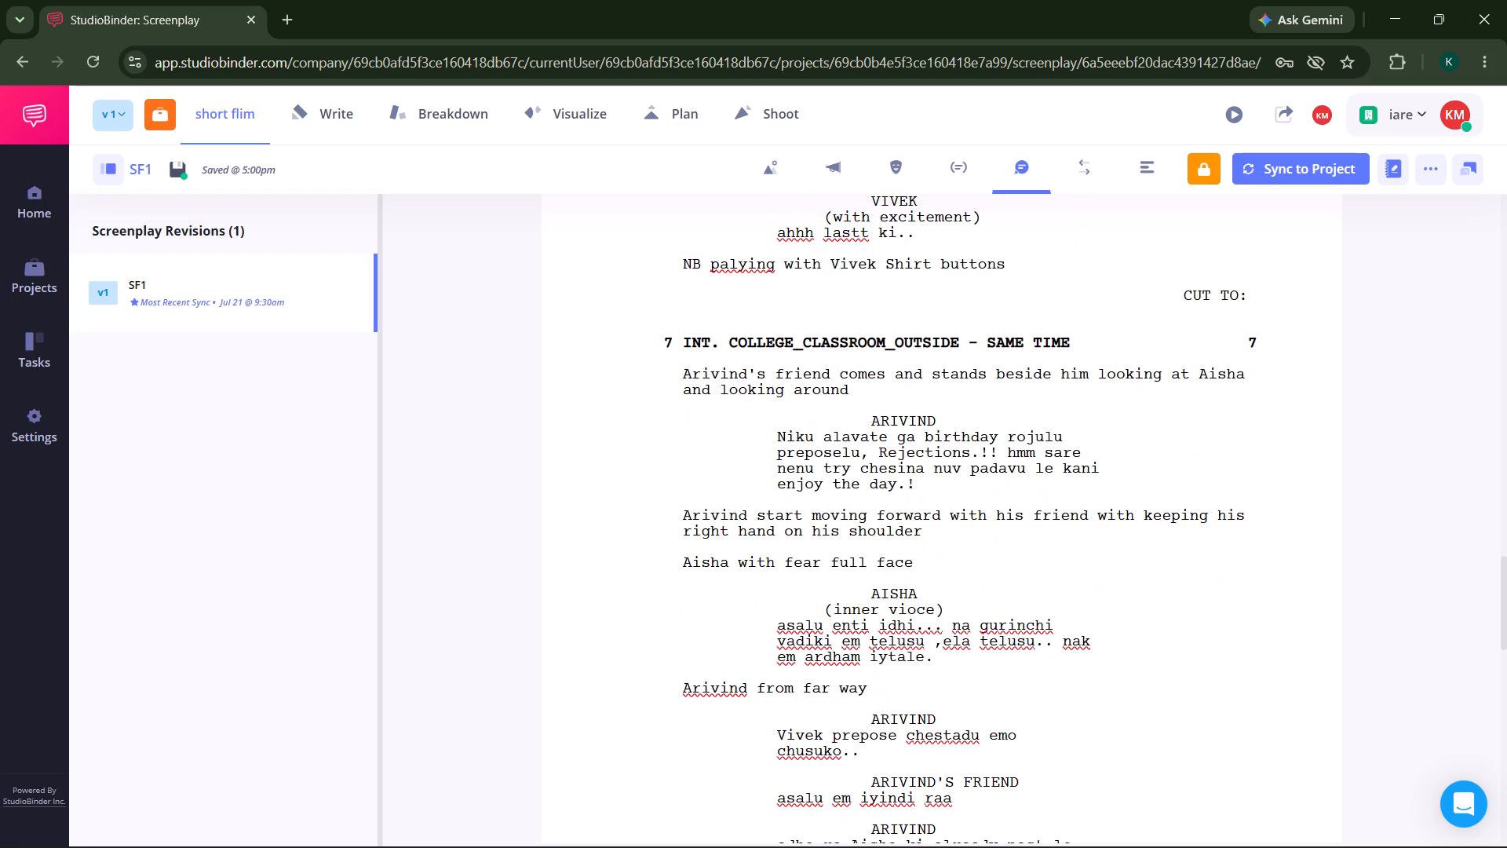
click(867, 451)
text(ahh)
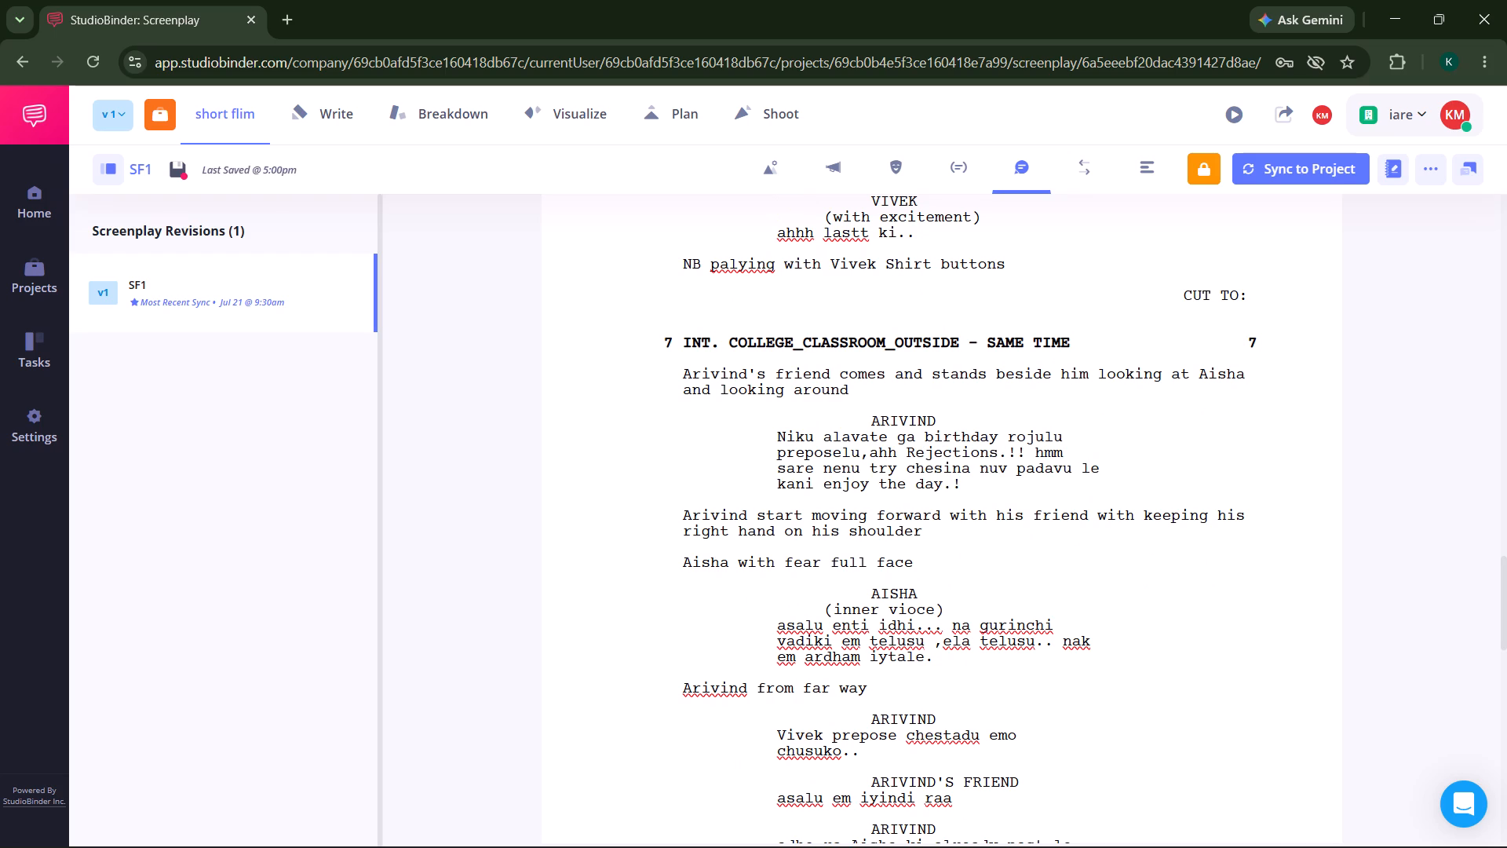
Reread scene 7 outside the classroom and the opening of scene 8 in the college lab to check dialogue and action.
scroll(870, 468, down, 2)
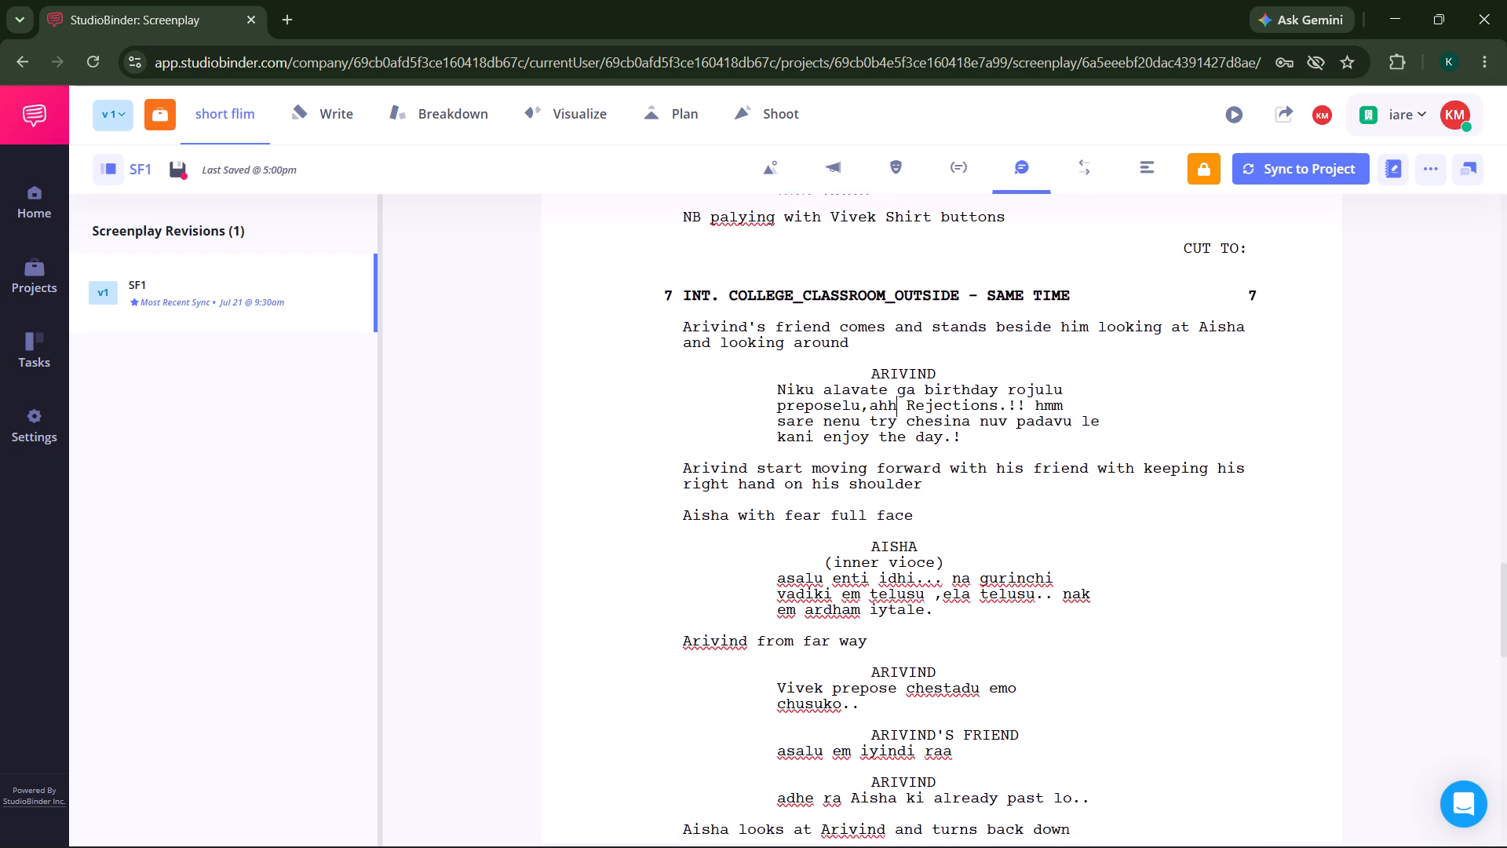
scroll(870, 468, down, 1)
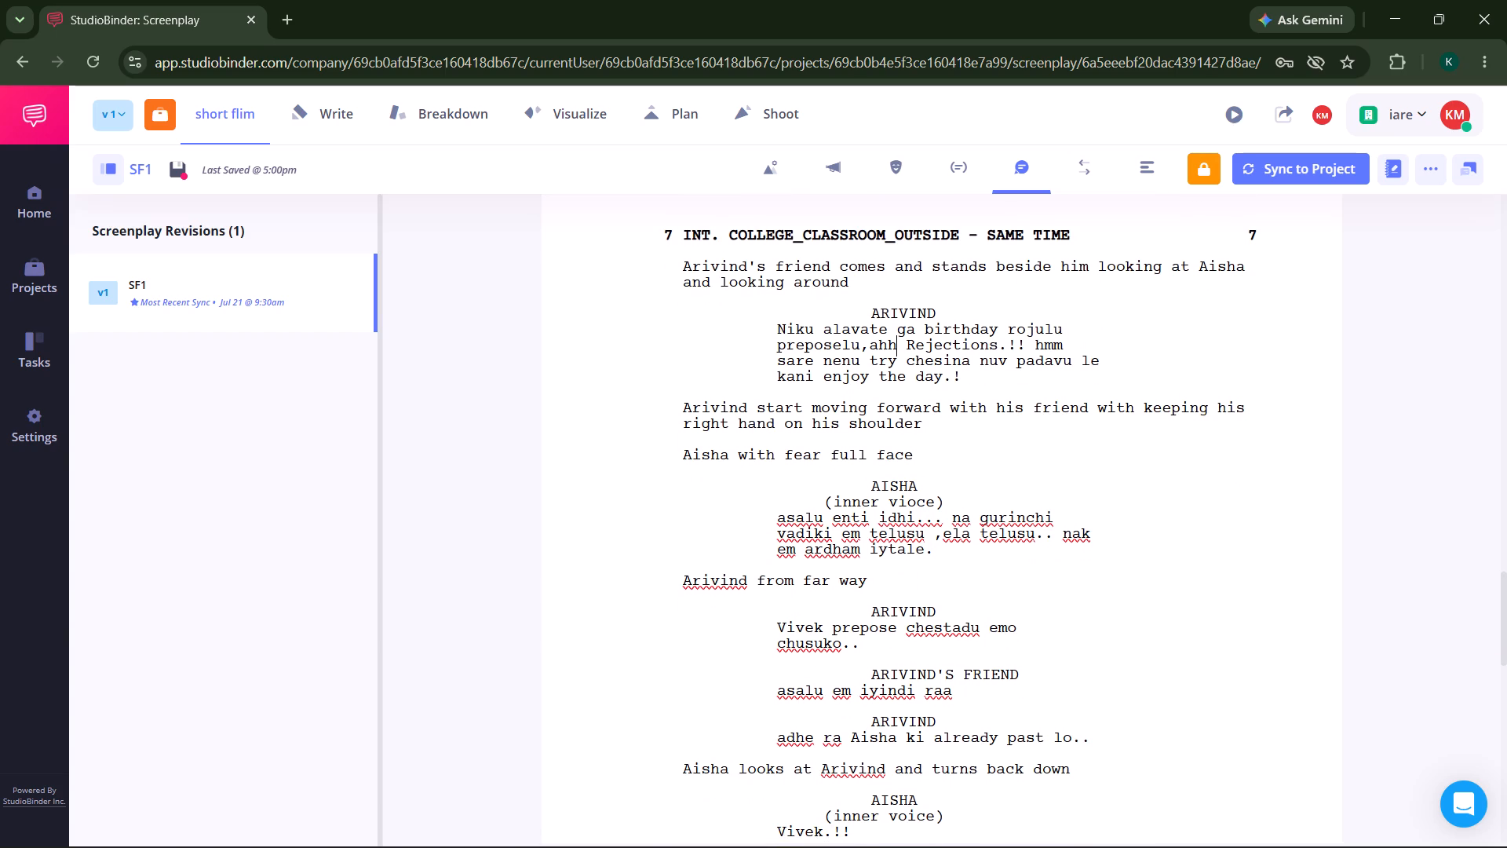
scroll(870, 468, down, 1)
scroll(870, 468, right, 3)
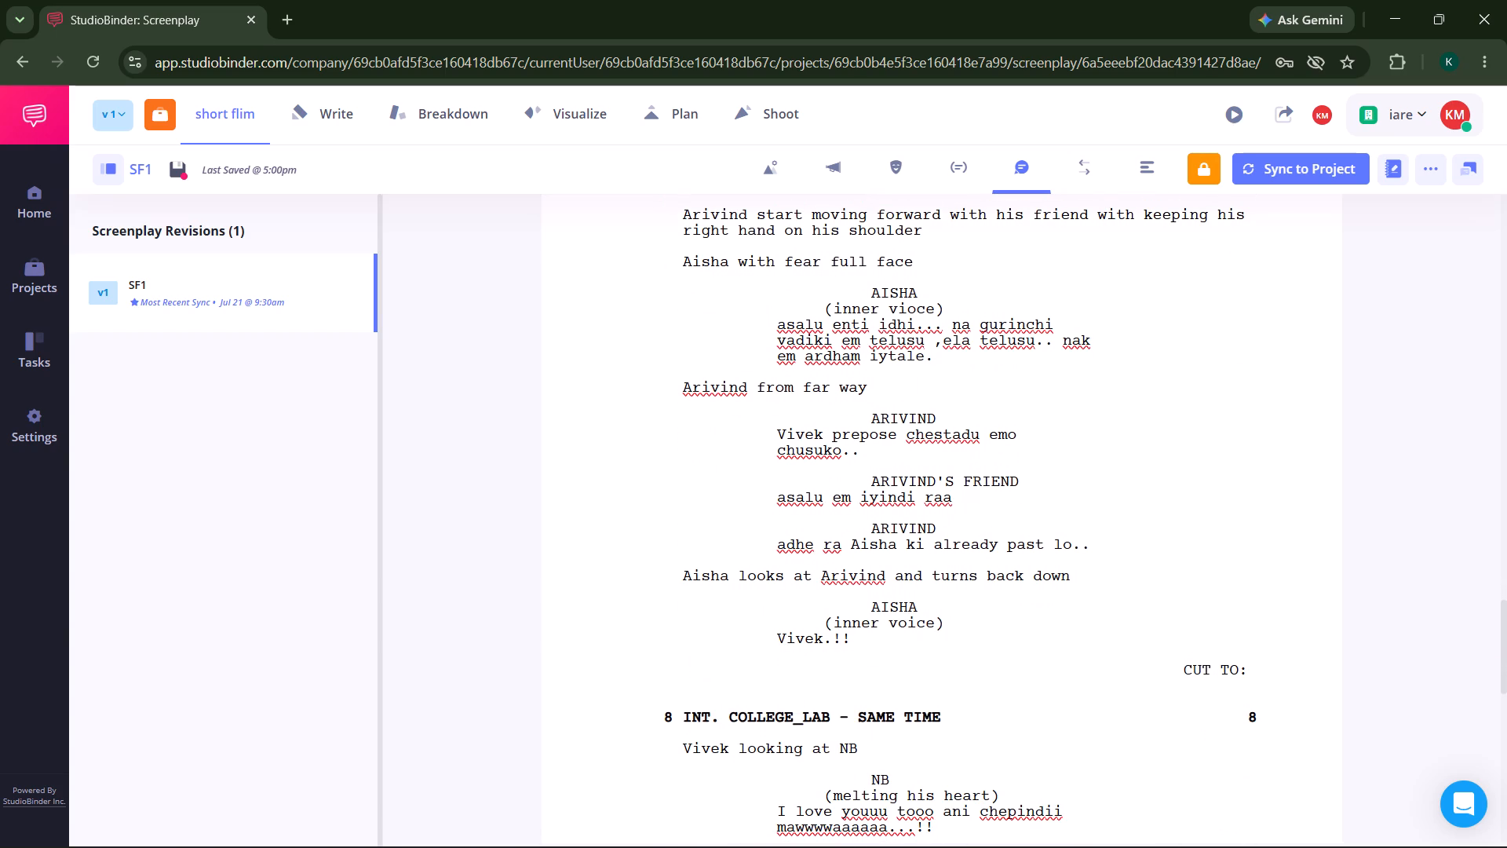
scroll(870, 468, down, 1)
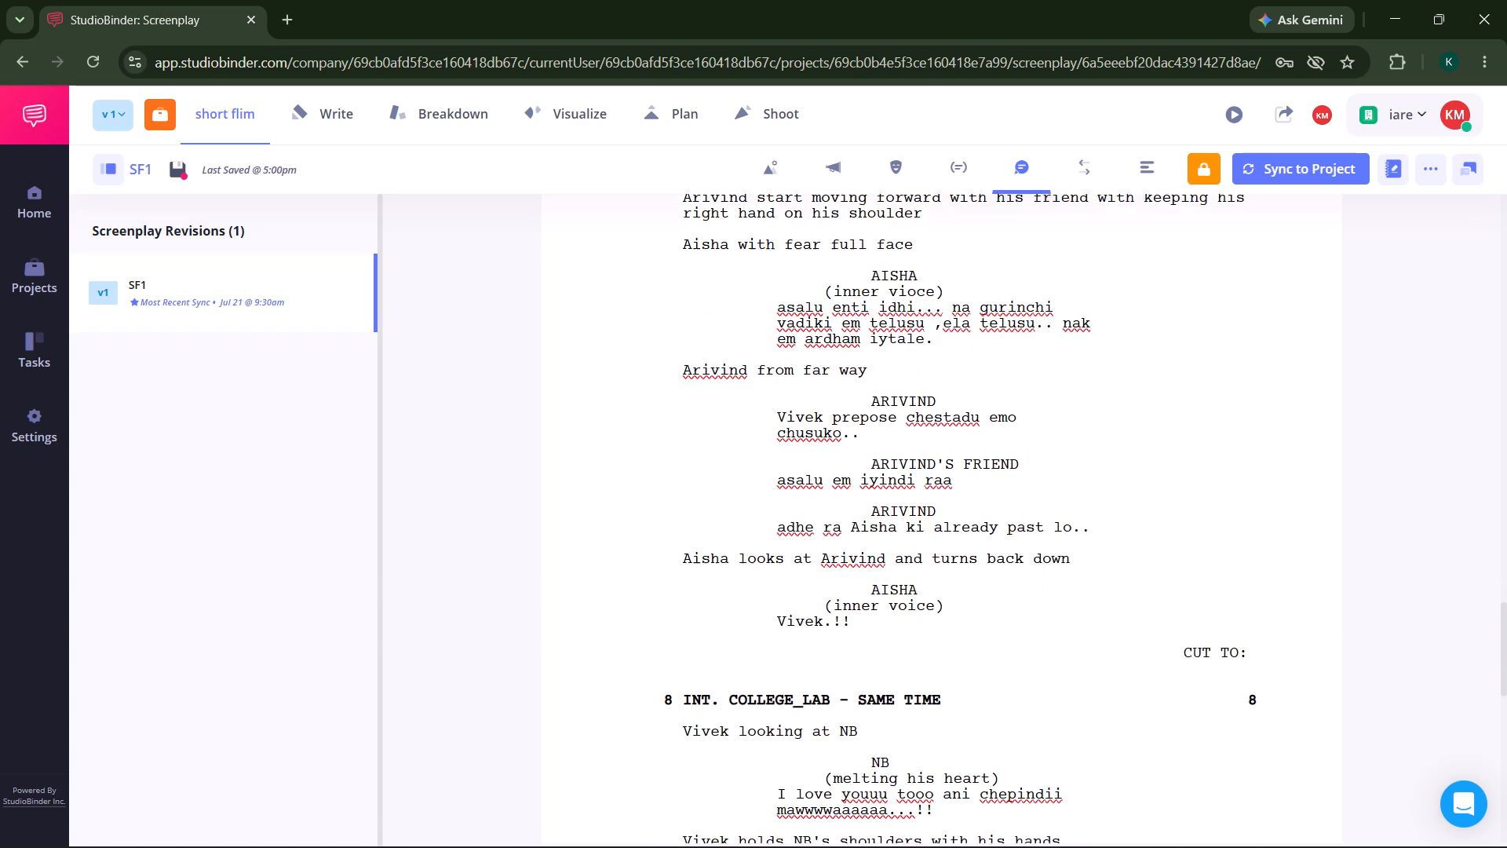
scroll(870, 468, down, 1)
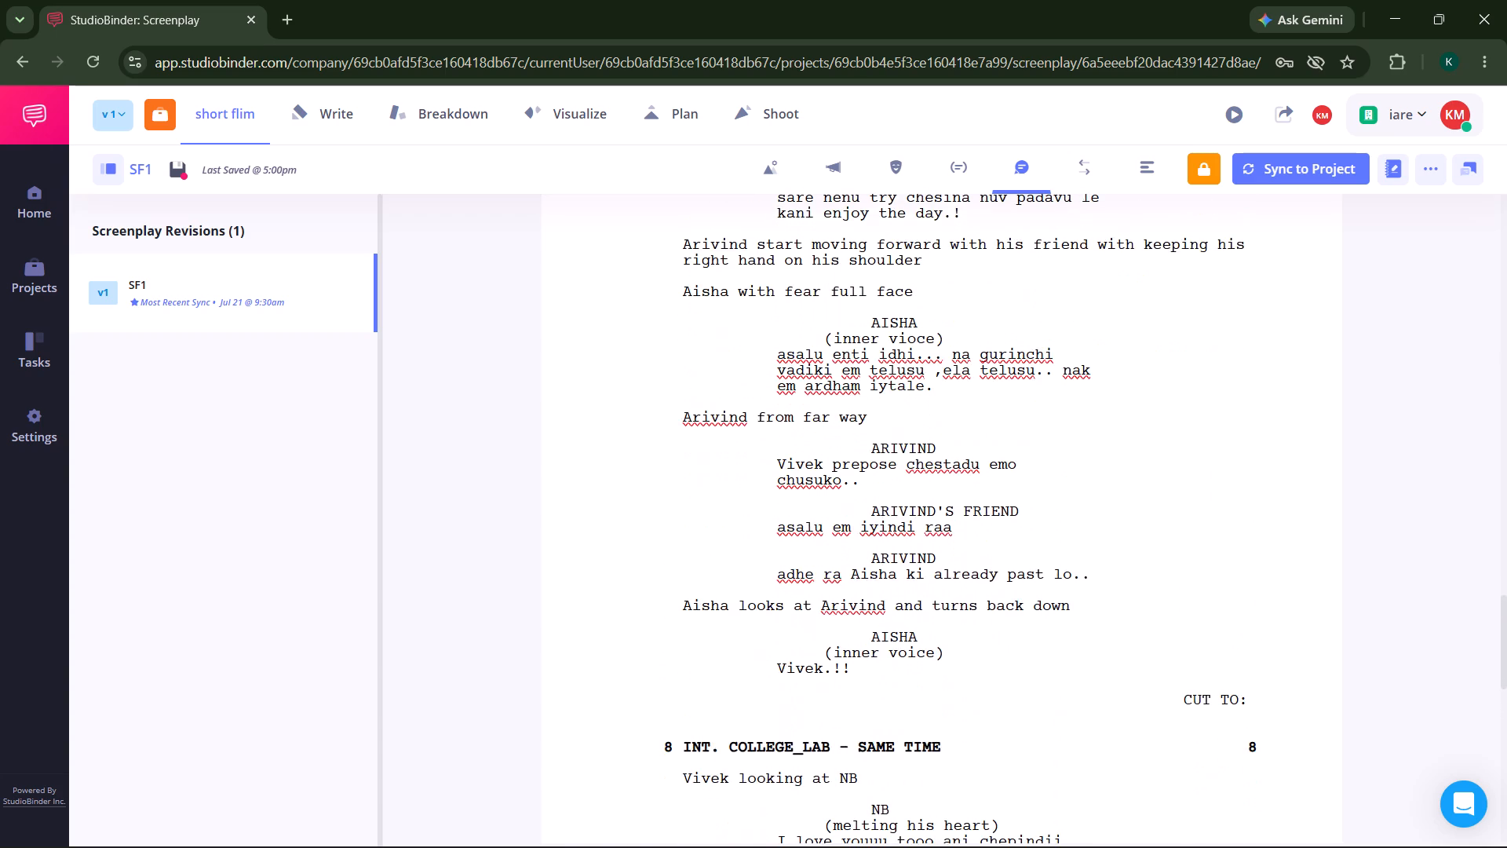
scroll(870, 468, up, 2)
scroll(870, 468, down, 1)
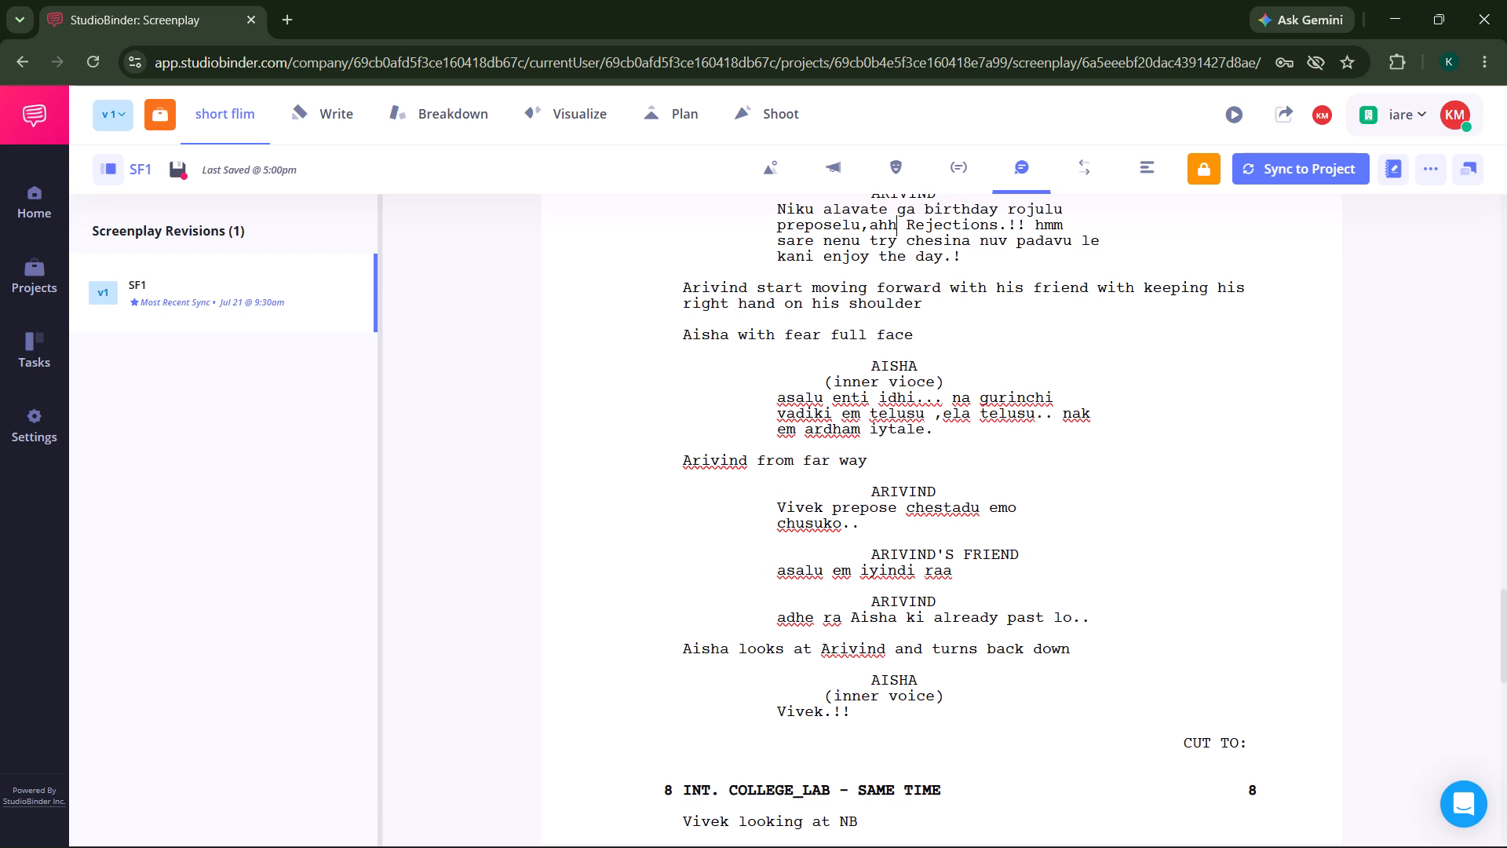
scroll(870, 468, down, 3)
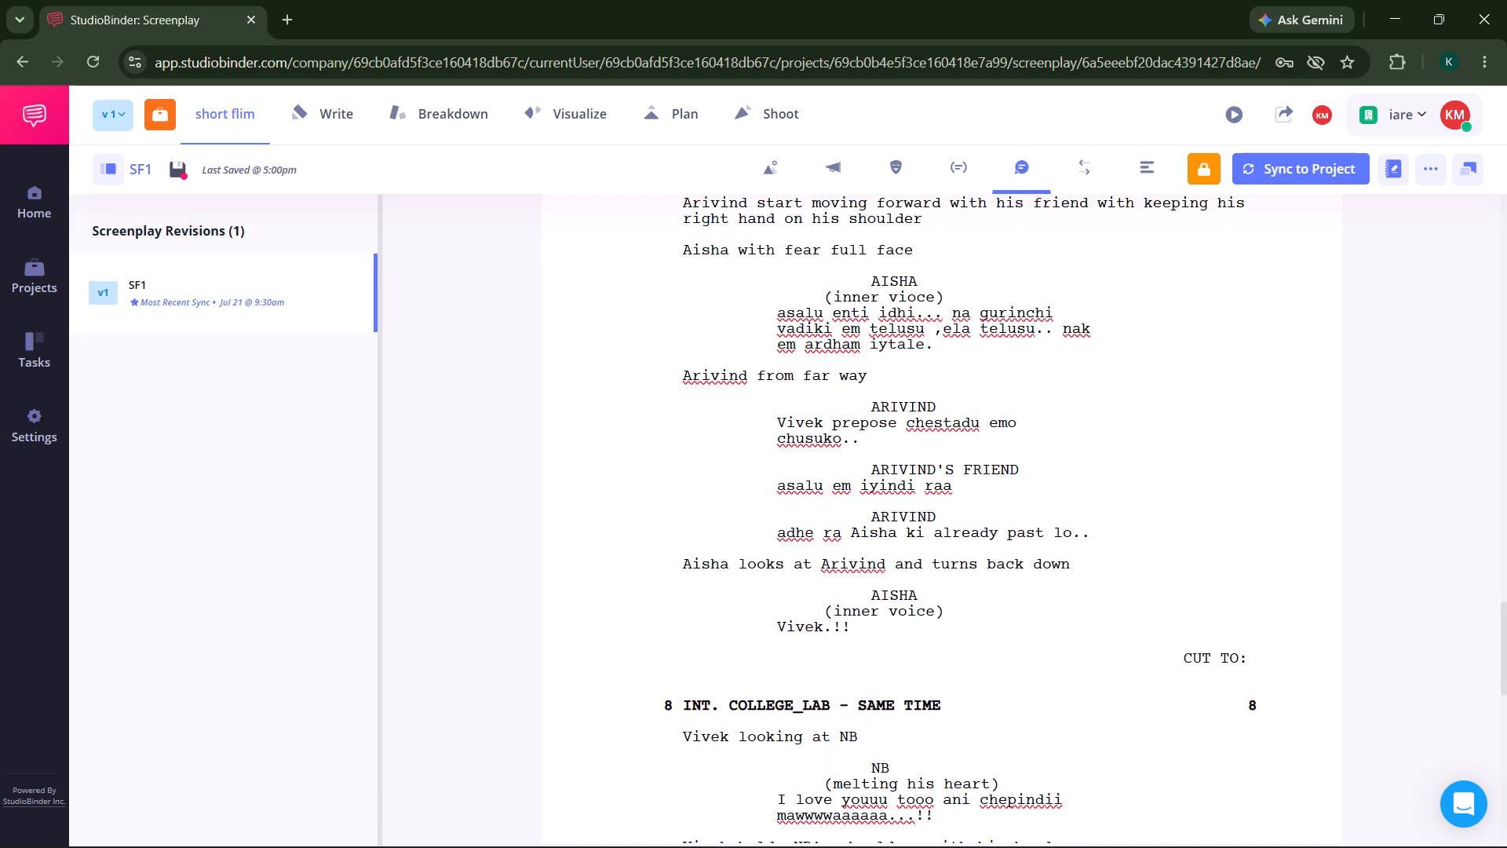
scroll(870, 468, down, 1)
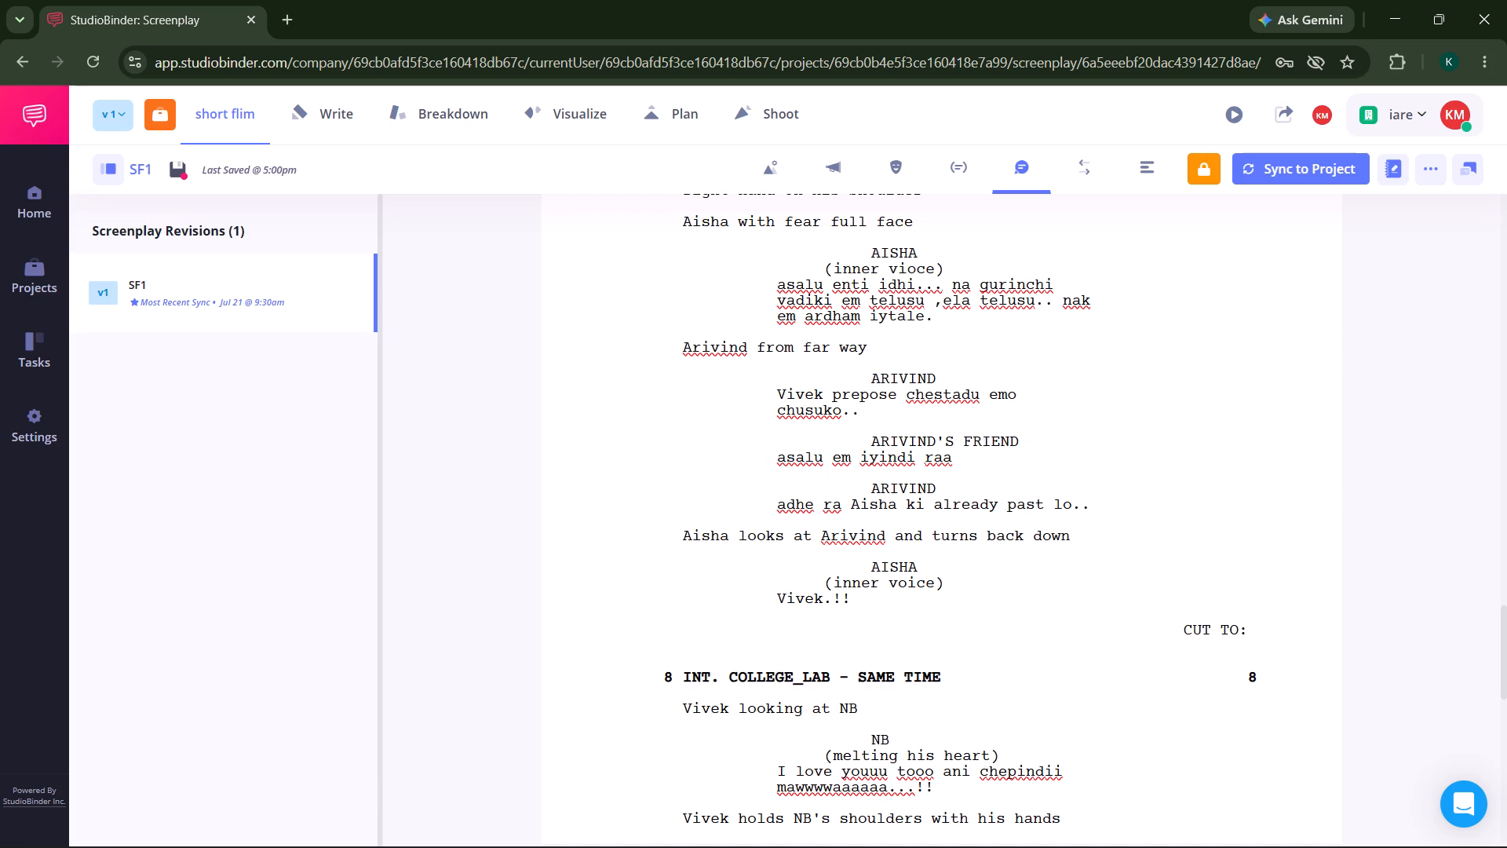
scroll(838, 429, right, 3)
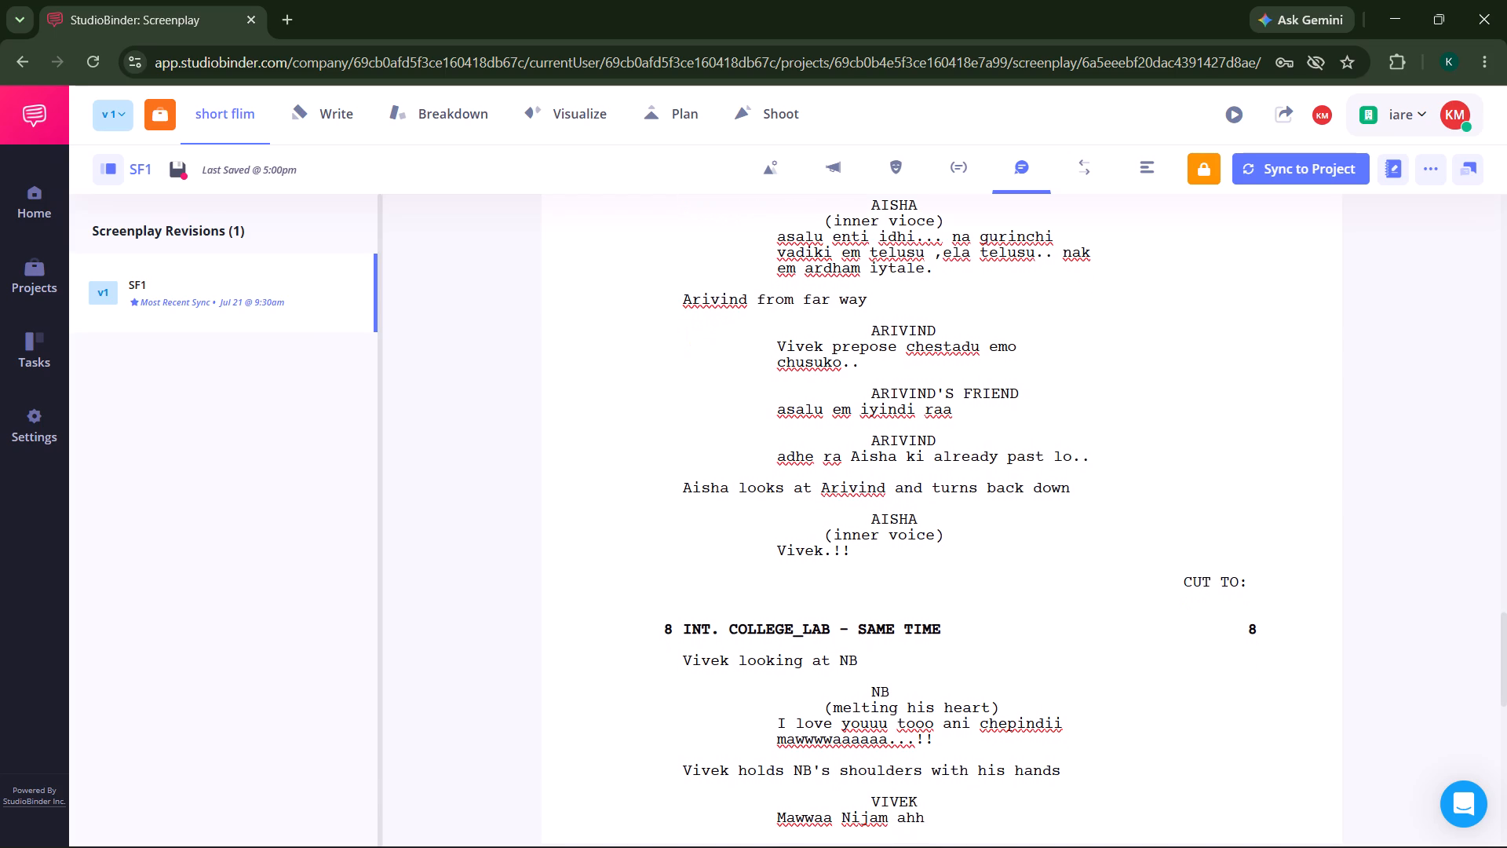
scroll(838, 429, right, 1)
scroll(838, 429, down, 1)
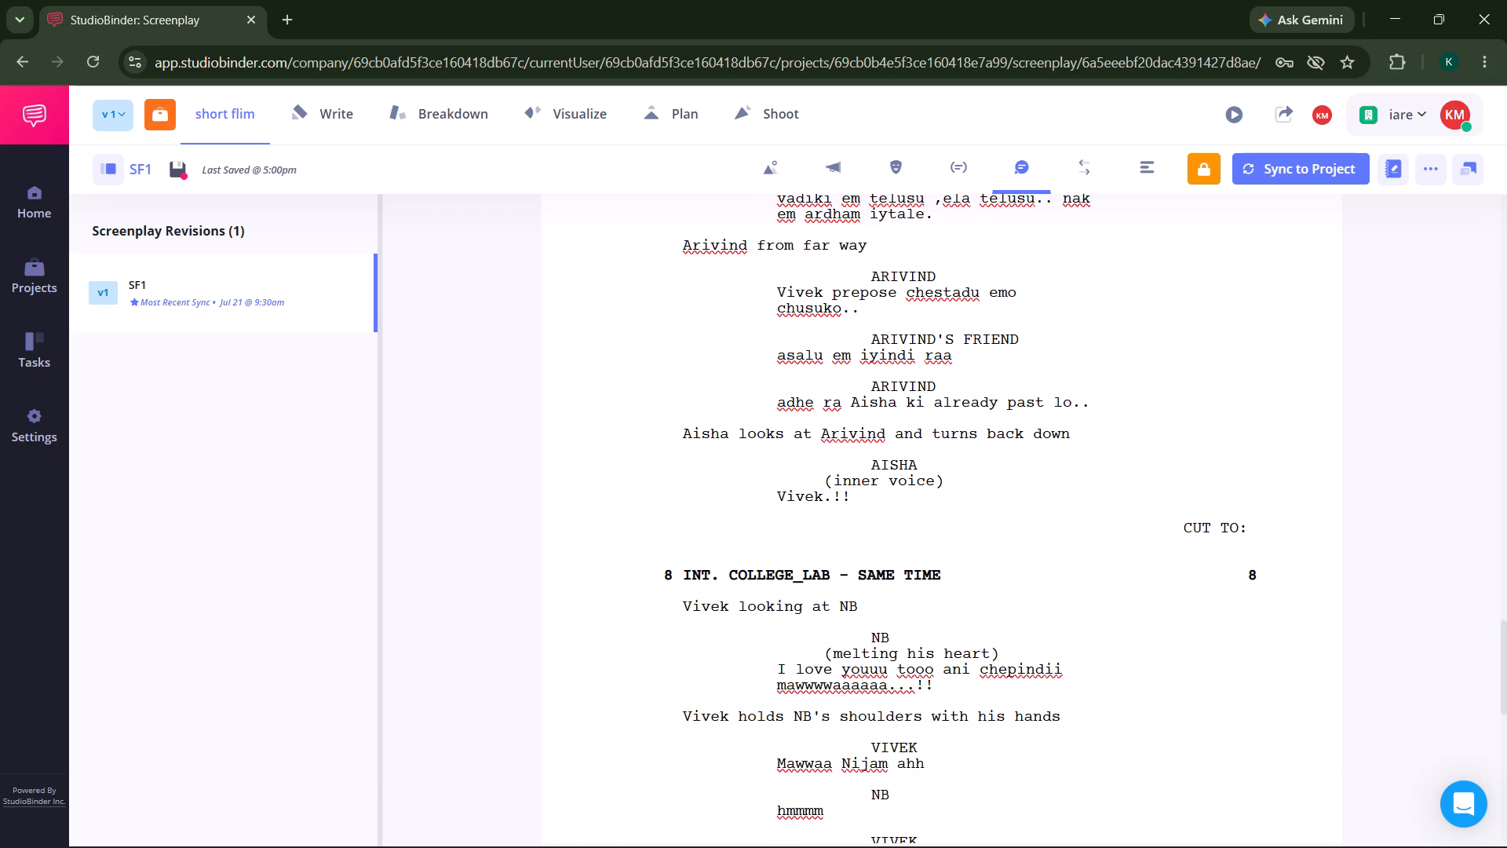
scroll(838, 429, down, 1)
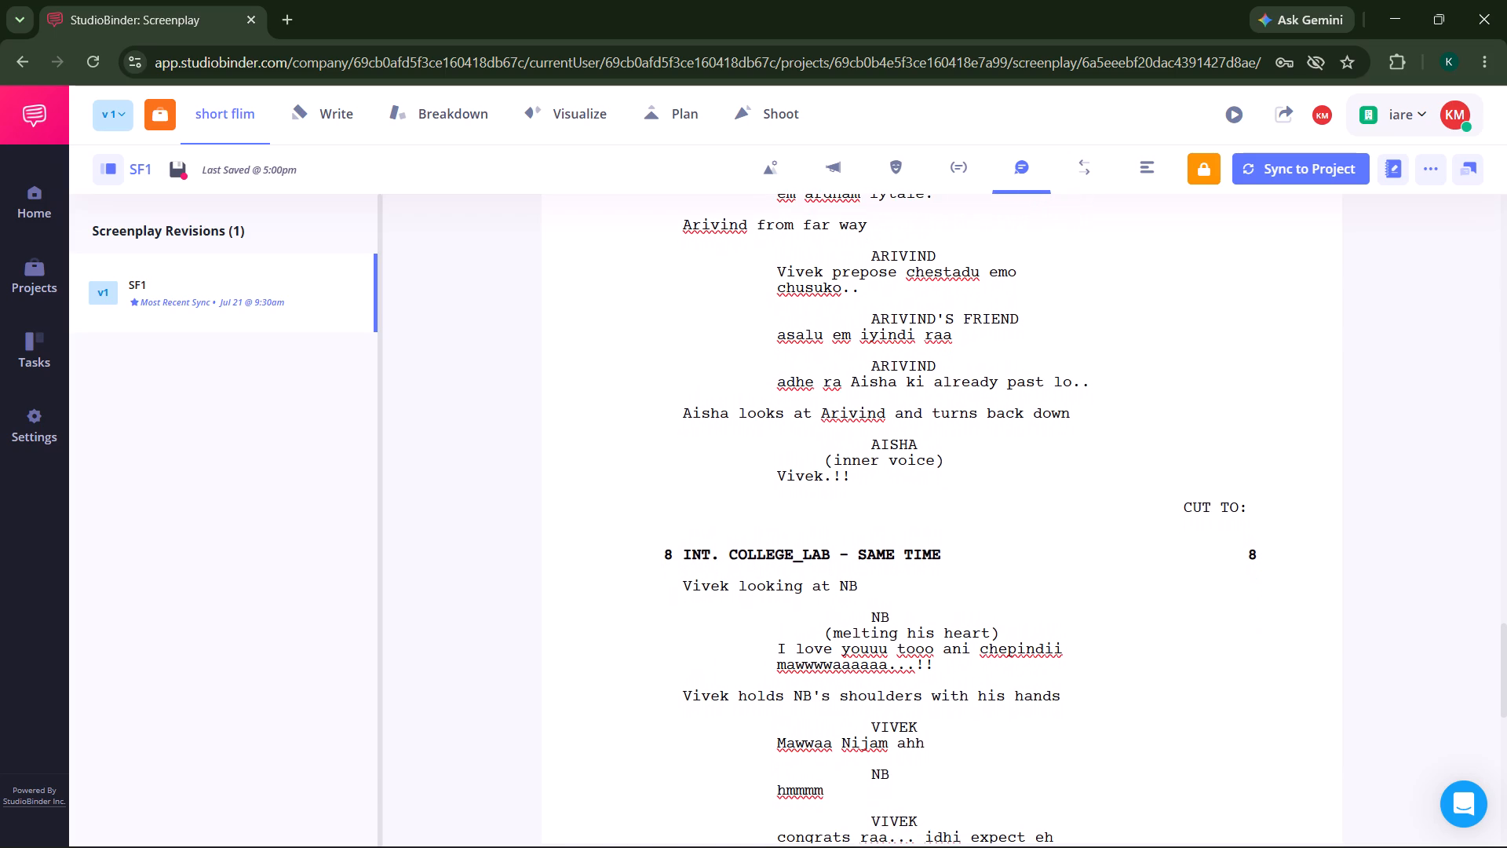
scroll(838, 429, down, 1)
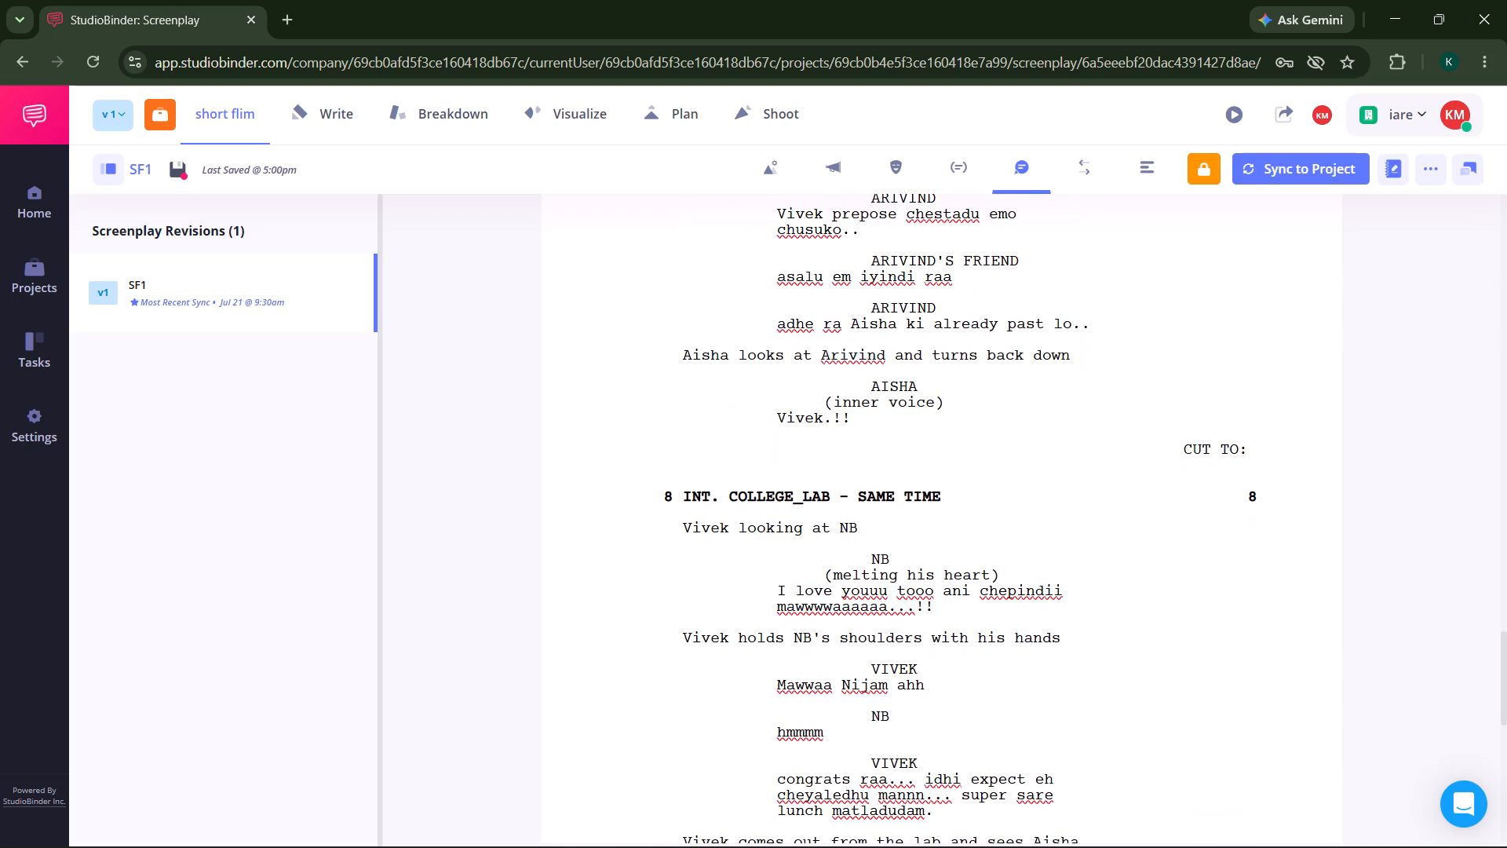
scroll(838, 429, down, 4)
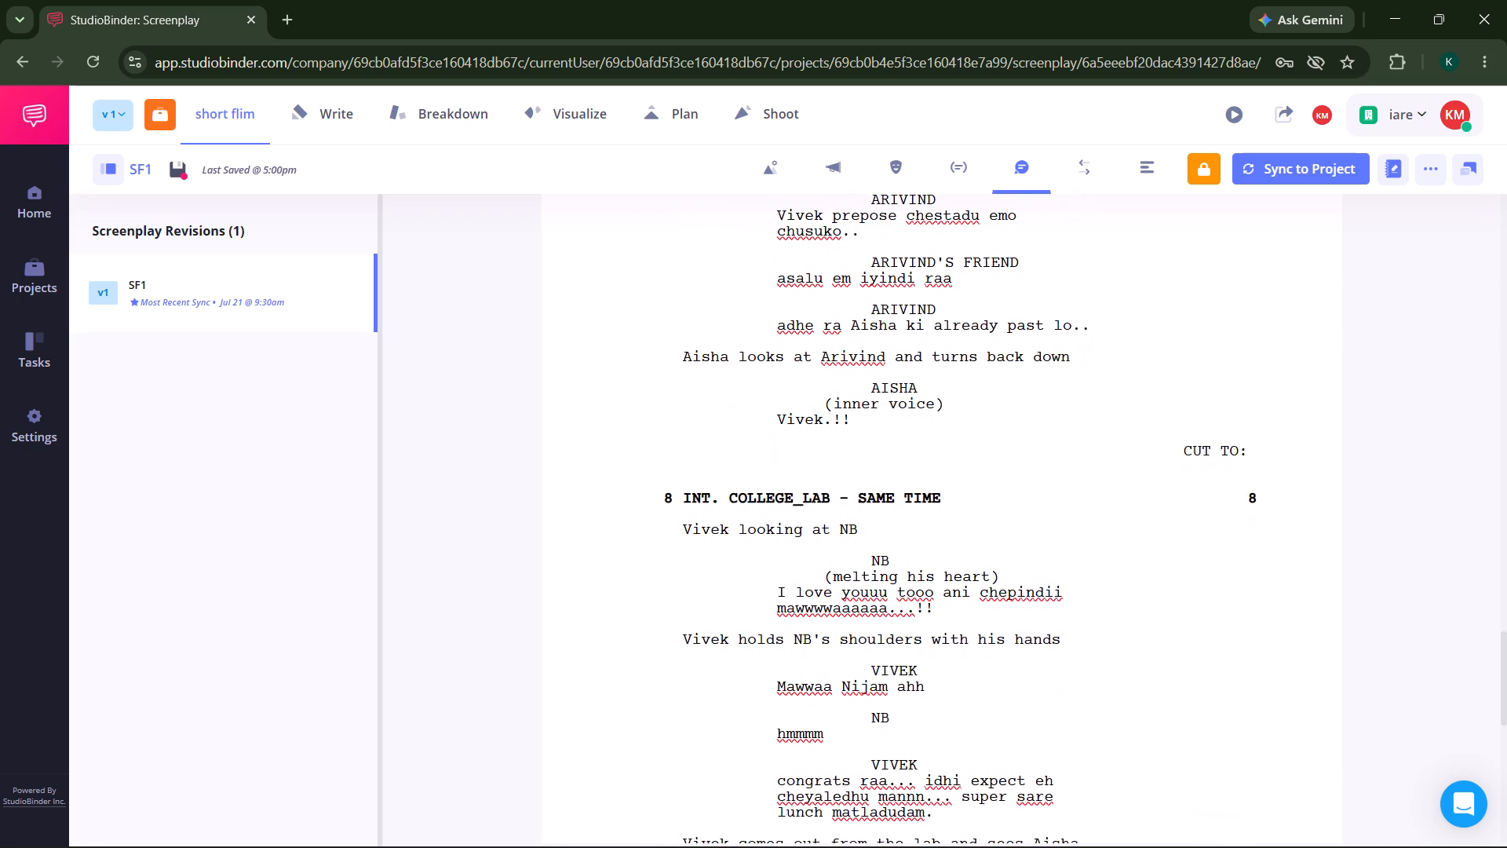
scroll(838, 429, down, 3)
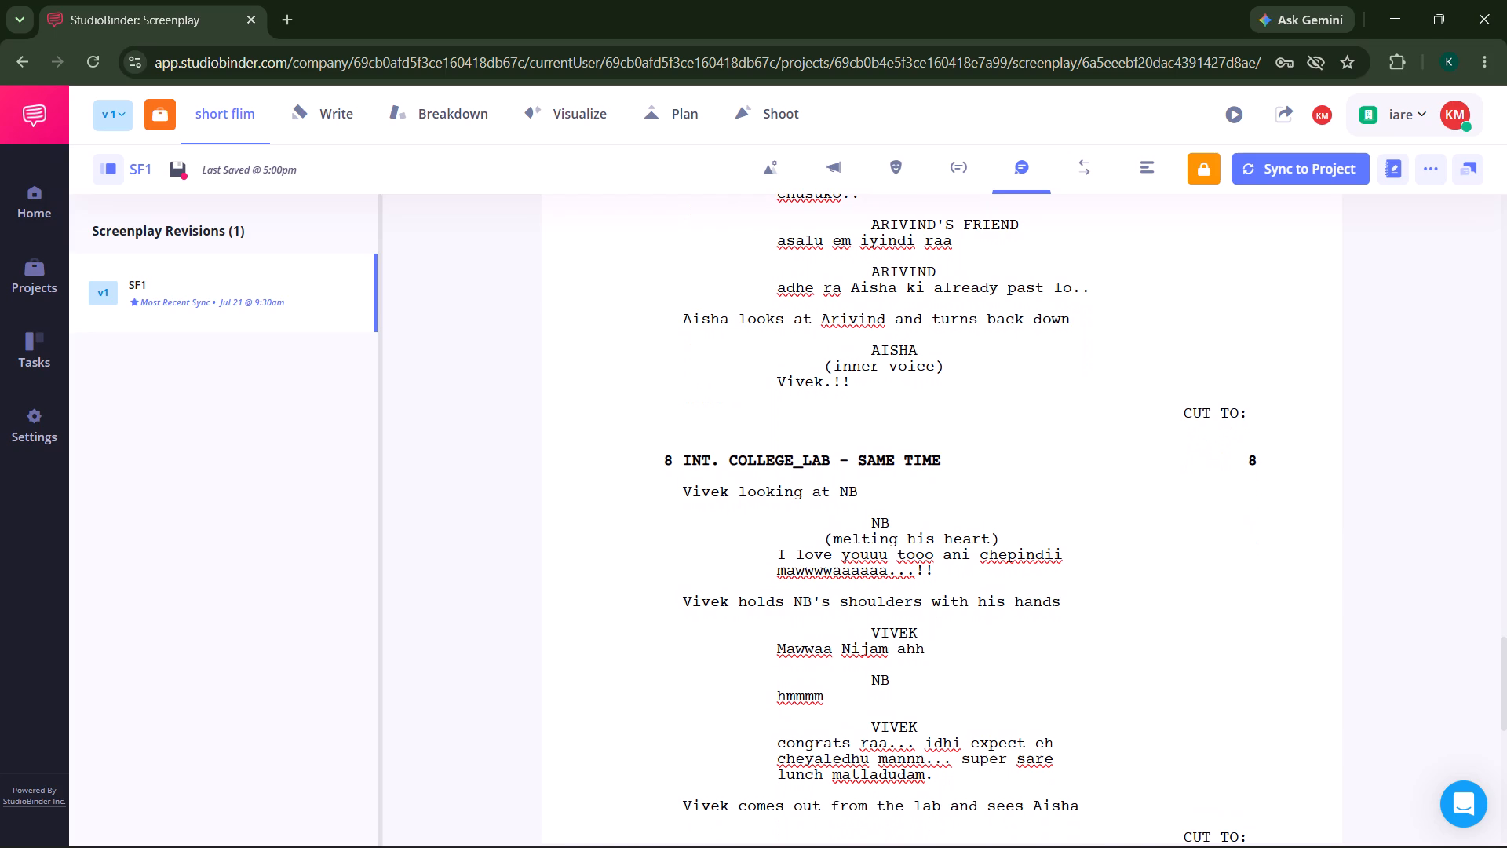
Delete the "(inner voice)" parenthetical above Aisha's last dialogue, "Vivek.!!", in scene 7.
scroll(838, 429, down, 1)
drag(948, 364, 837, 365)
key(BackSpace)
key(BackSpace)
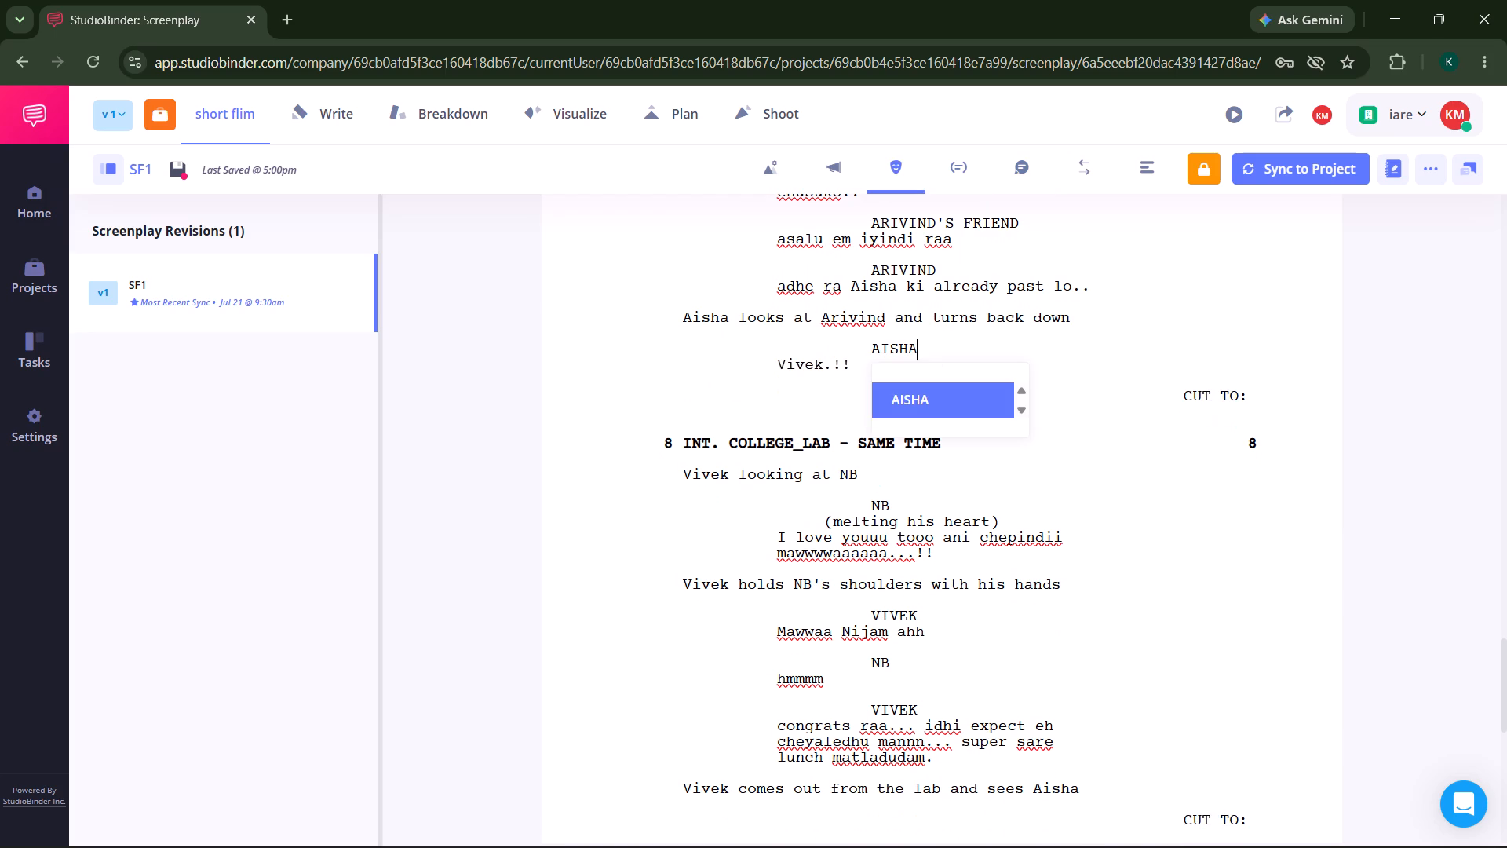
click(854, 506)
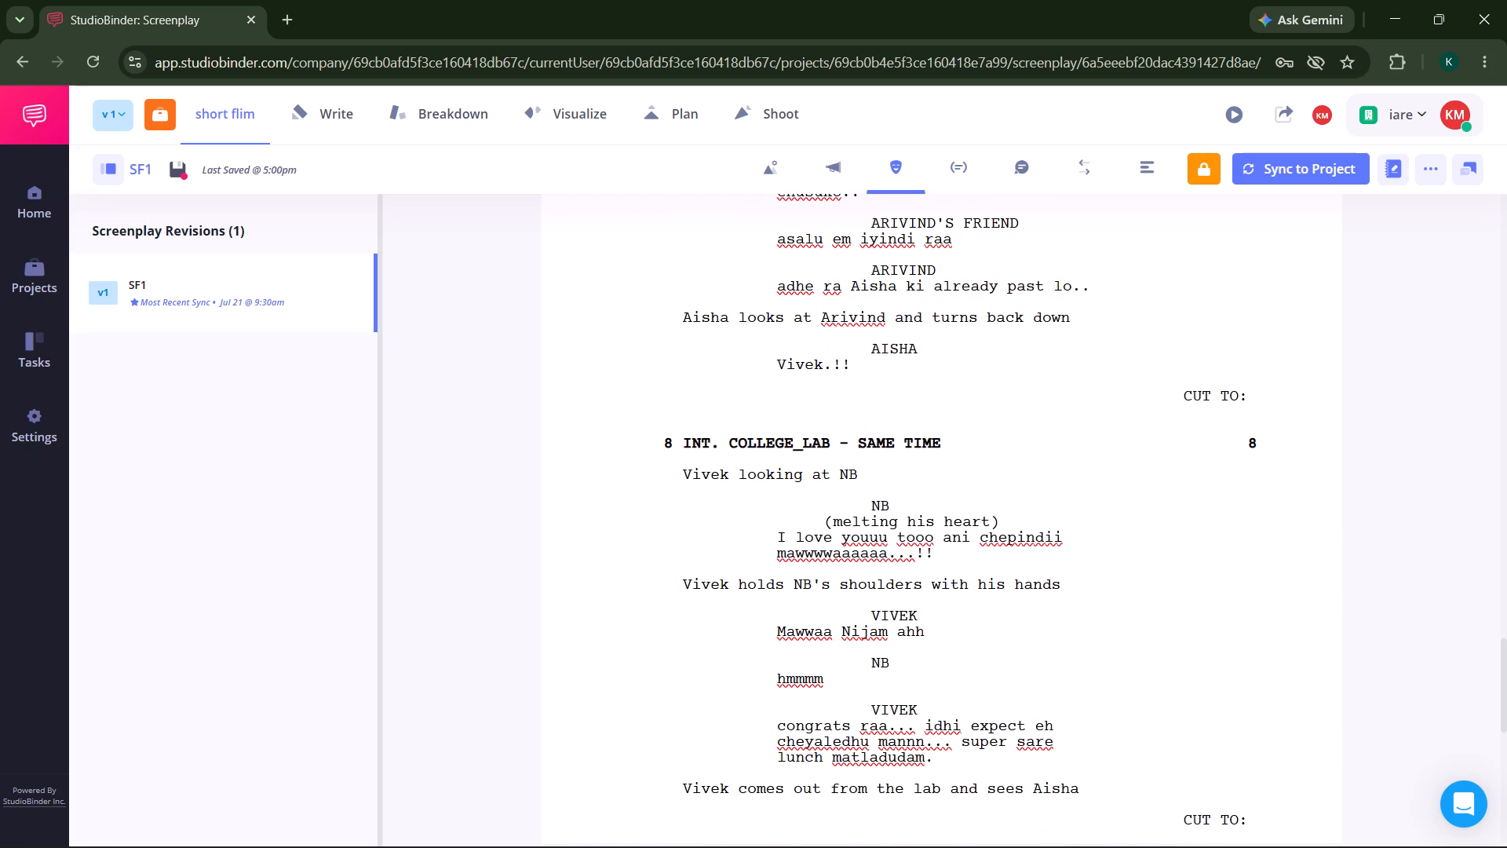
Change the ending punctuation of Aisha's last dialogue in scene 7 so it reads "Vivek.??".
scroll(854, 506, down, 1)
click(853, 334)
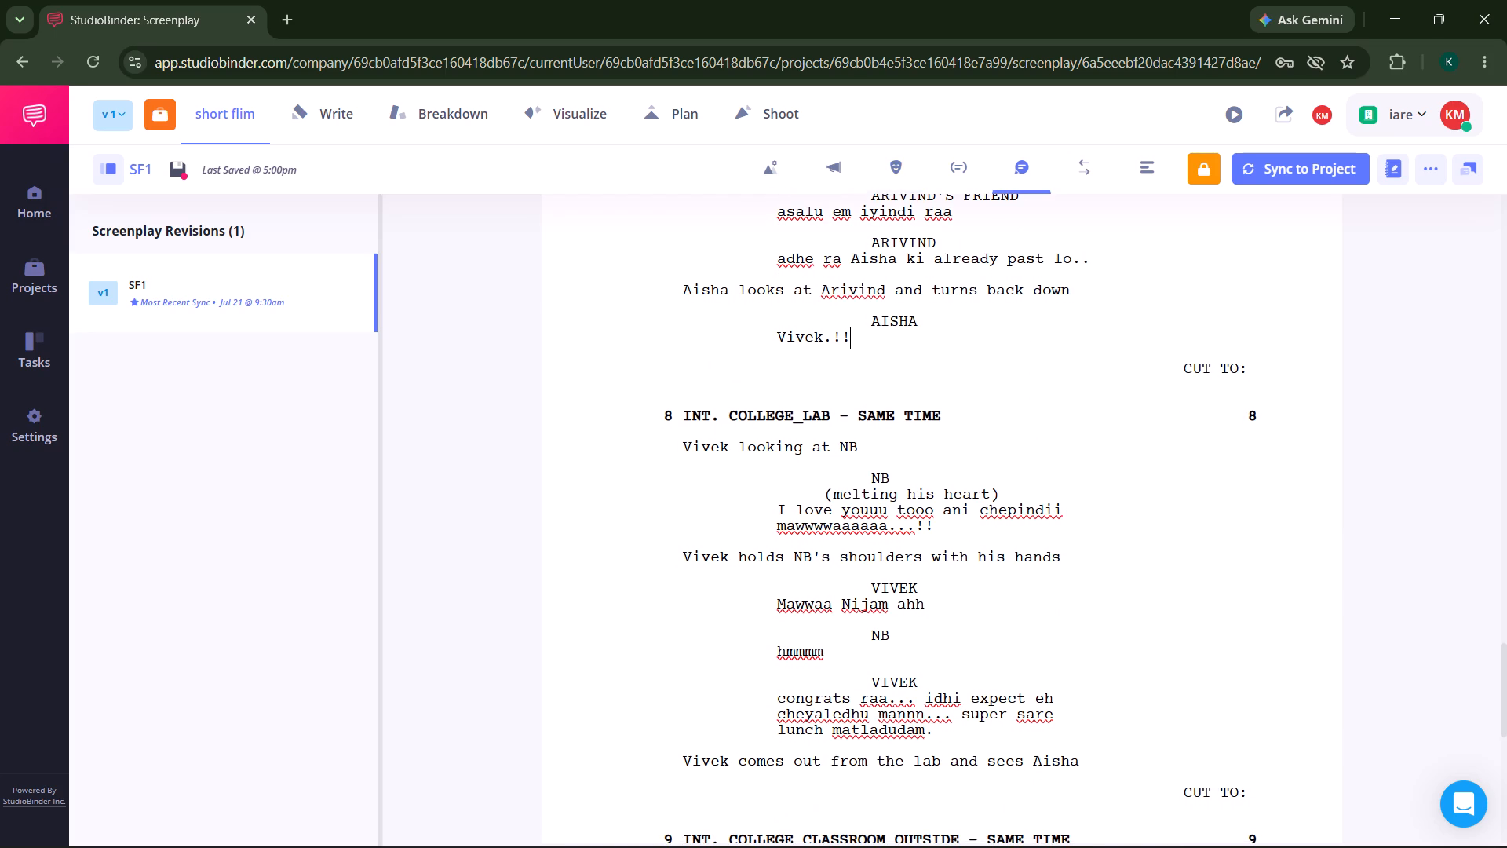
key(BackSpace)
key(BackSpace)
text(??)
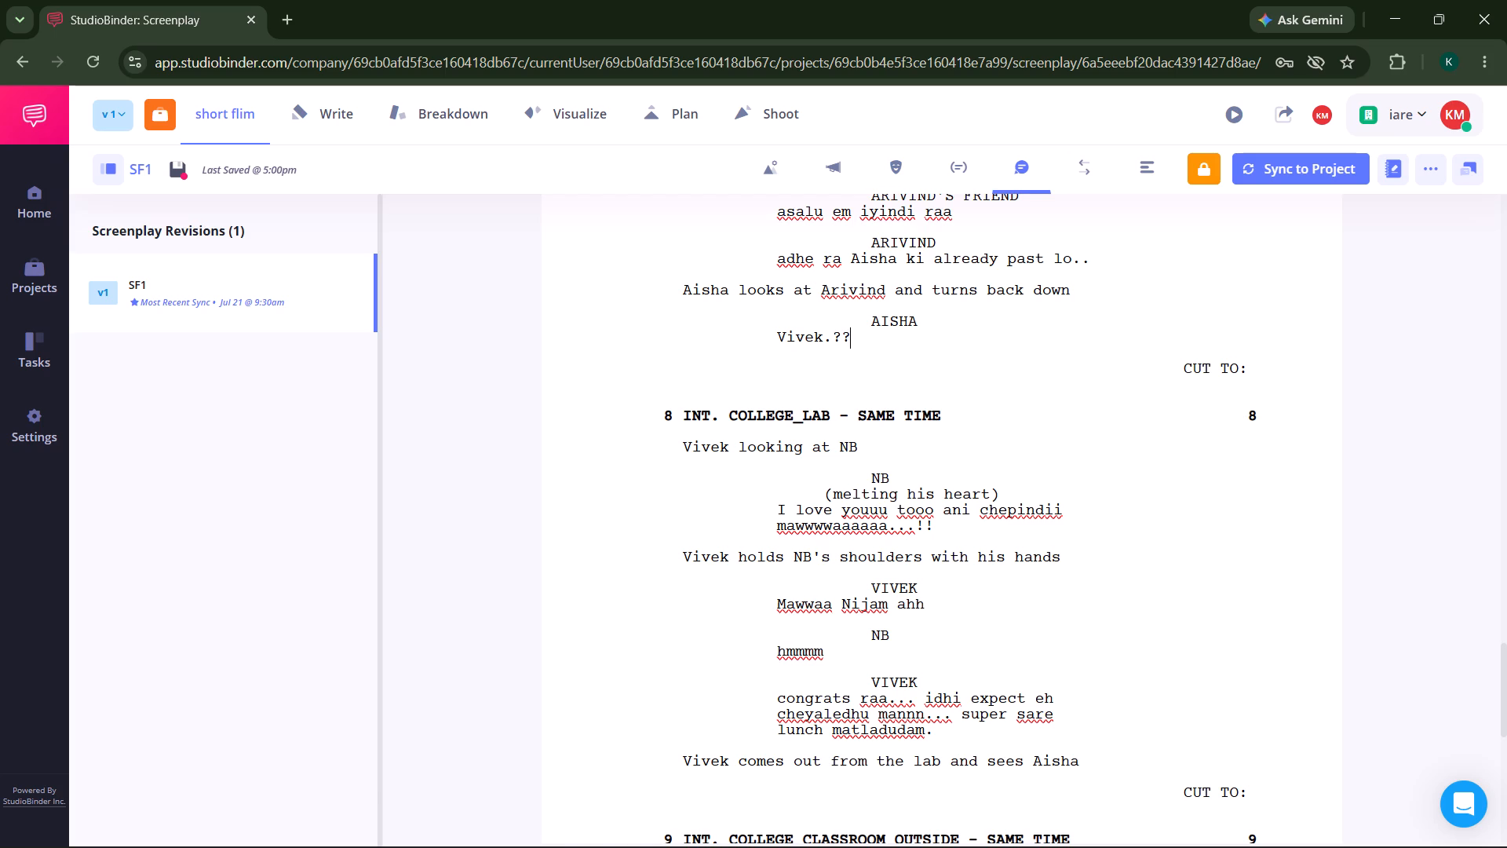
Reread the end of scene 7, Vivek and NB's lab exchange in scene 8, and the opening of scene 9.
scroll(853, 334, down, 1)
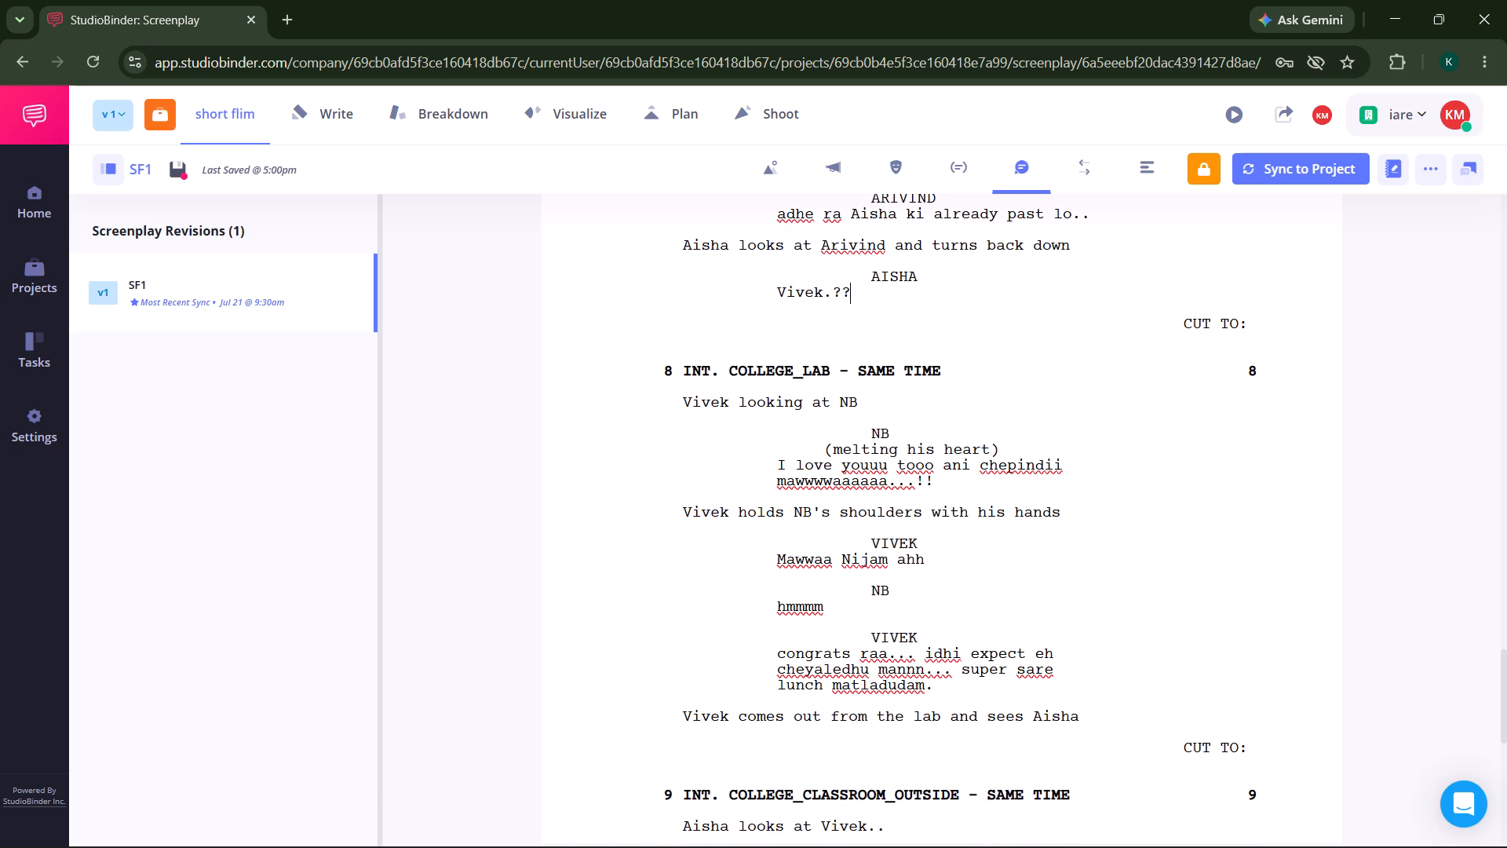
scroll(804, 482, right, 1)
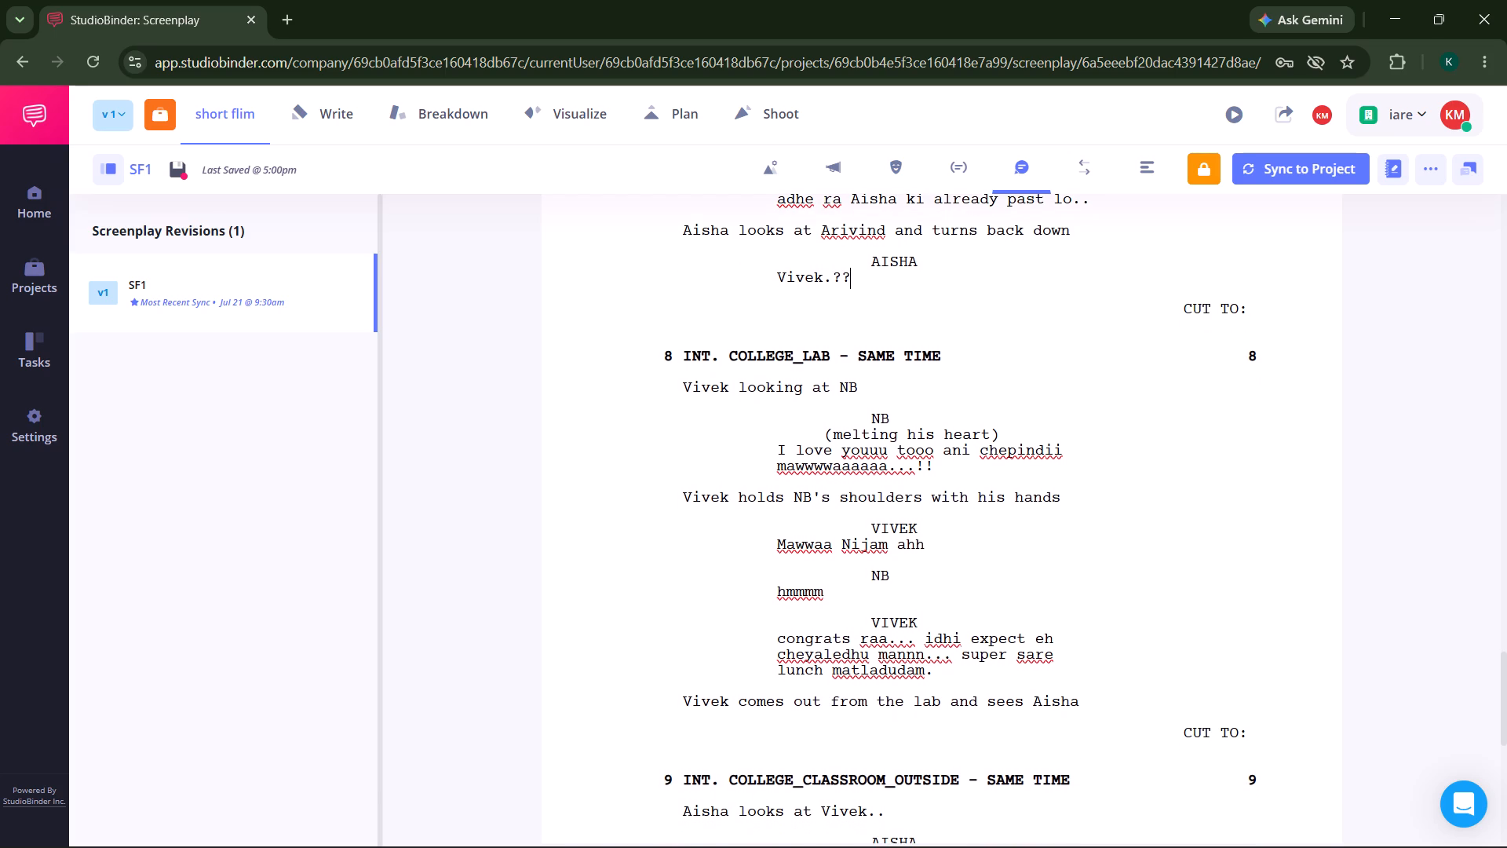
scroll(804, 482, right, 2)
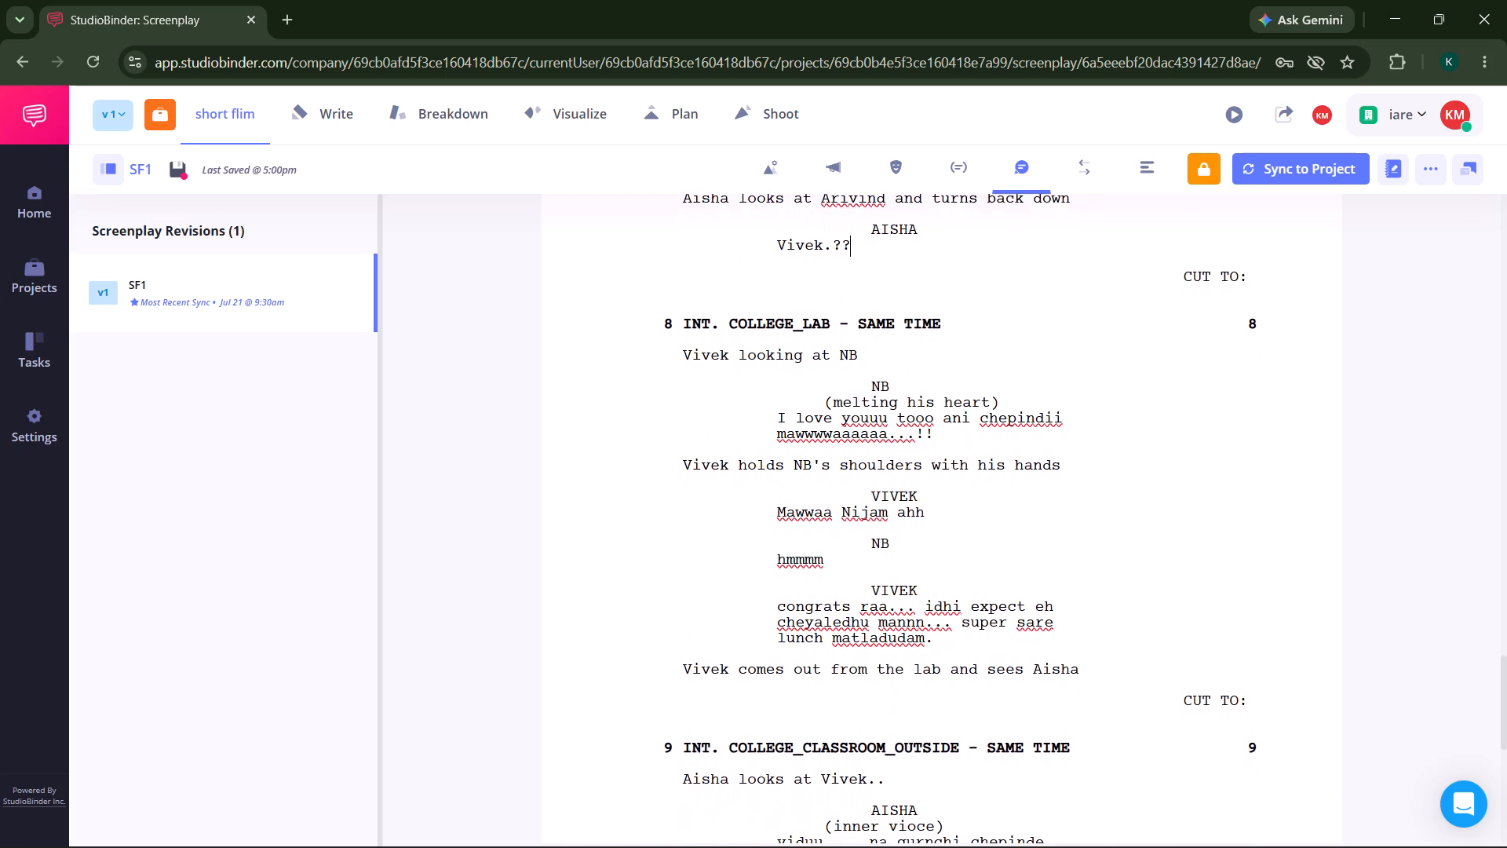
scroll(804, 482, right, 2)
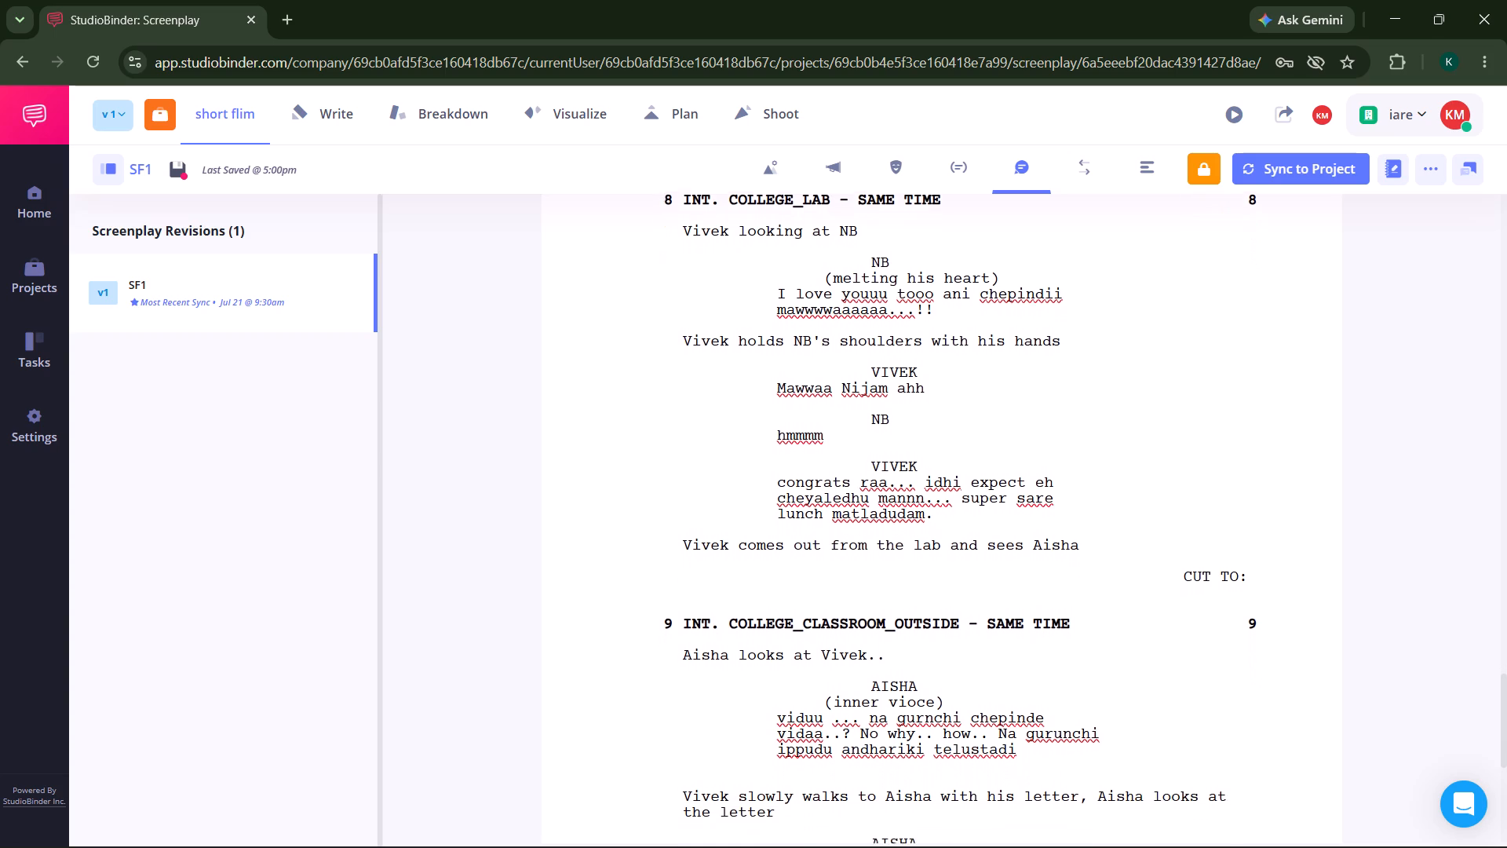
scroll(804, 482, right, 2)
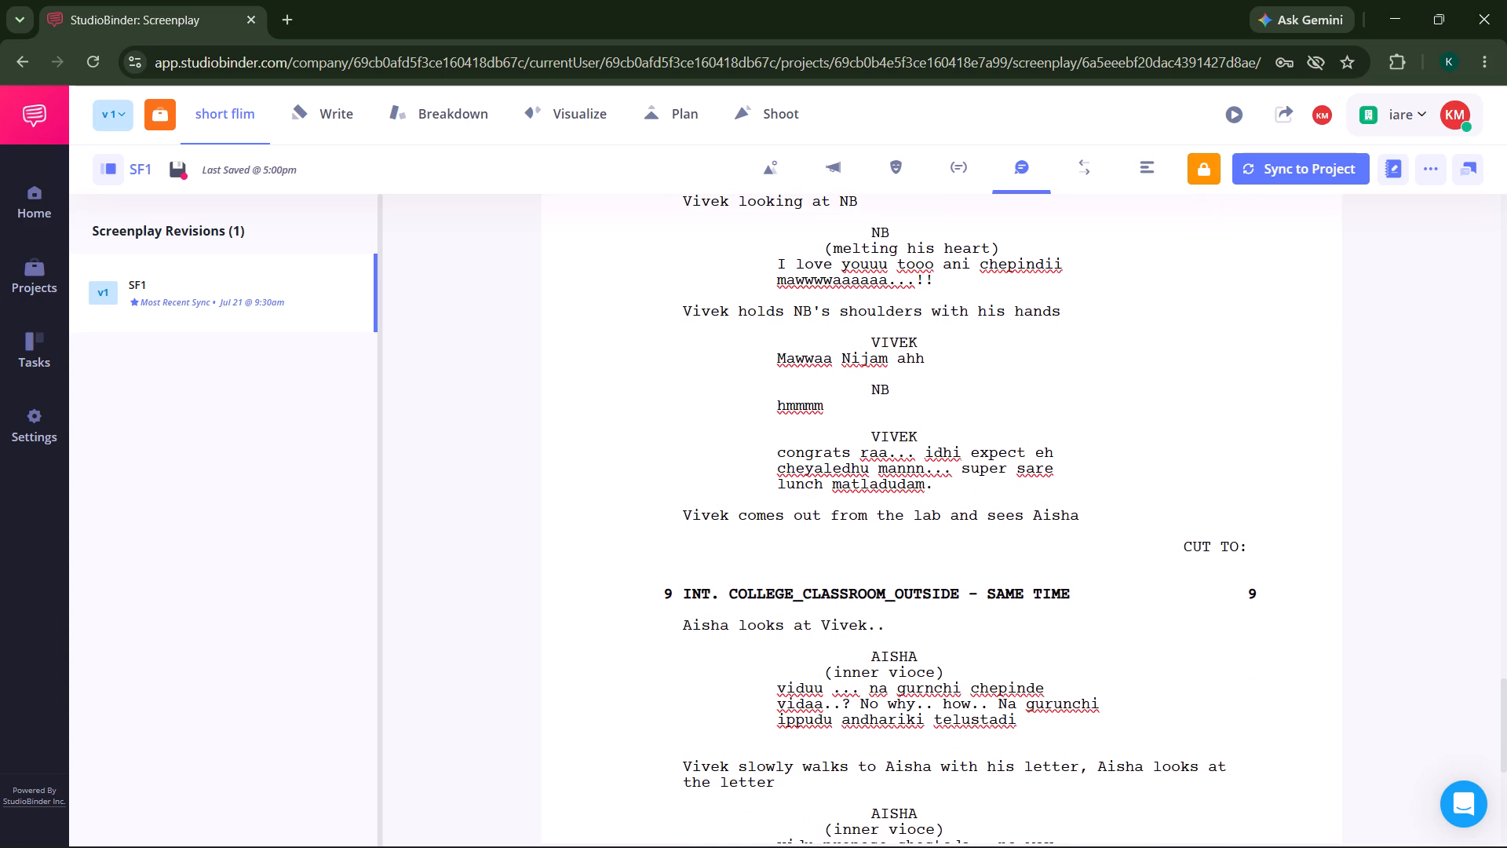
scroll(745, 349, up, 1)
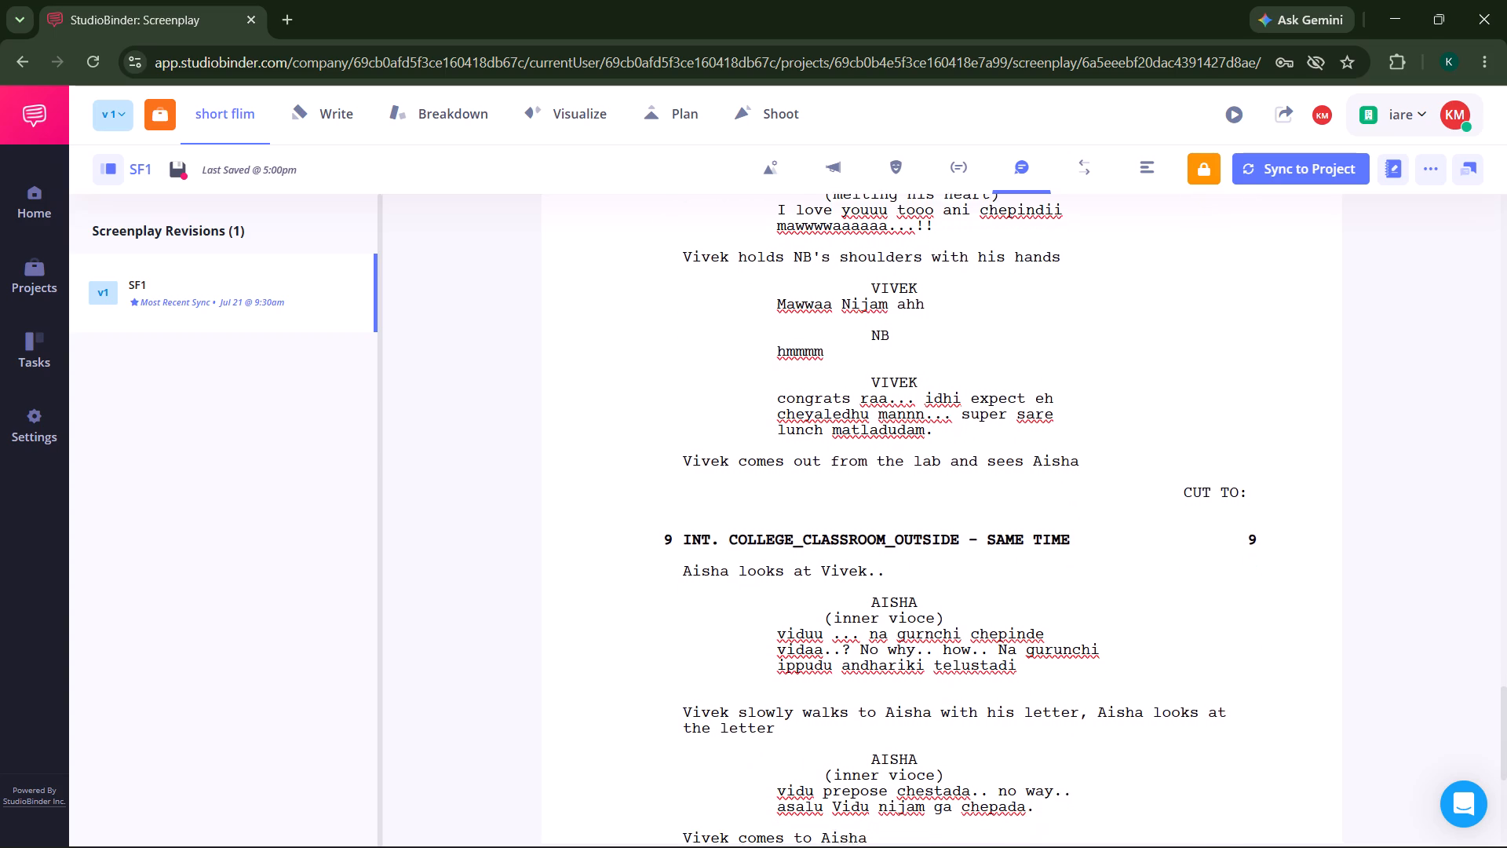
scroll(745, 349, up, 1)
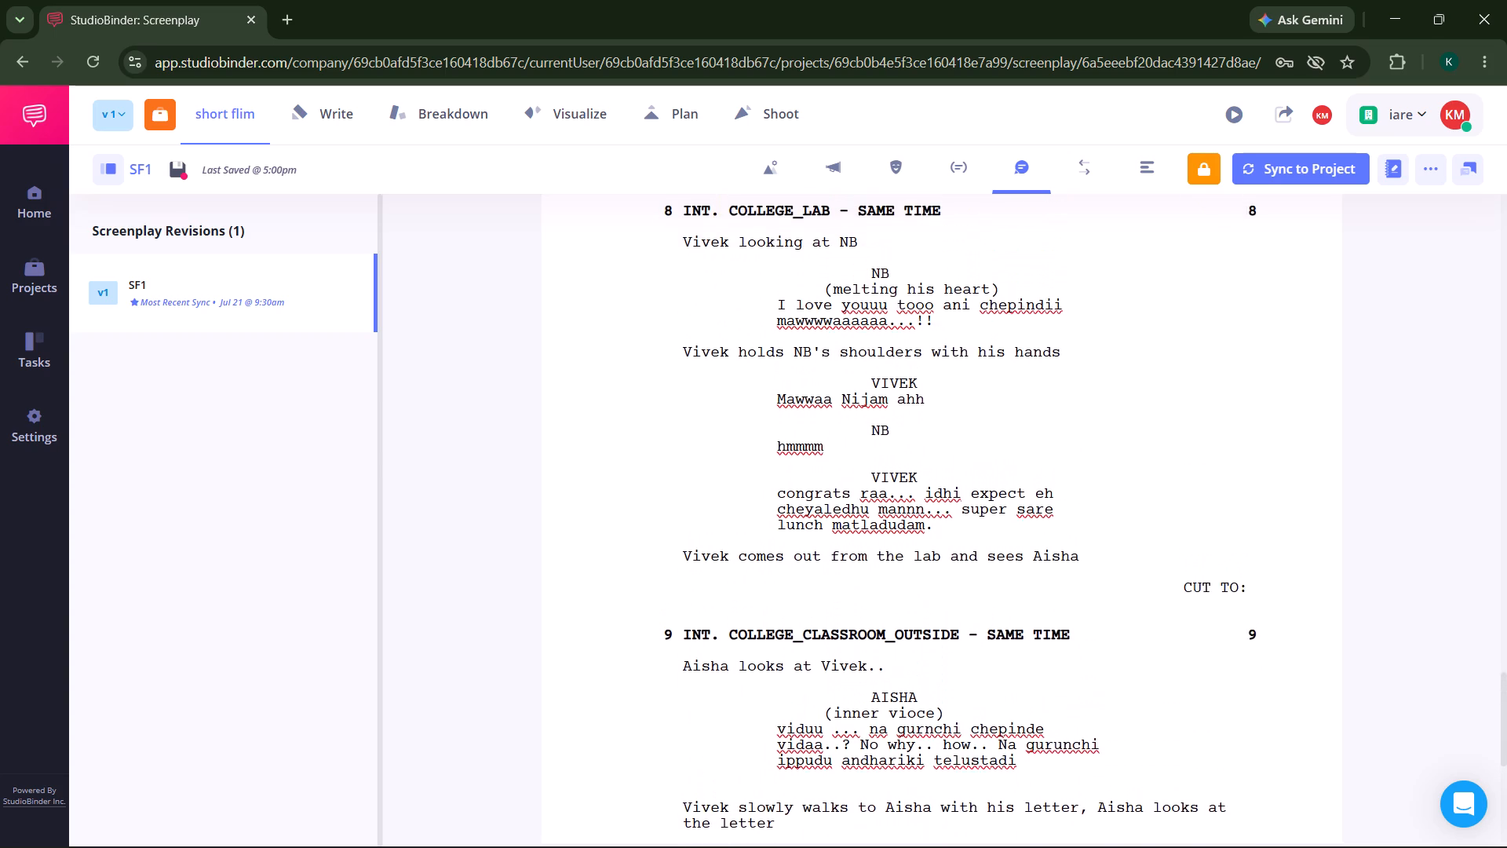
scroll(745, 349, up, 1)
scroll(745, 349, down, 1)
scroll(745, 349, up, 1)
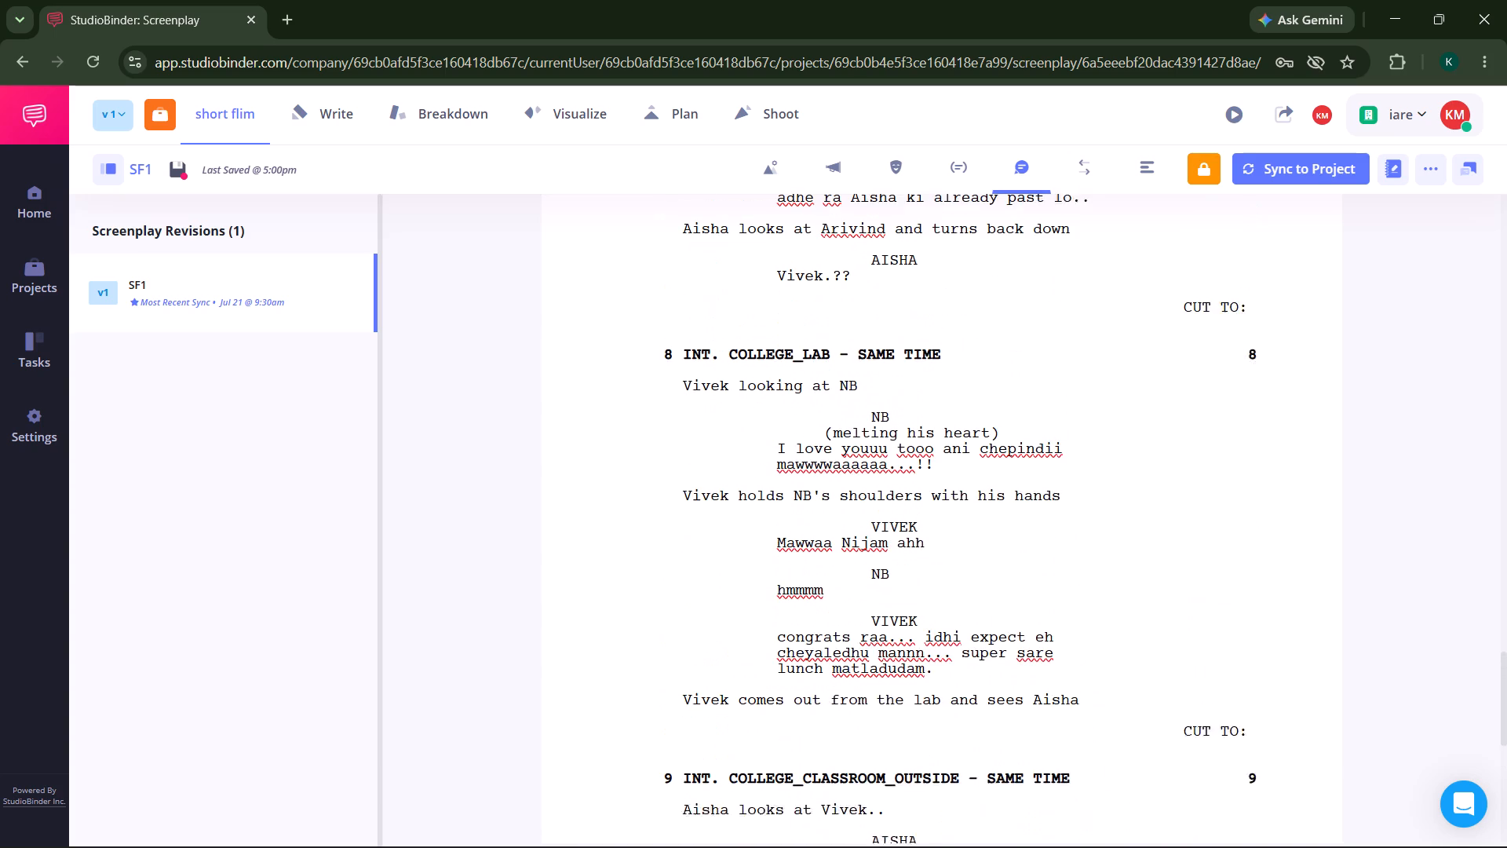
scroll(745, 349, up, 1)
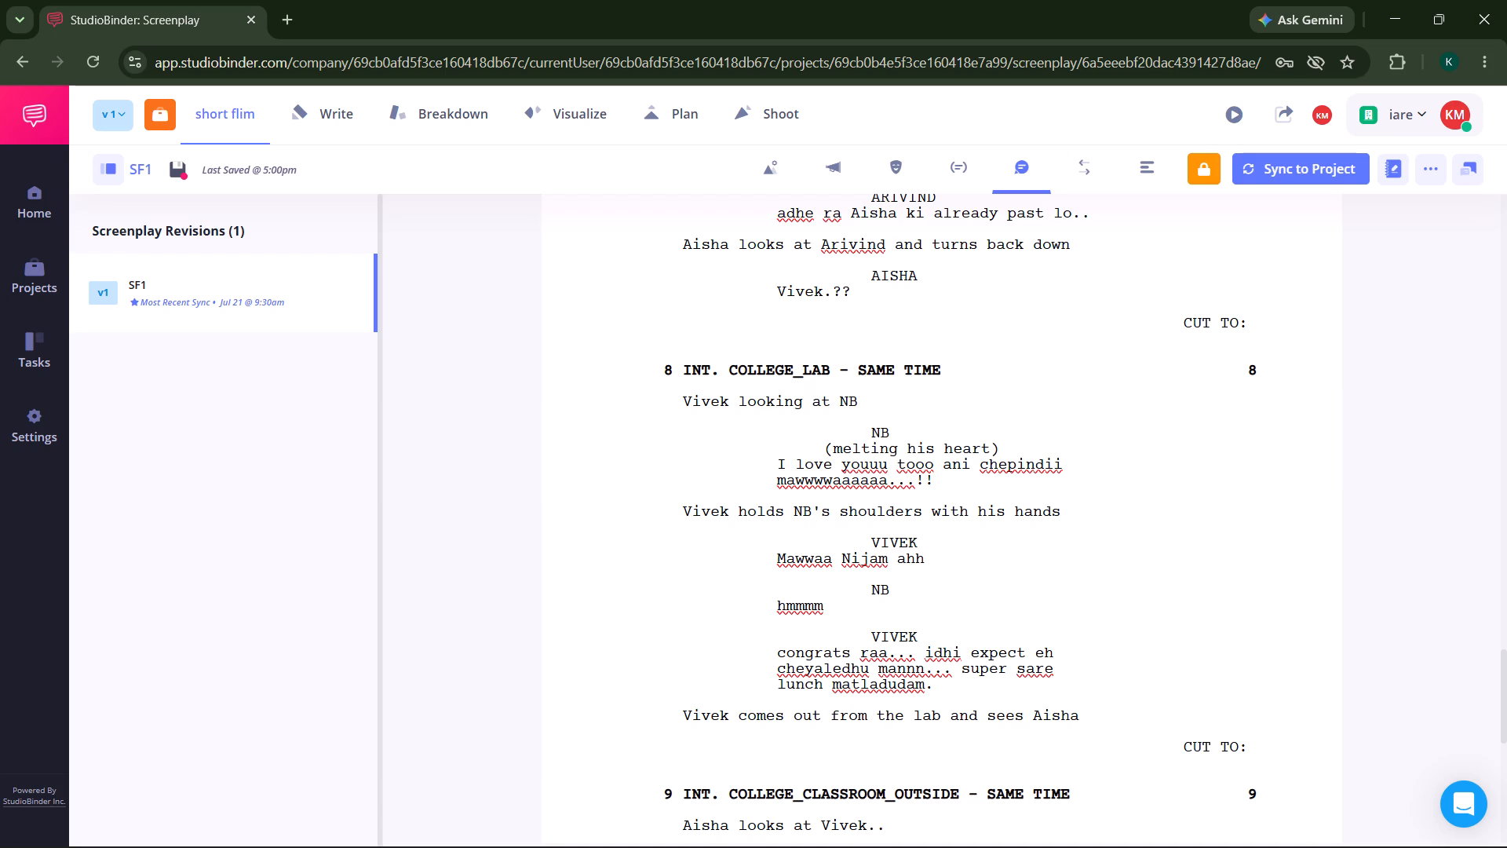
Replace the transition between scenes 7 and 8 with "L CUT:".
drag(1239, 325, 1183, 322)
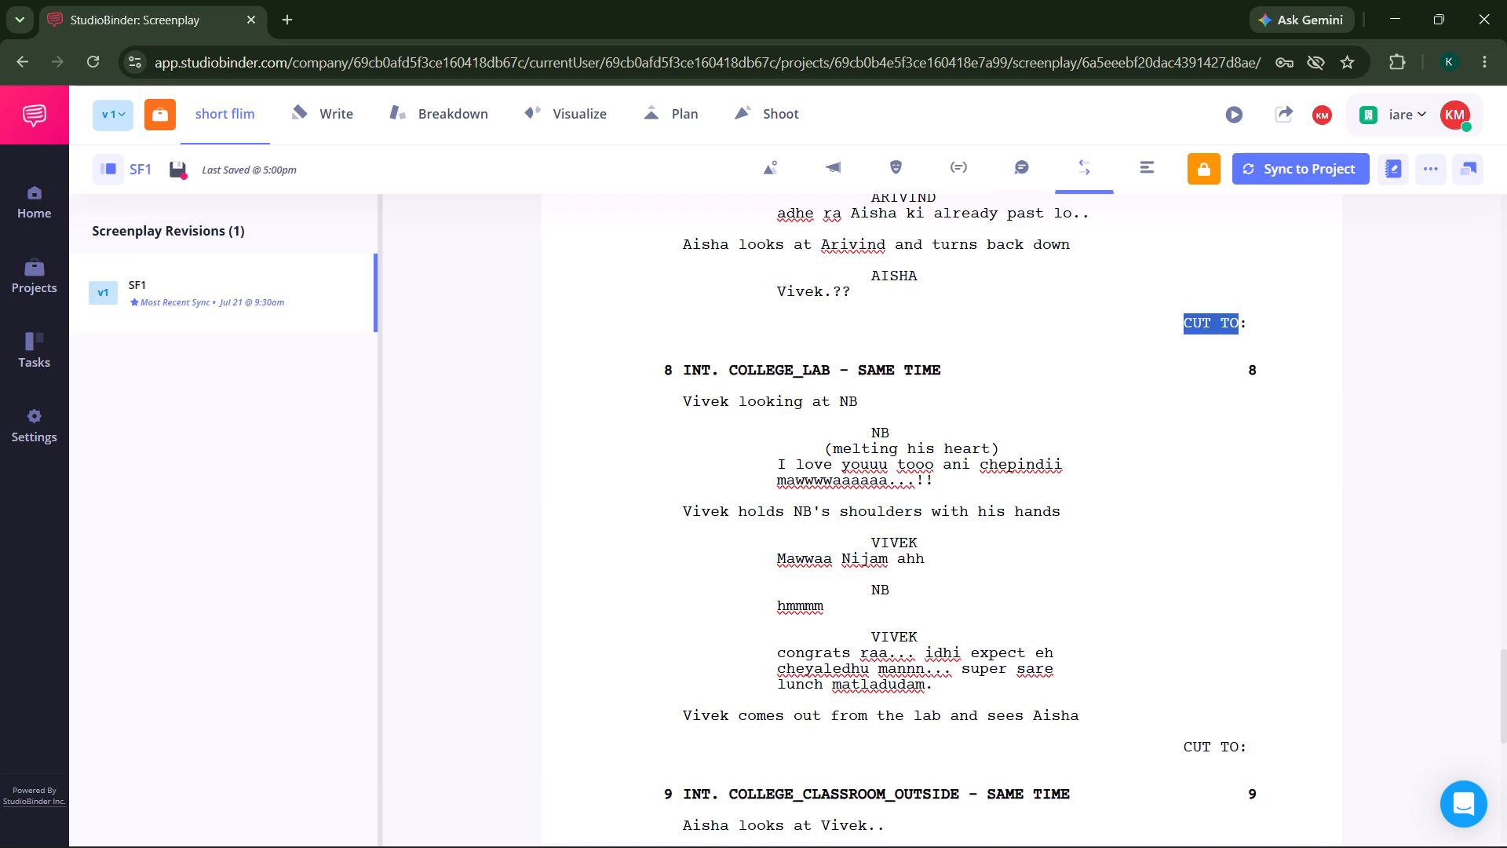
key(BackSpace)
key(l)
key(space)
text(cur)
key(BackSpace)
key(t)
click(1104, 430)
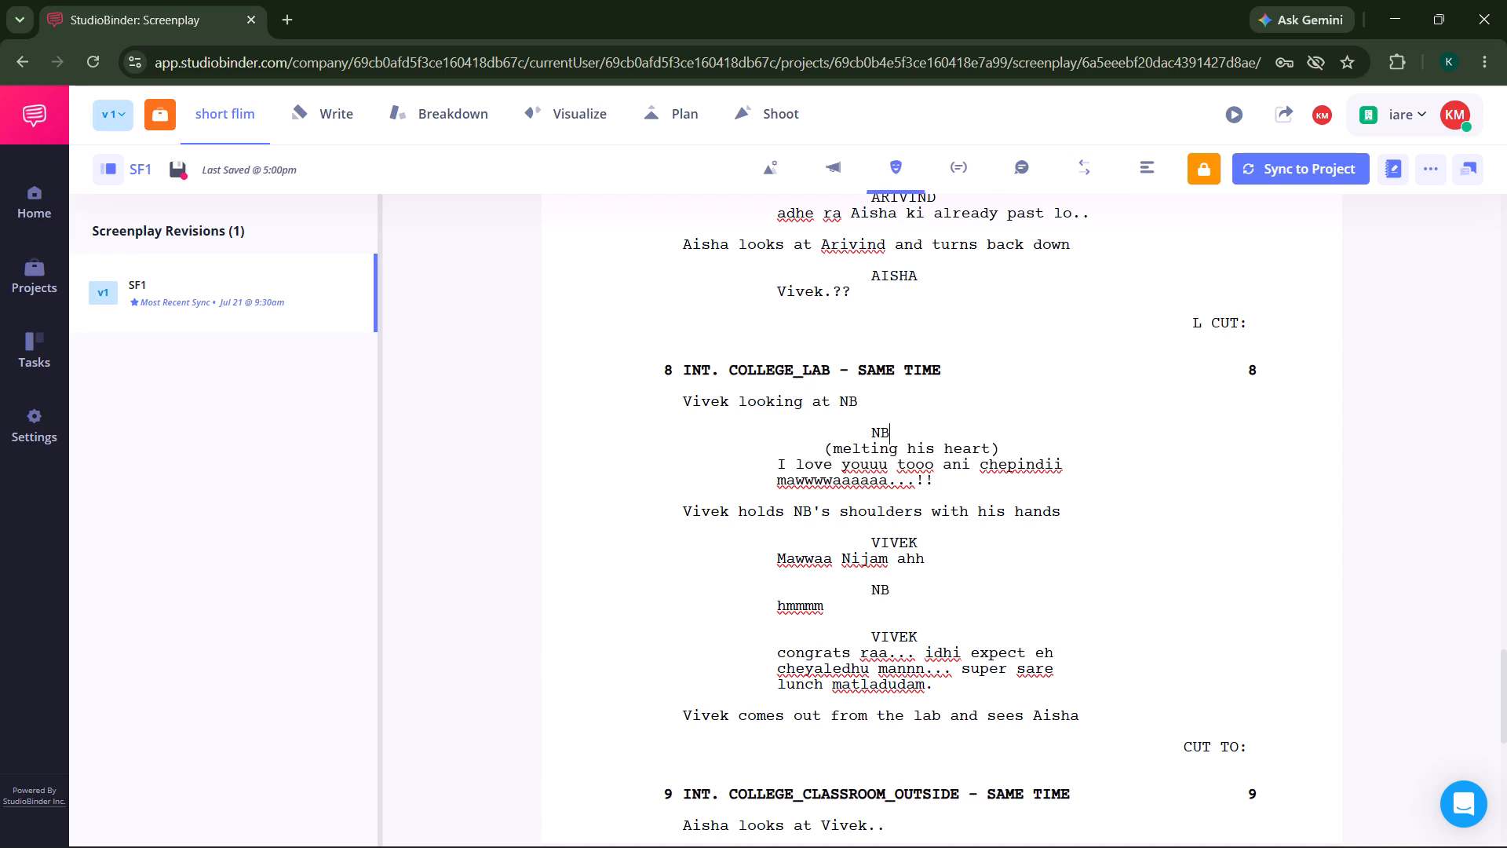
Reread the end of scene 7 and Vivek and NB's lab exchange in scene 8, through to the transition into scene 9.
scroll(1104, 430, down, 1)
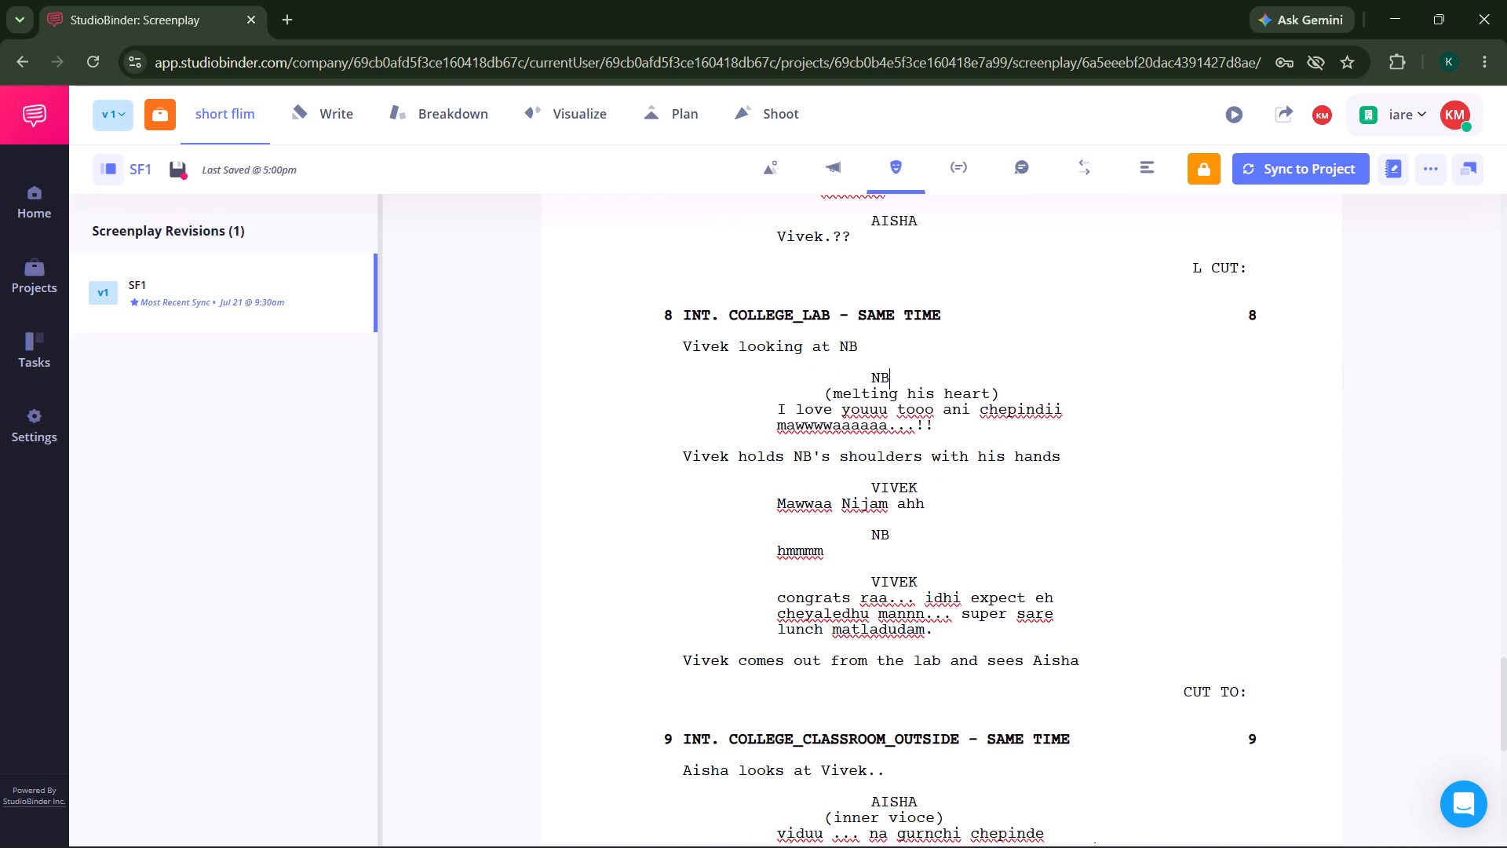
scroll(1104, 430, down, 1)
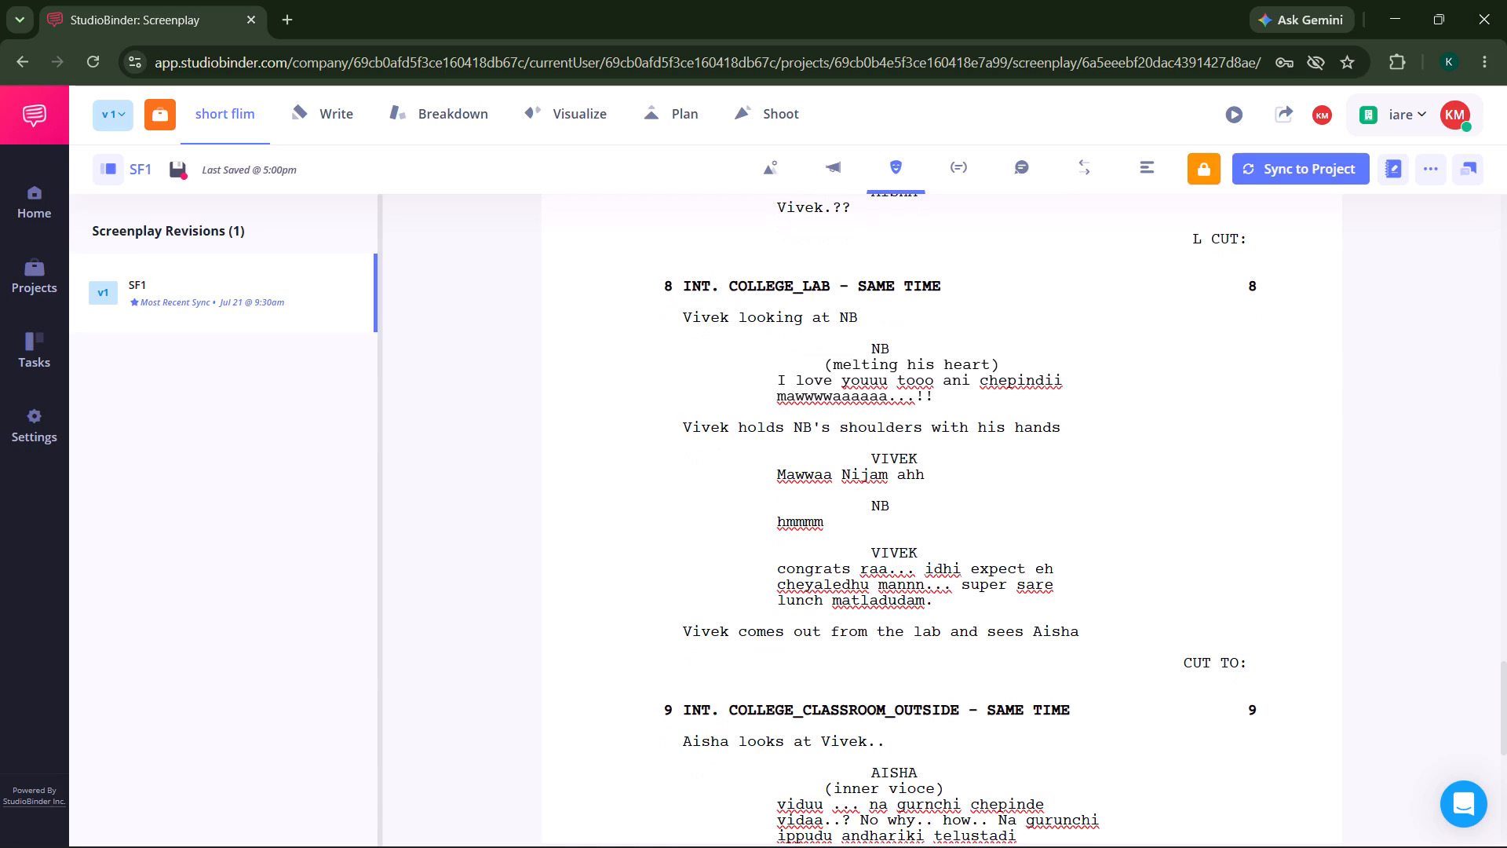
scroll(1104, 430, down, 1)
click(1030, 486)
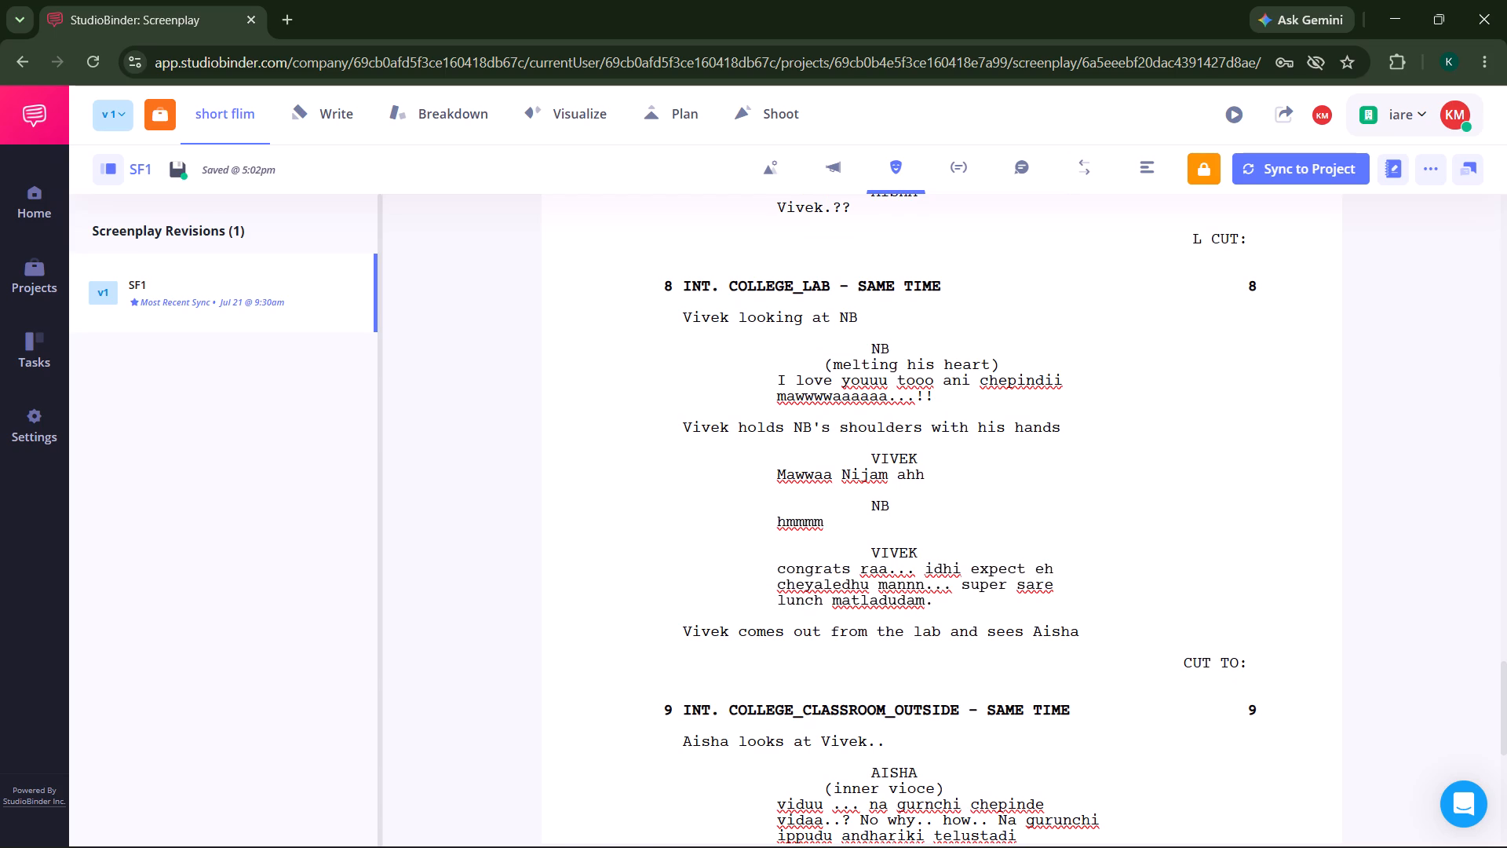
scroll(1030, 486, up, 1)
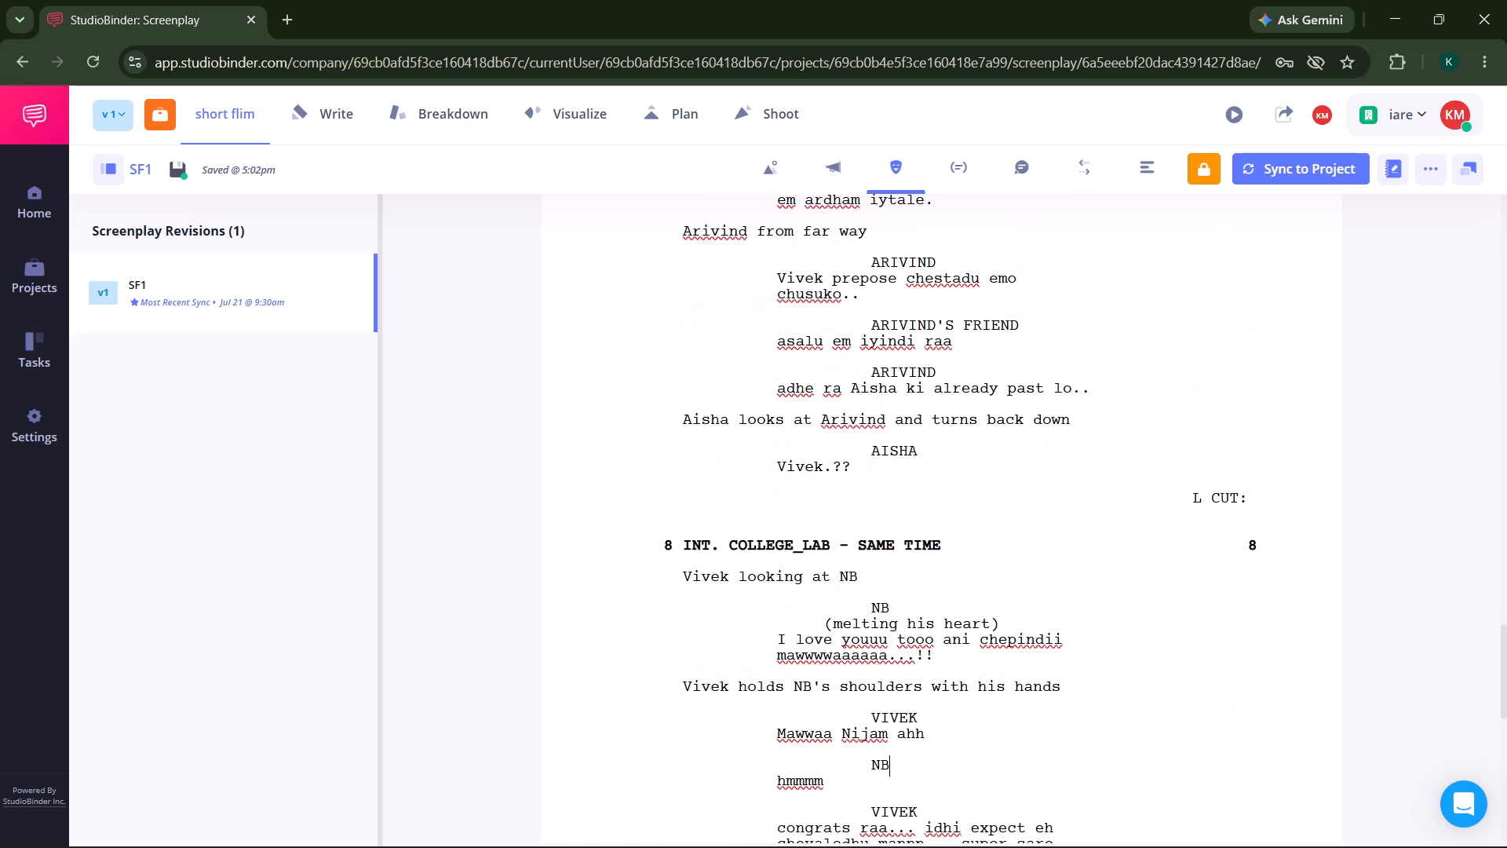
scroll(1030, 486, up, 1)
scroll(1030, 486, down, 1)
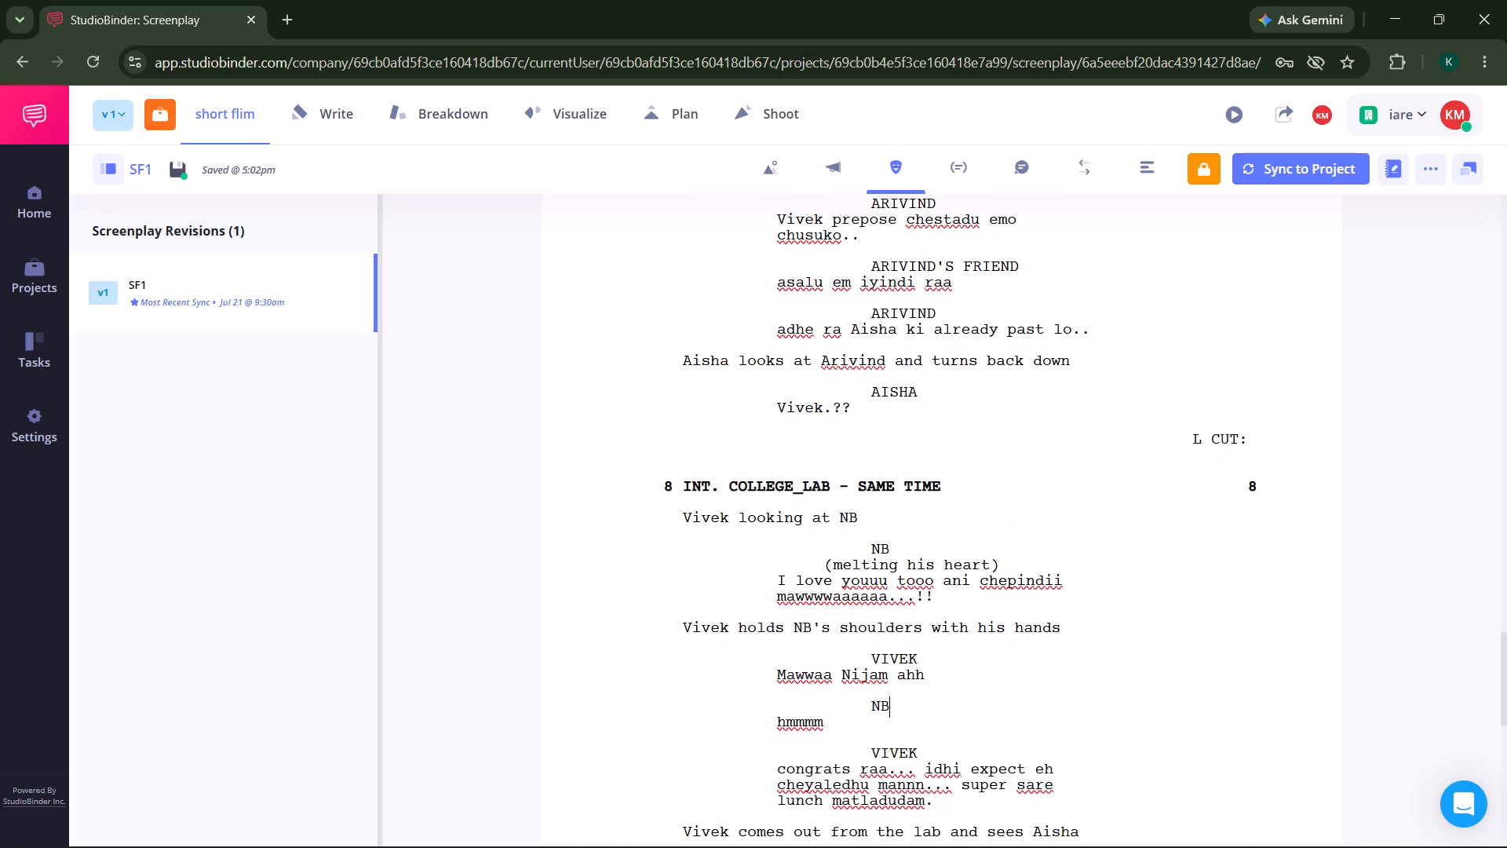
scroll(1030, 486, right, 1)
scroll(921, 595, right, 2)
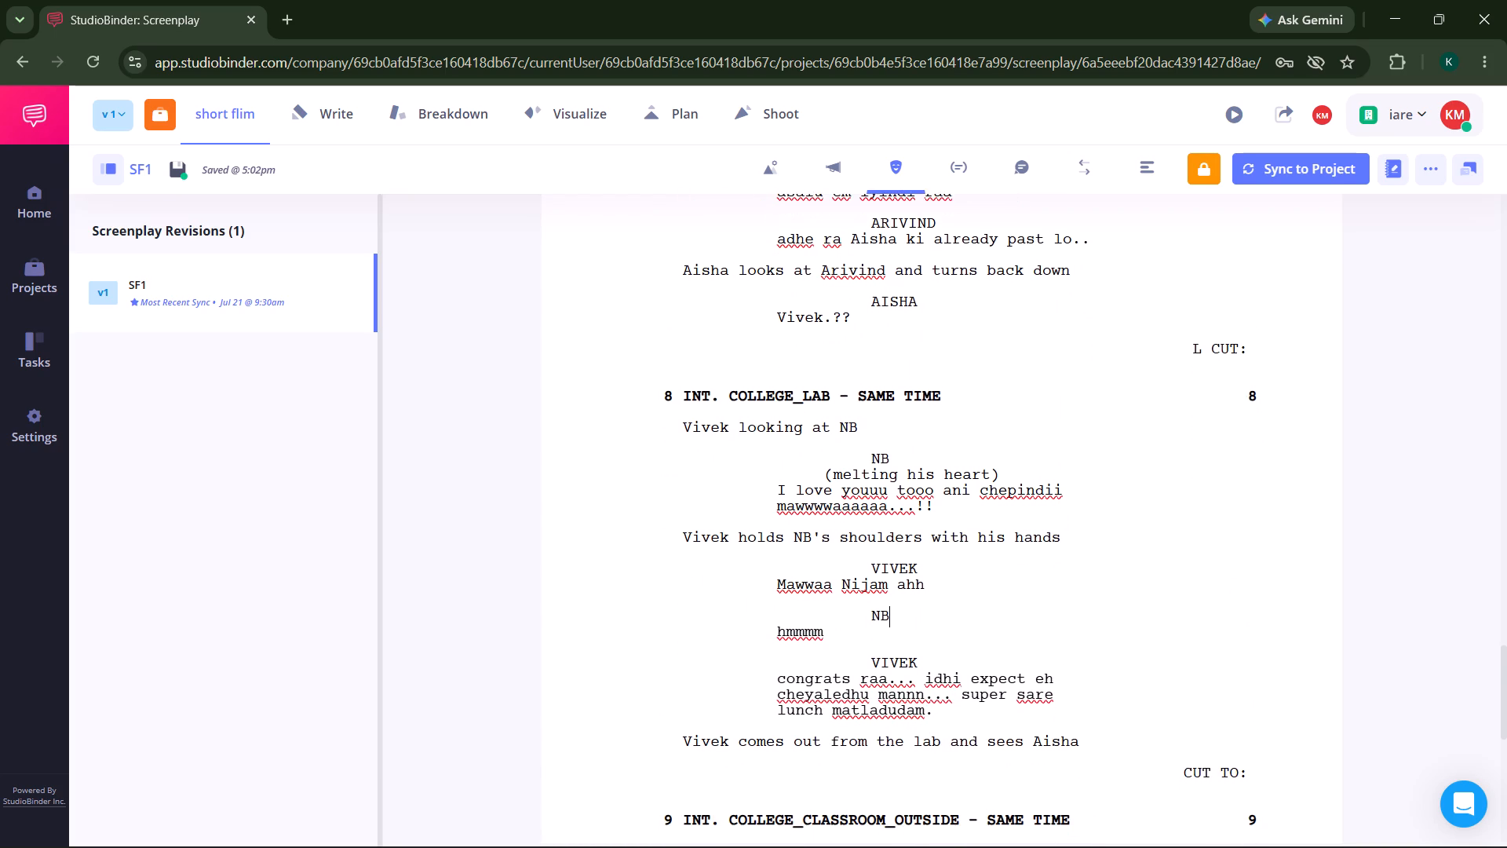
scroll(921, 595, down, 1)
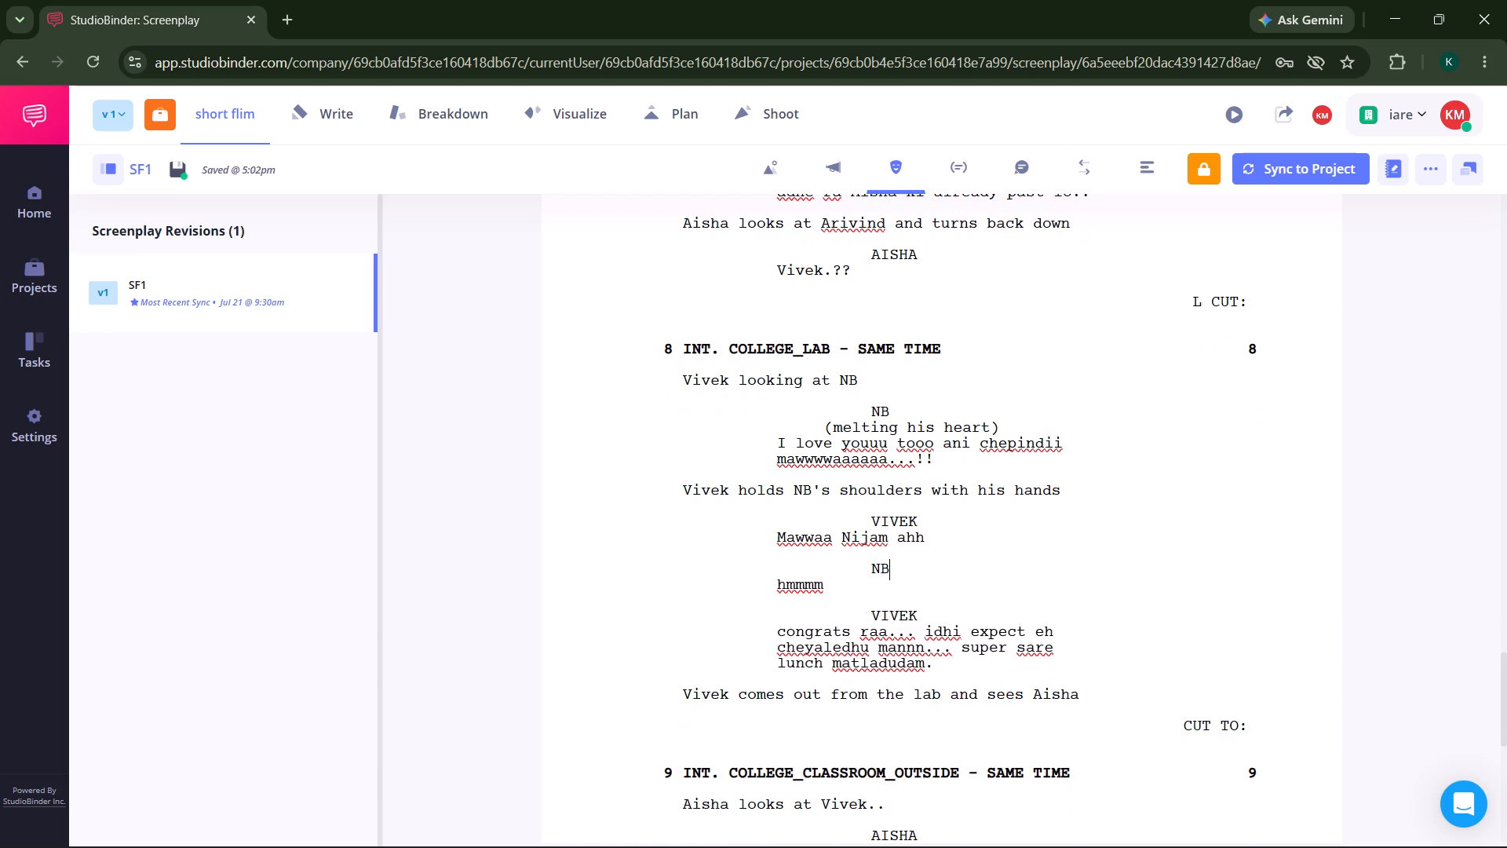
scroll(921, 595, down, 1)
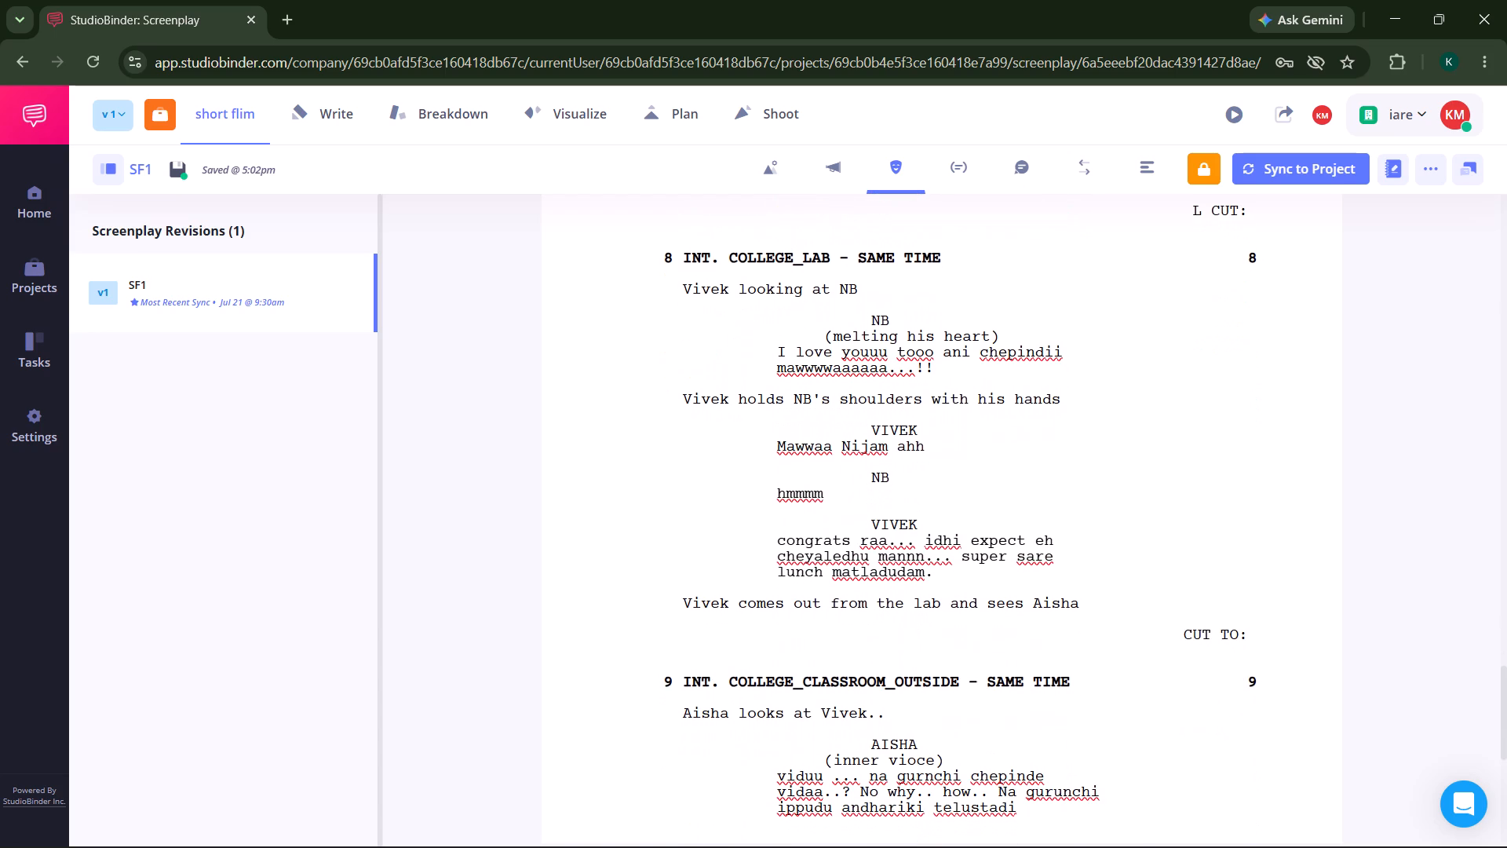
scroll(921, 595, down, 1)
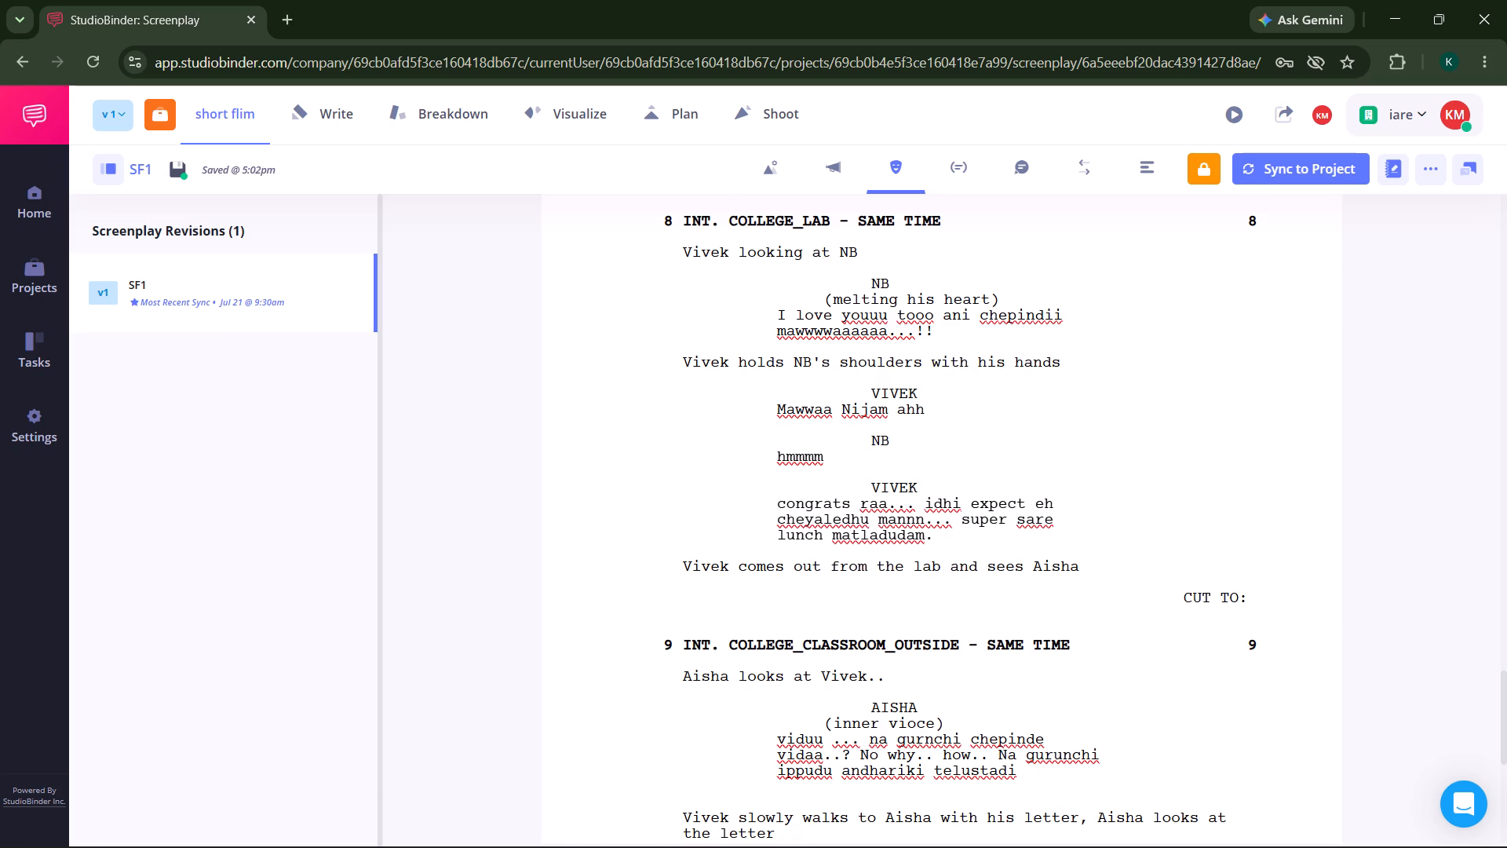
Read through scene 9's confrontation between Aisha and Vivek outside the classroom, down to Aisha's last dialogue at the script's end.
scroll(921, 595, down, 2)
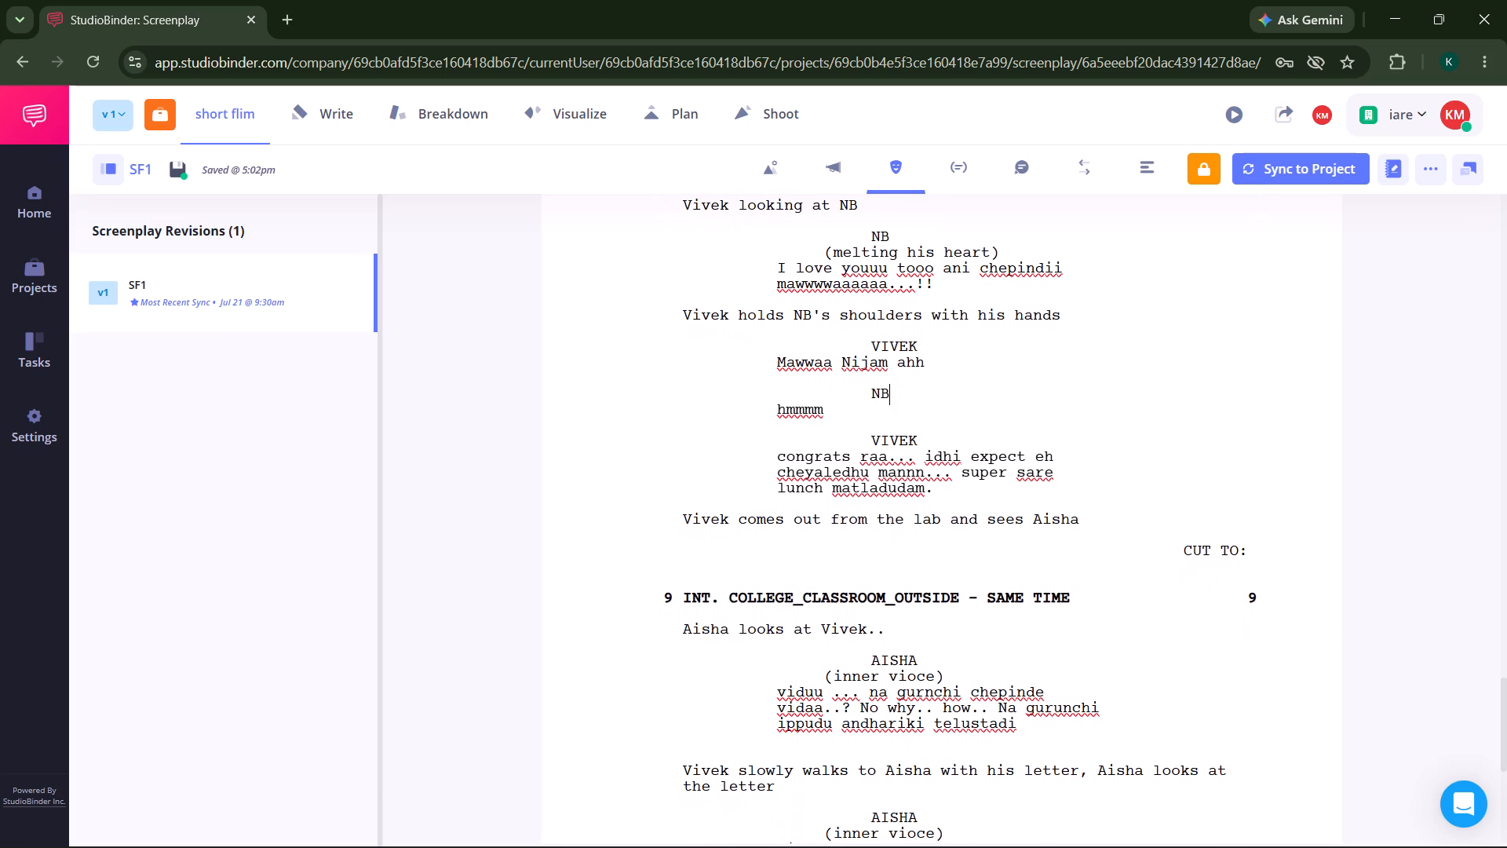
scroll(921, 595, down, 2)
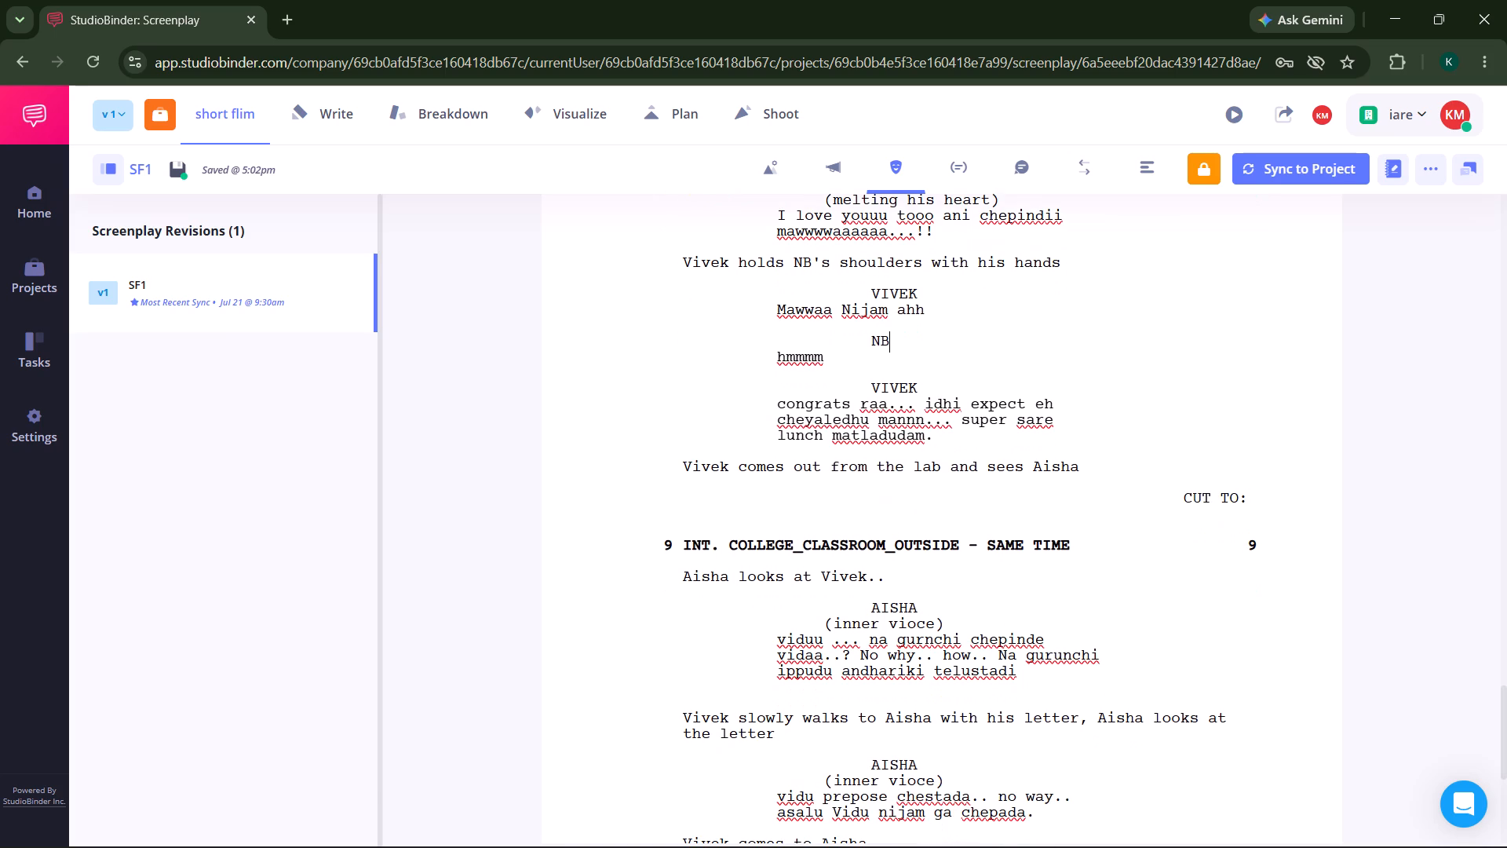
scroll(921, 595, down, 1)
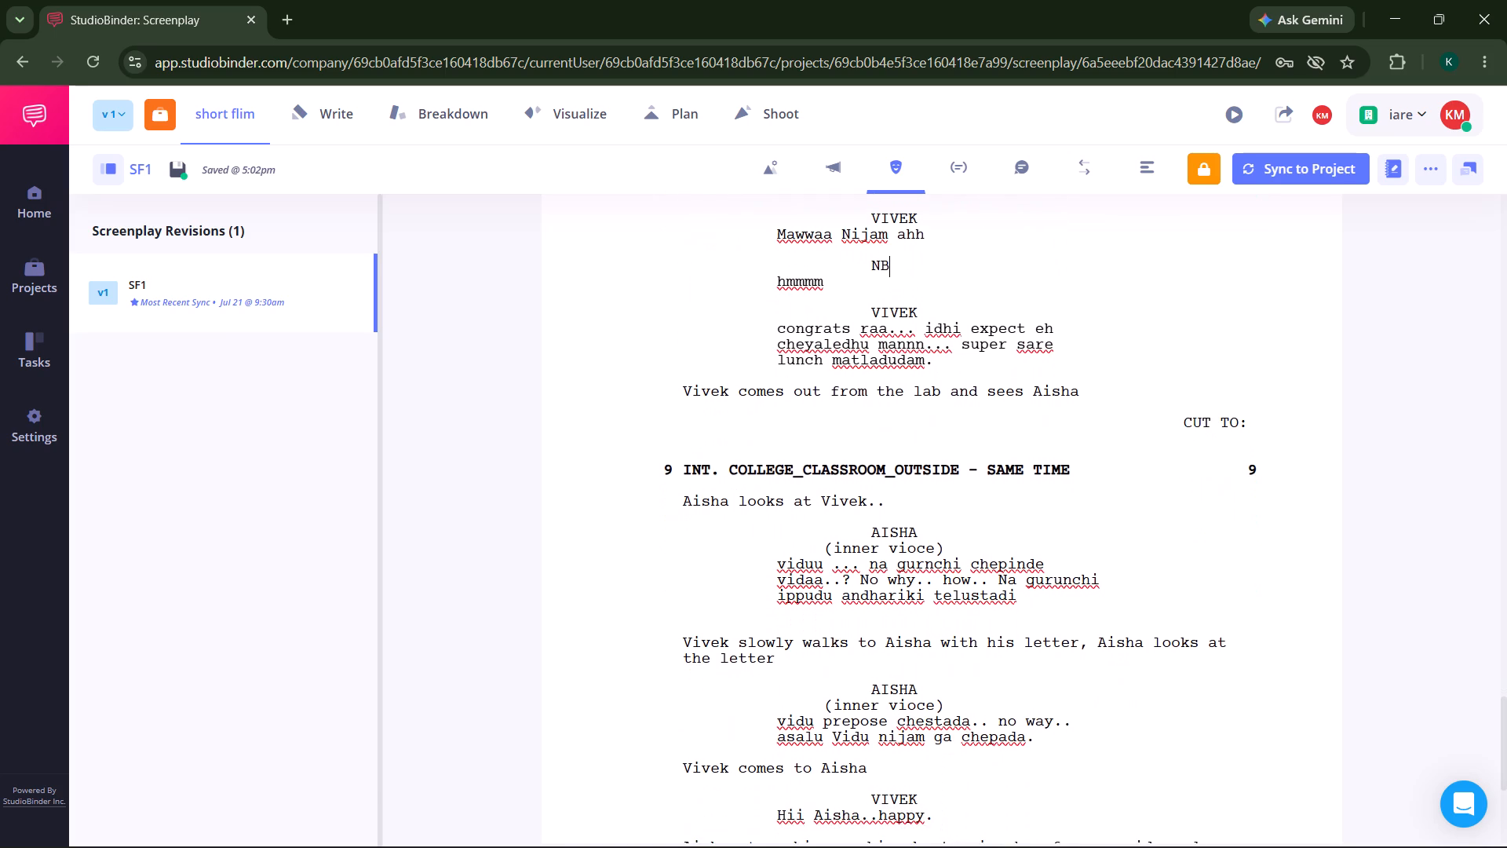
scroll(921, 595, down, 3)
scroll(921, 595, right, 1)
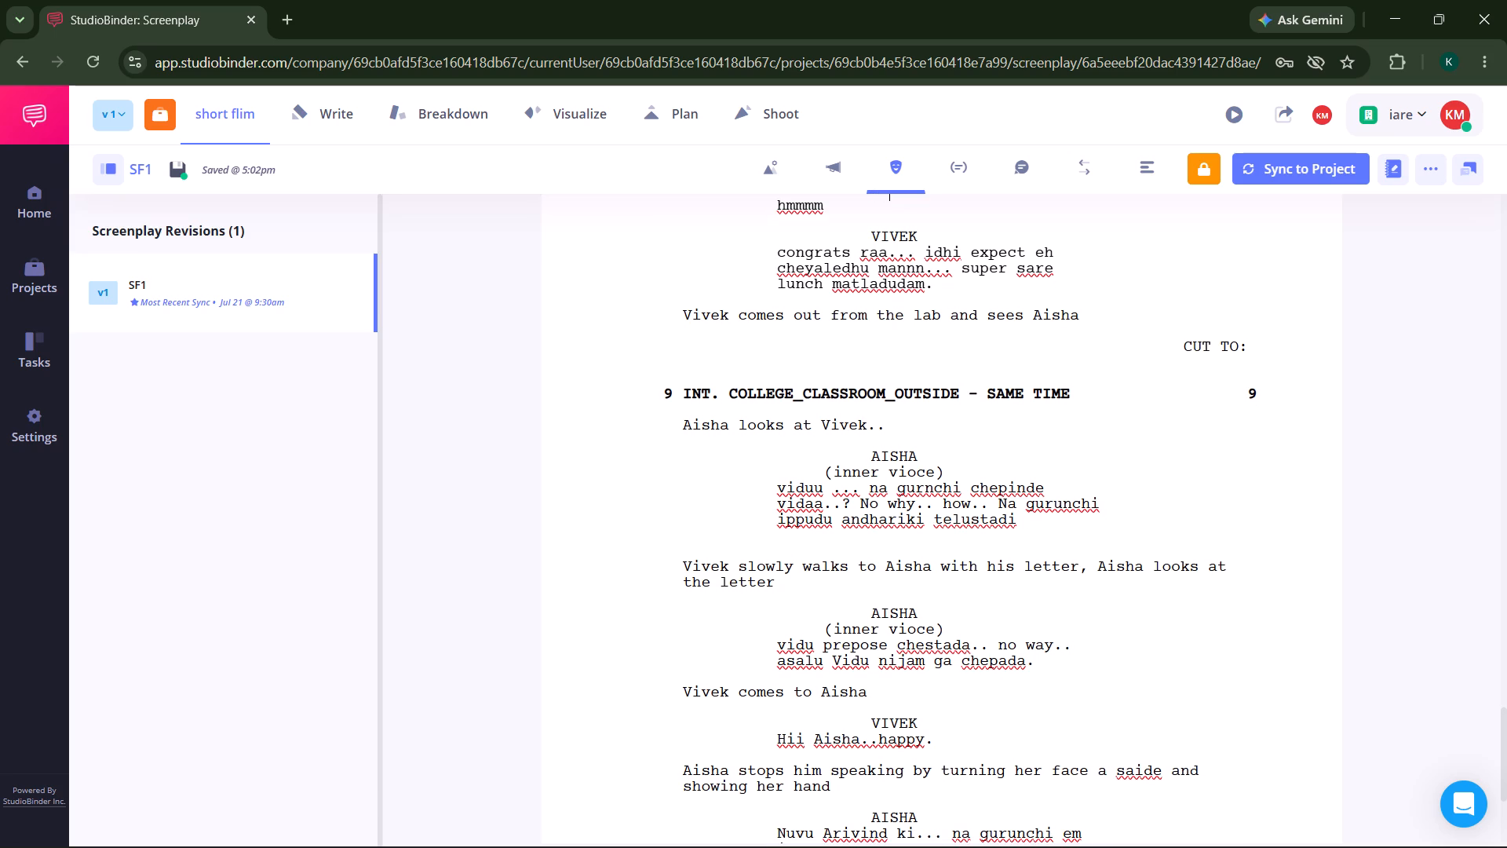
scroll(921, 595, right, 3)
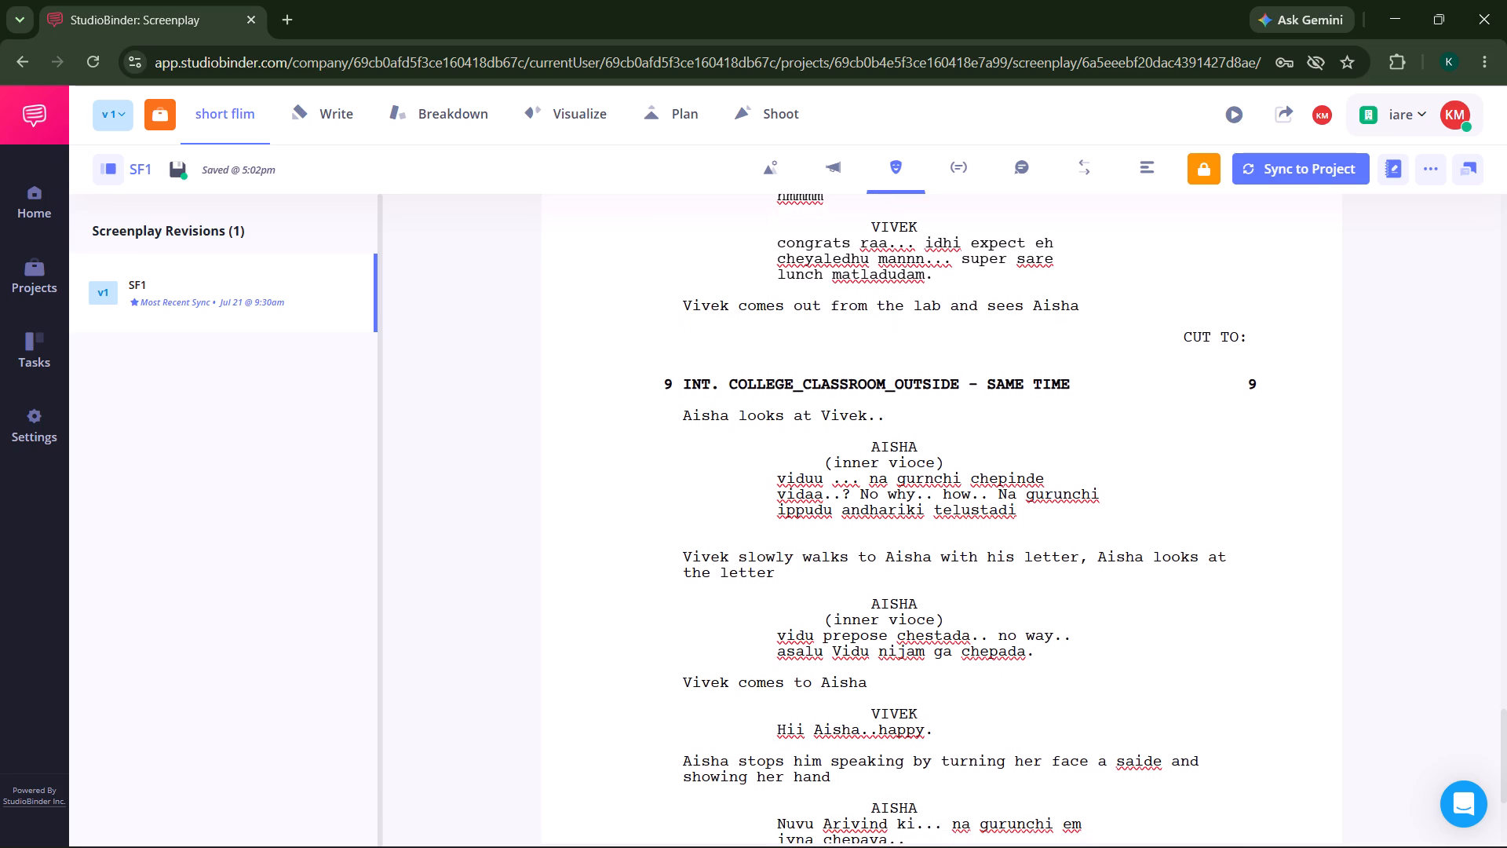
scroll(921, 595, right, 1)
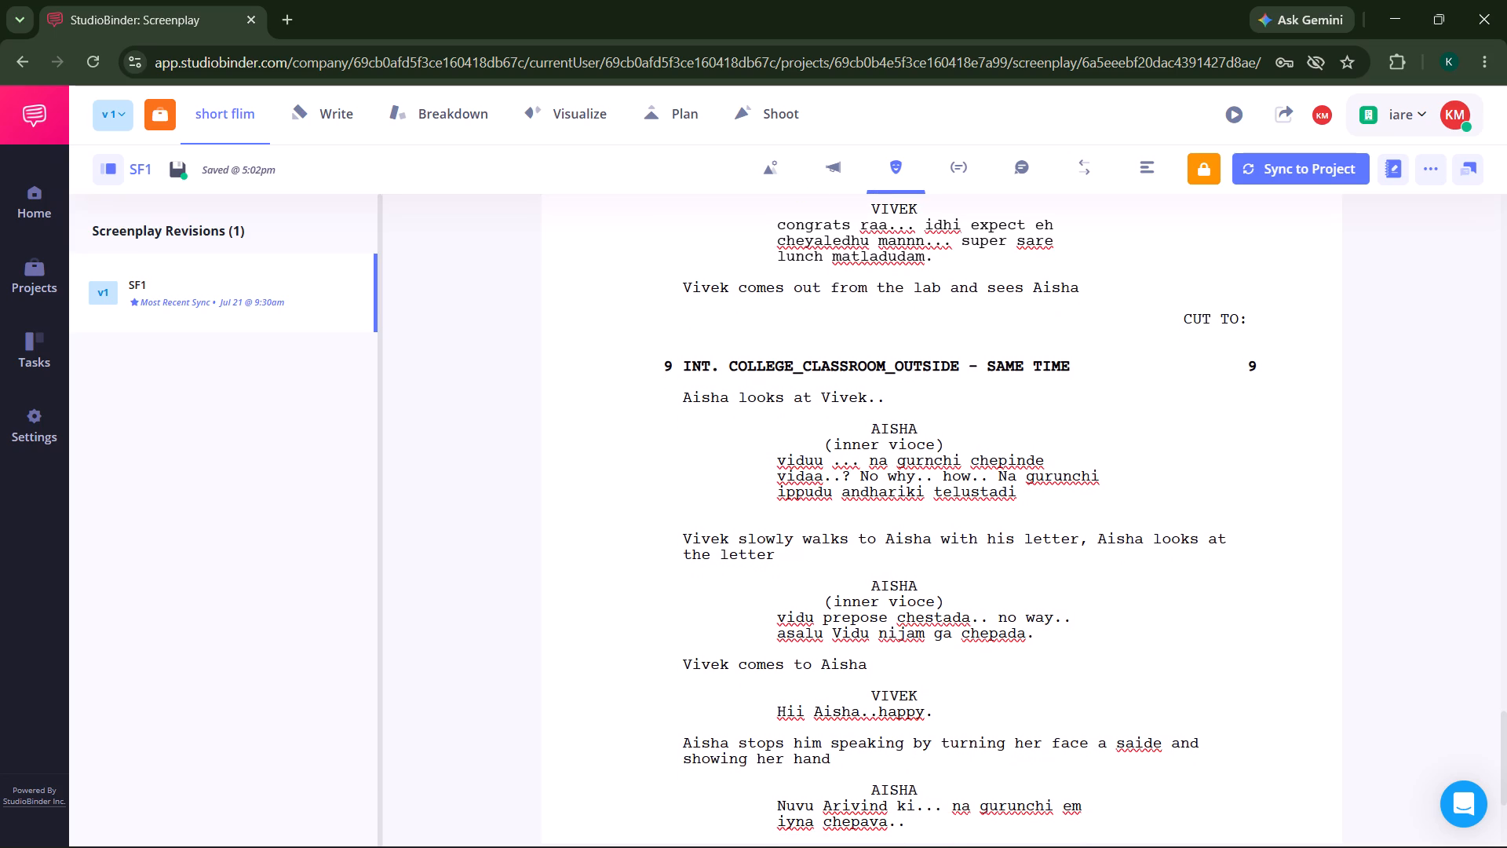
scroll(921, 595, right, 2)
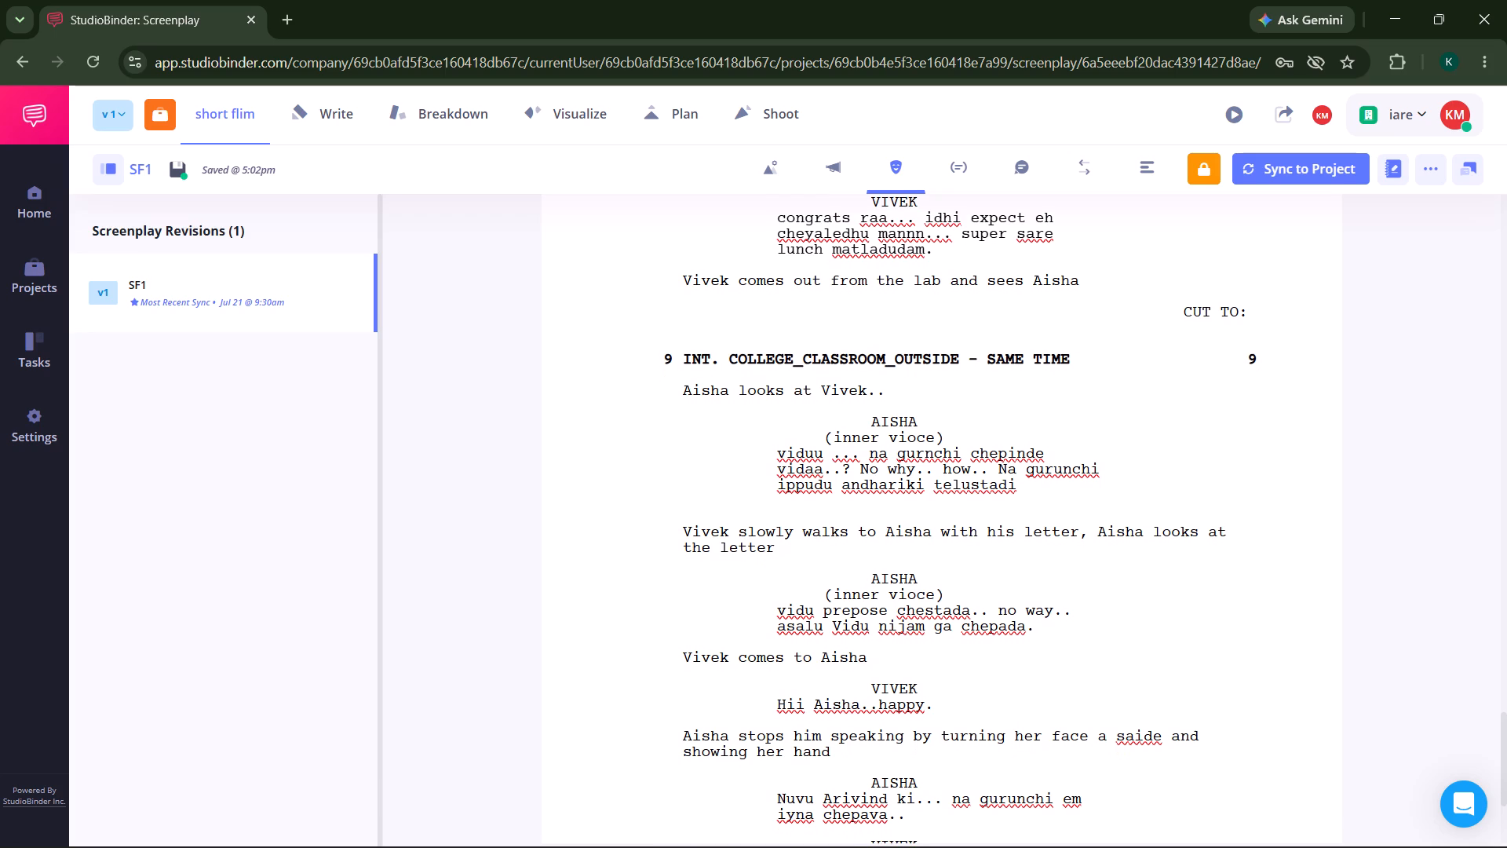
scroll(921, 595, right, 1)
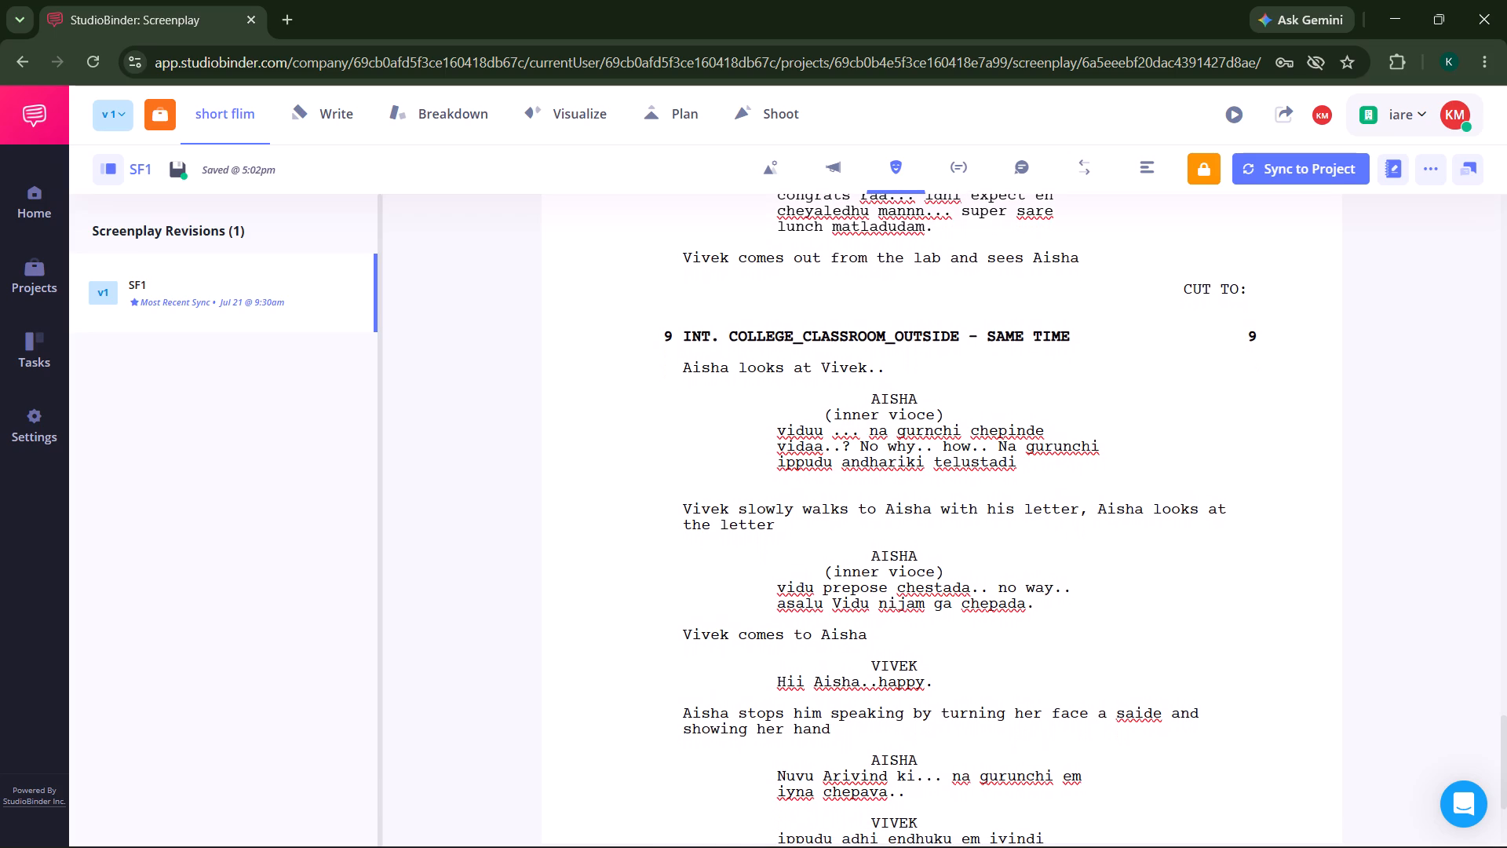
scroll(921, 595, right, 1)
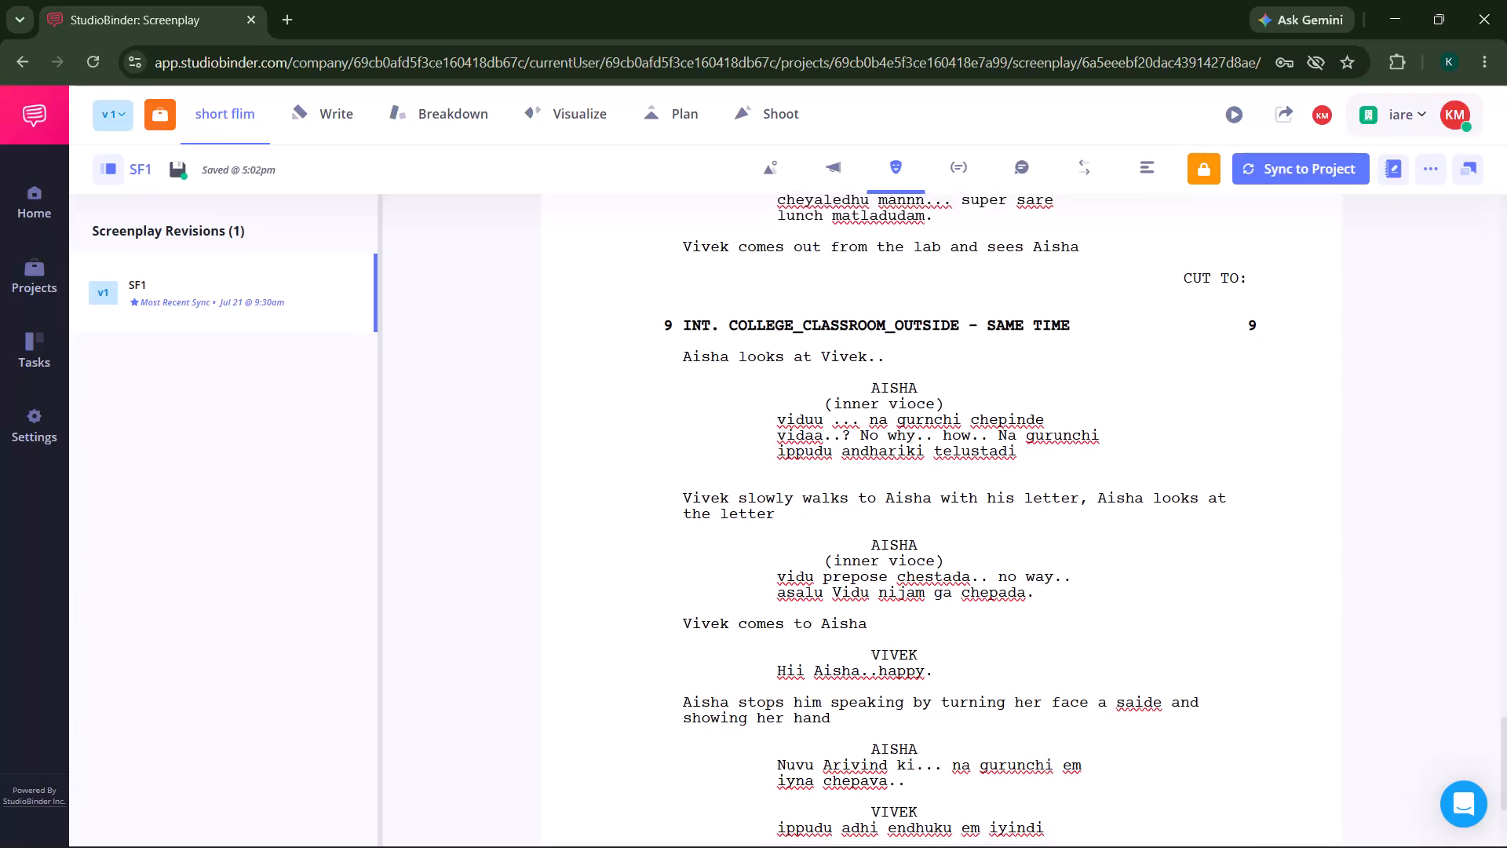
scroll(986, 523, down, 2)
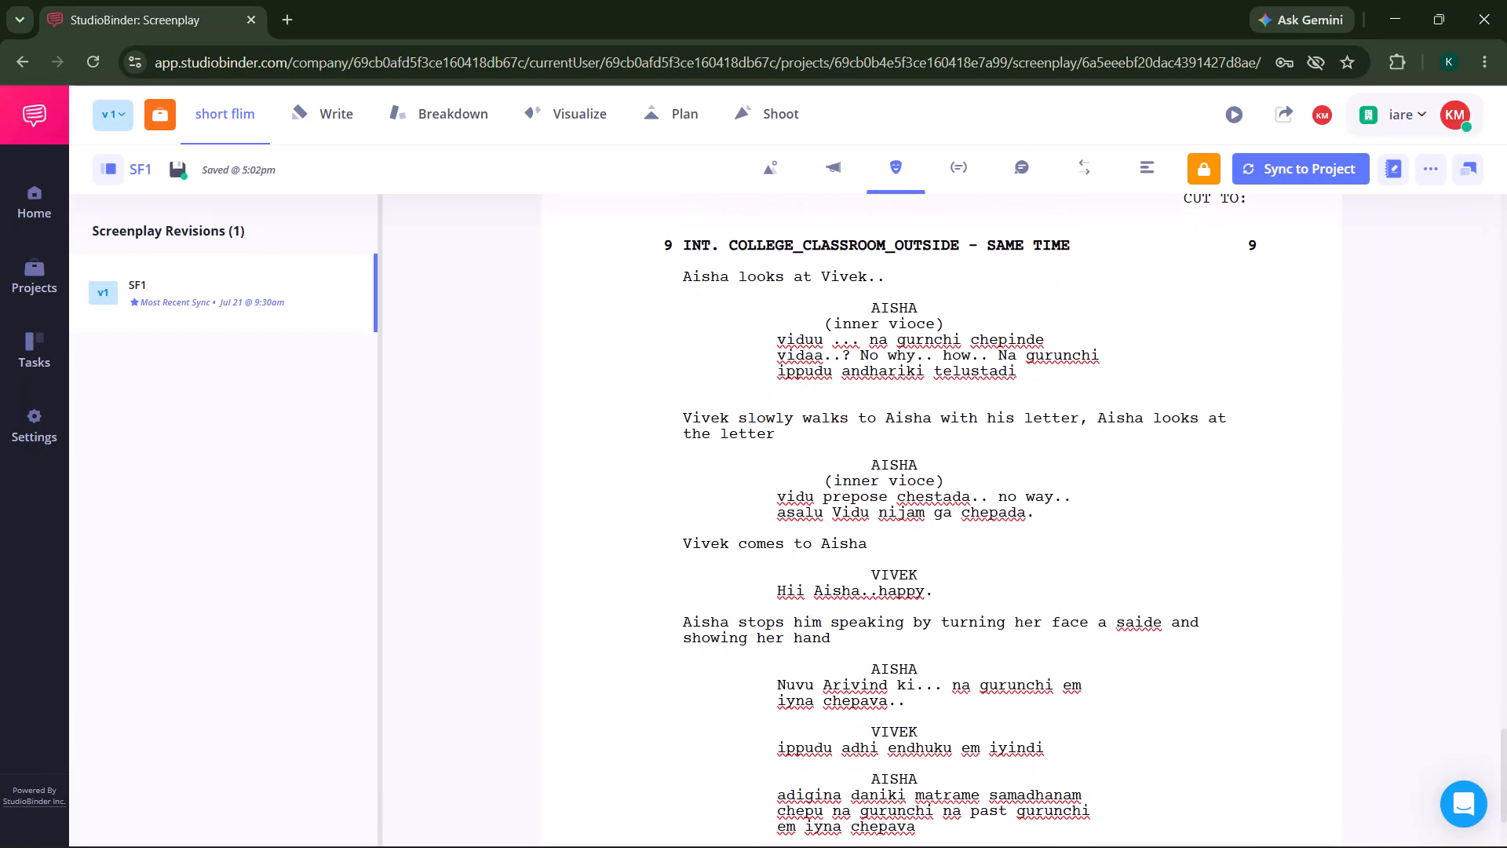
scroll(986, 523, down, 2)
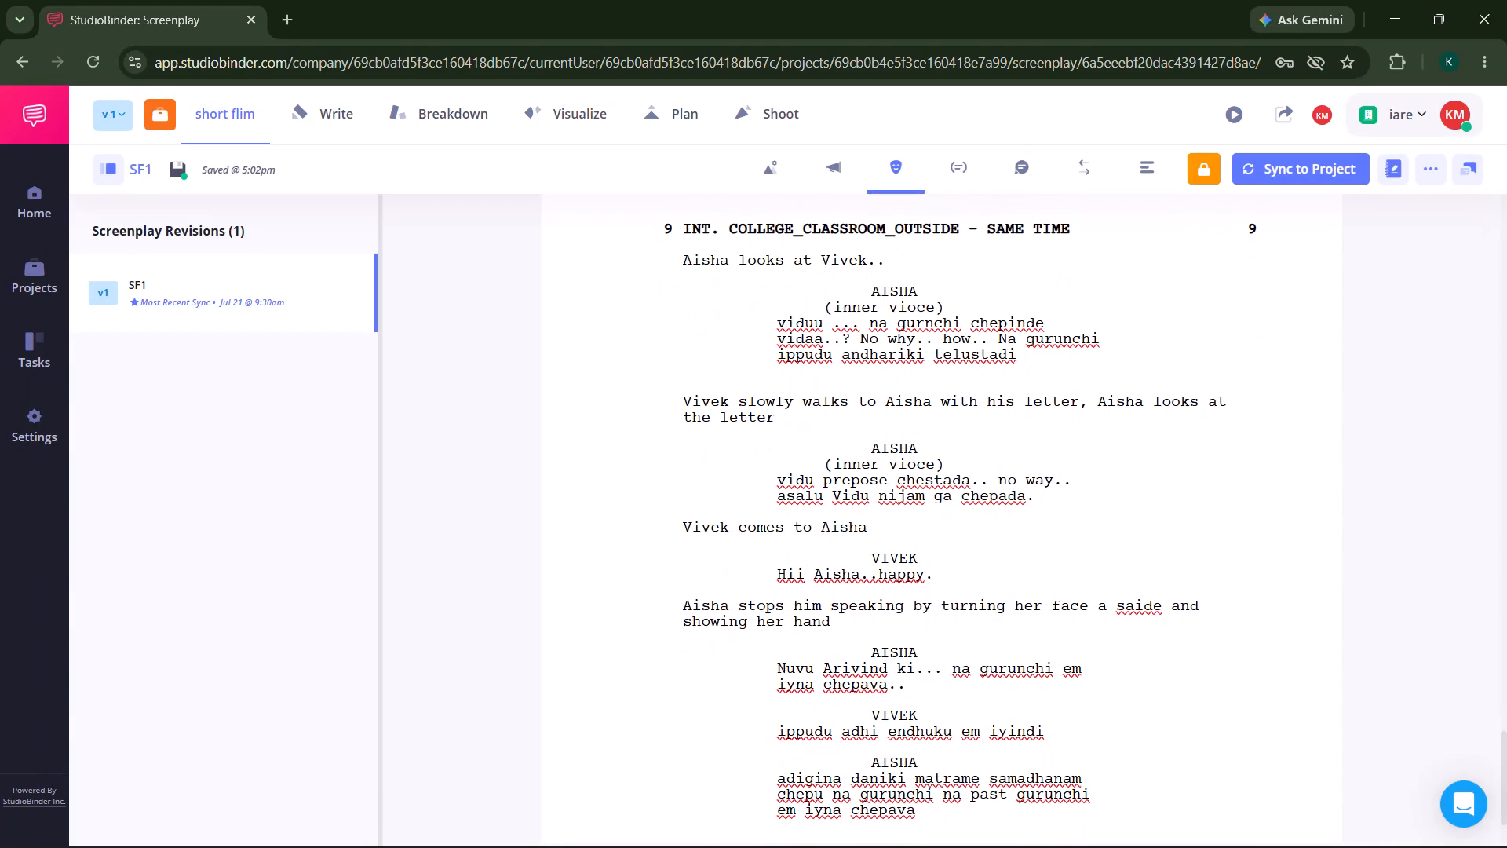
scroll(1002, 495, down, 1)
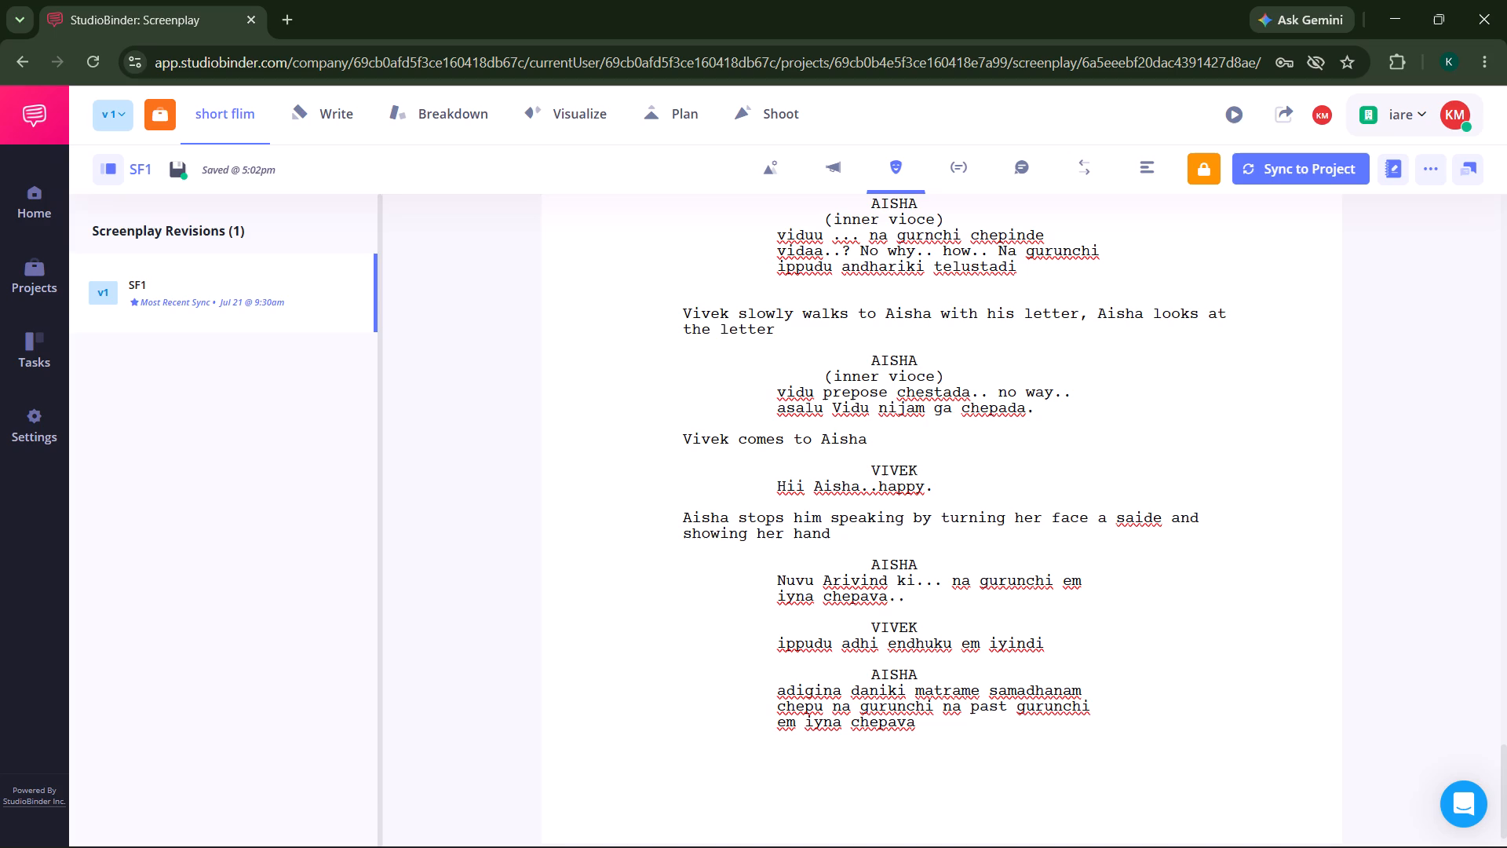
scroll(817, 435, down, 1)
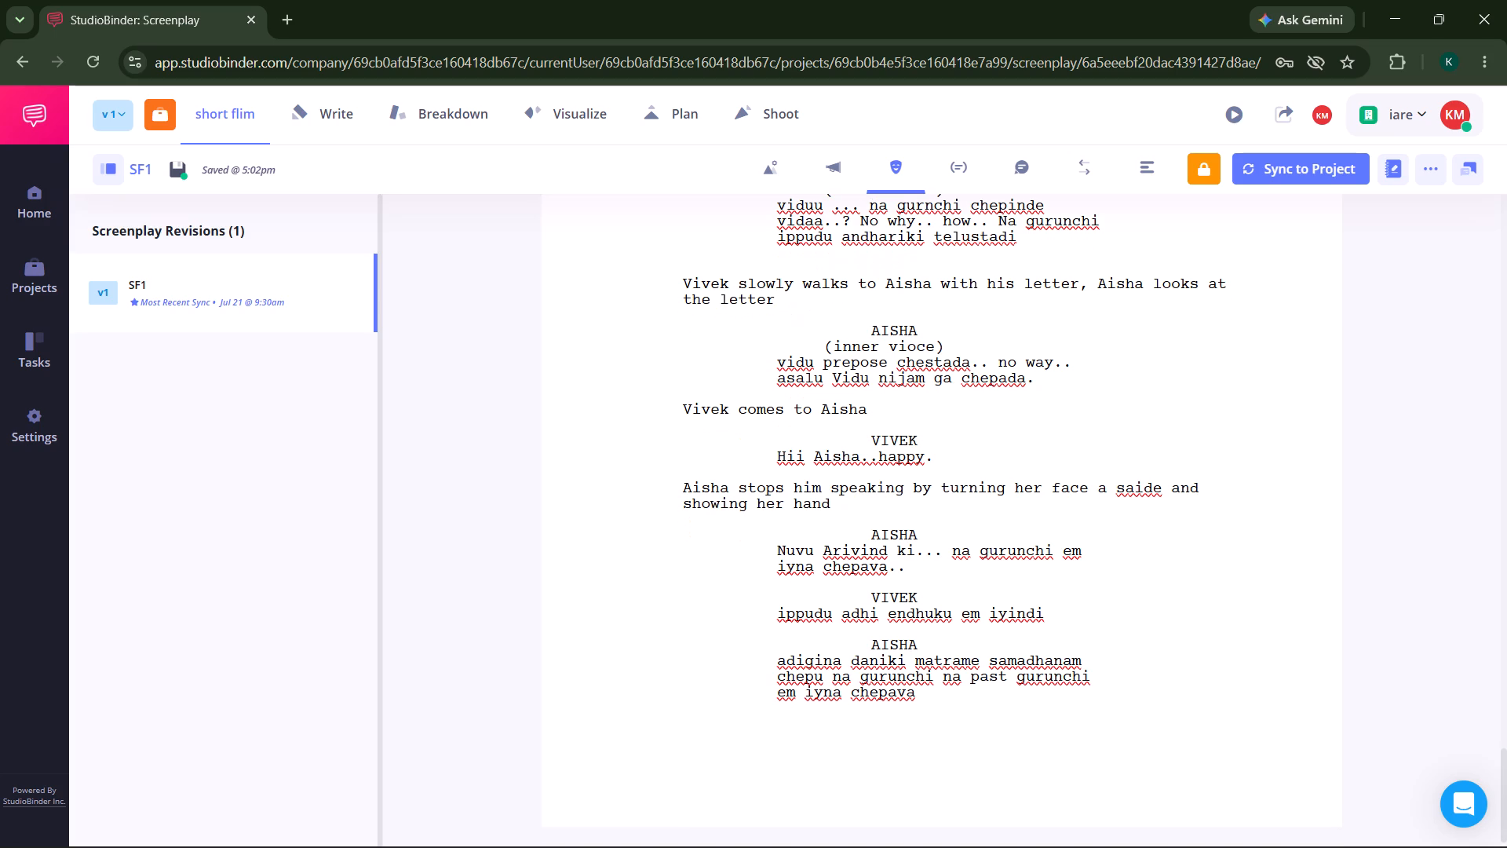
scroll(896, 482, down, 2)
Return to the early part of the script to review the walkway scene where Vivek sees Aisha and NB interrupts.
scroll(960, 711, up, 15)
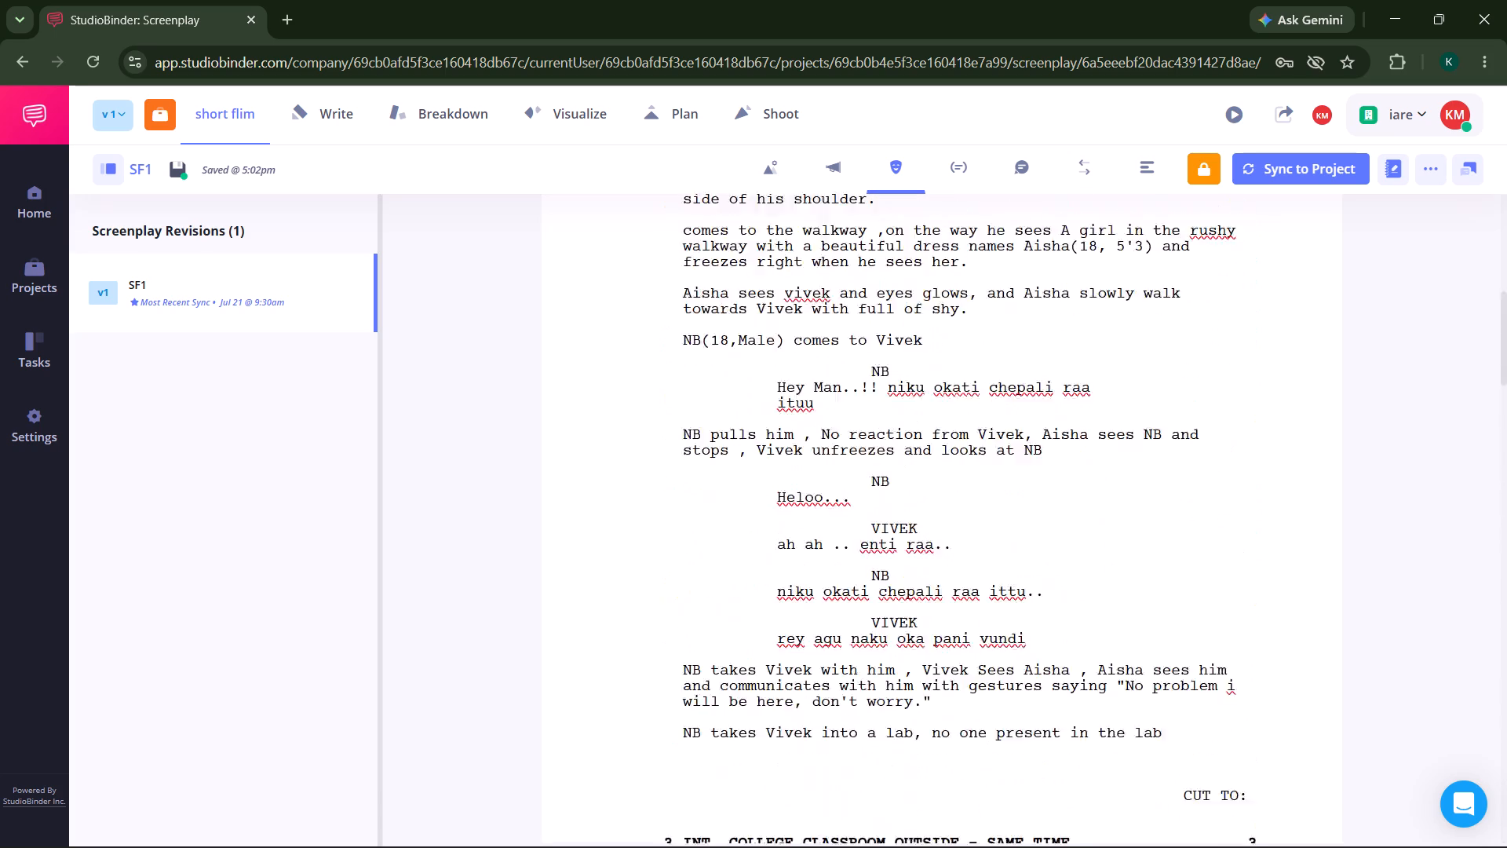